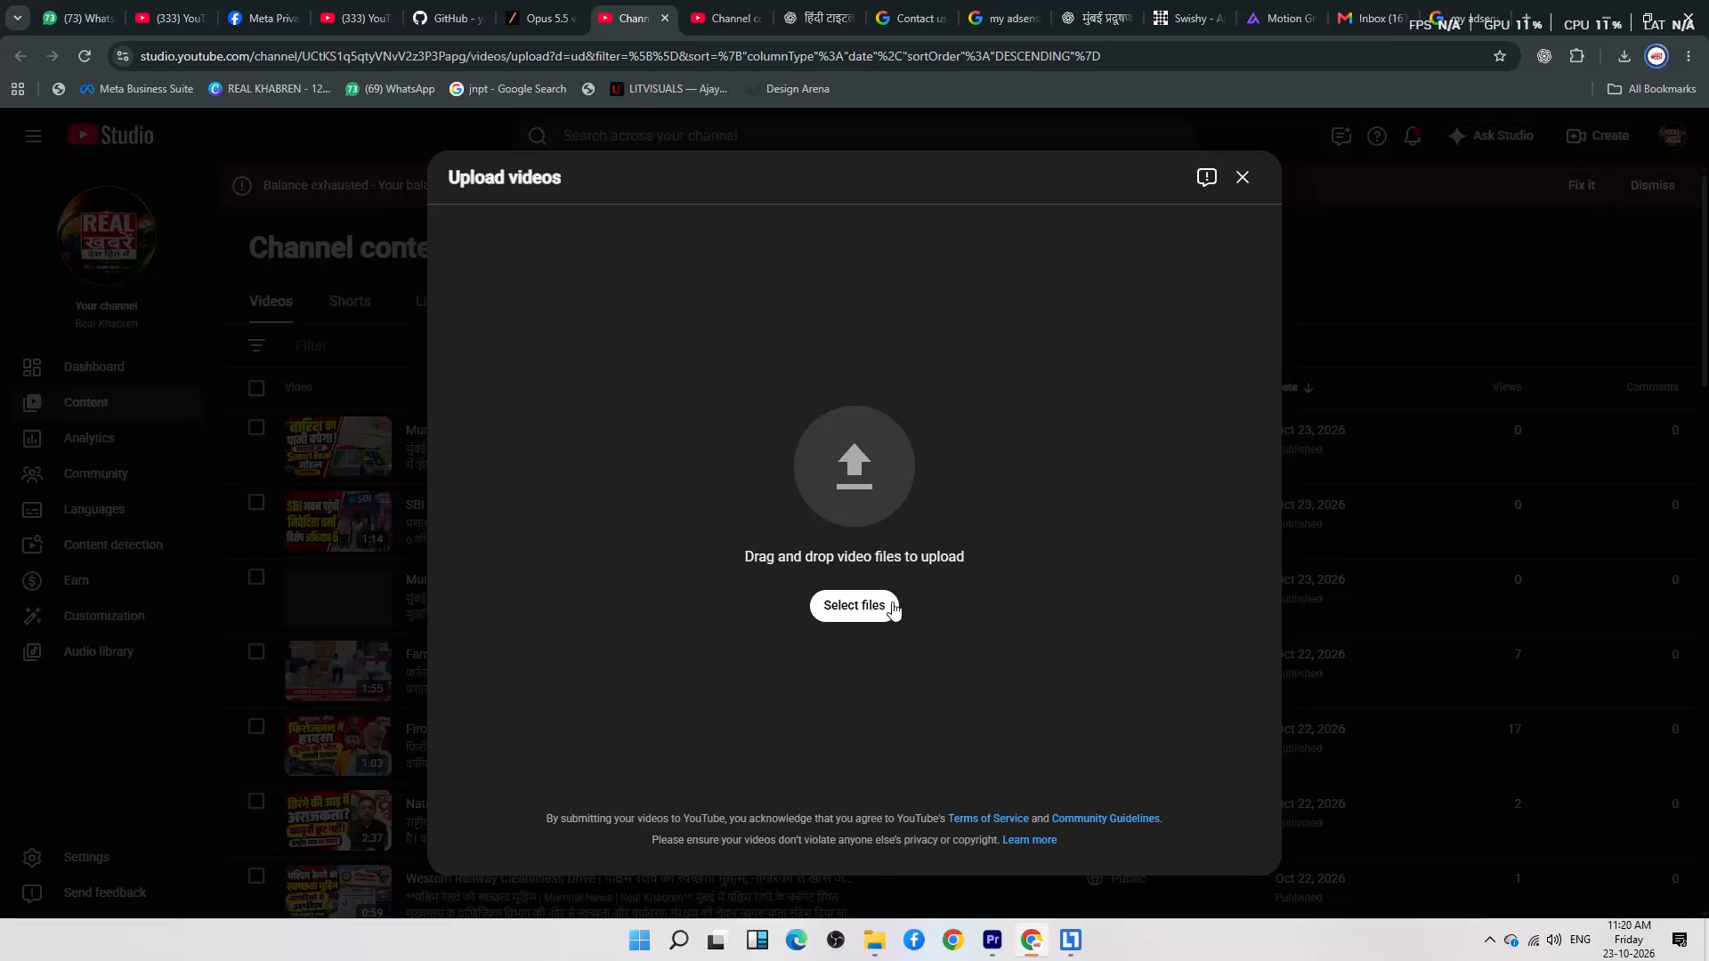
Select the video file 4.mp4 for upload to the channel.
{"action": "left_click", "coordinate": [887, 607]}
{"action": "double_click", "coordinate": [593, 197]}
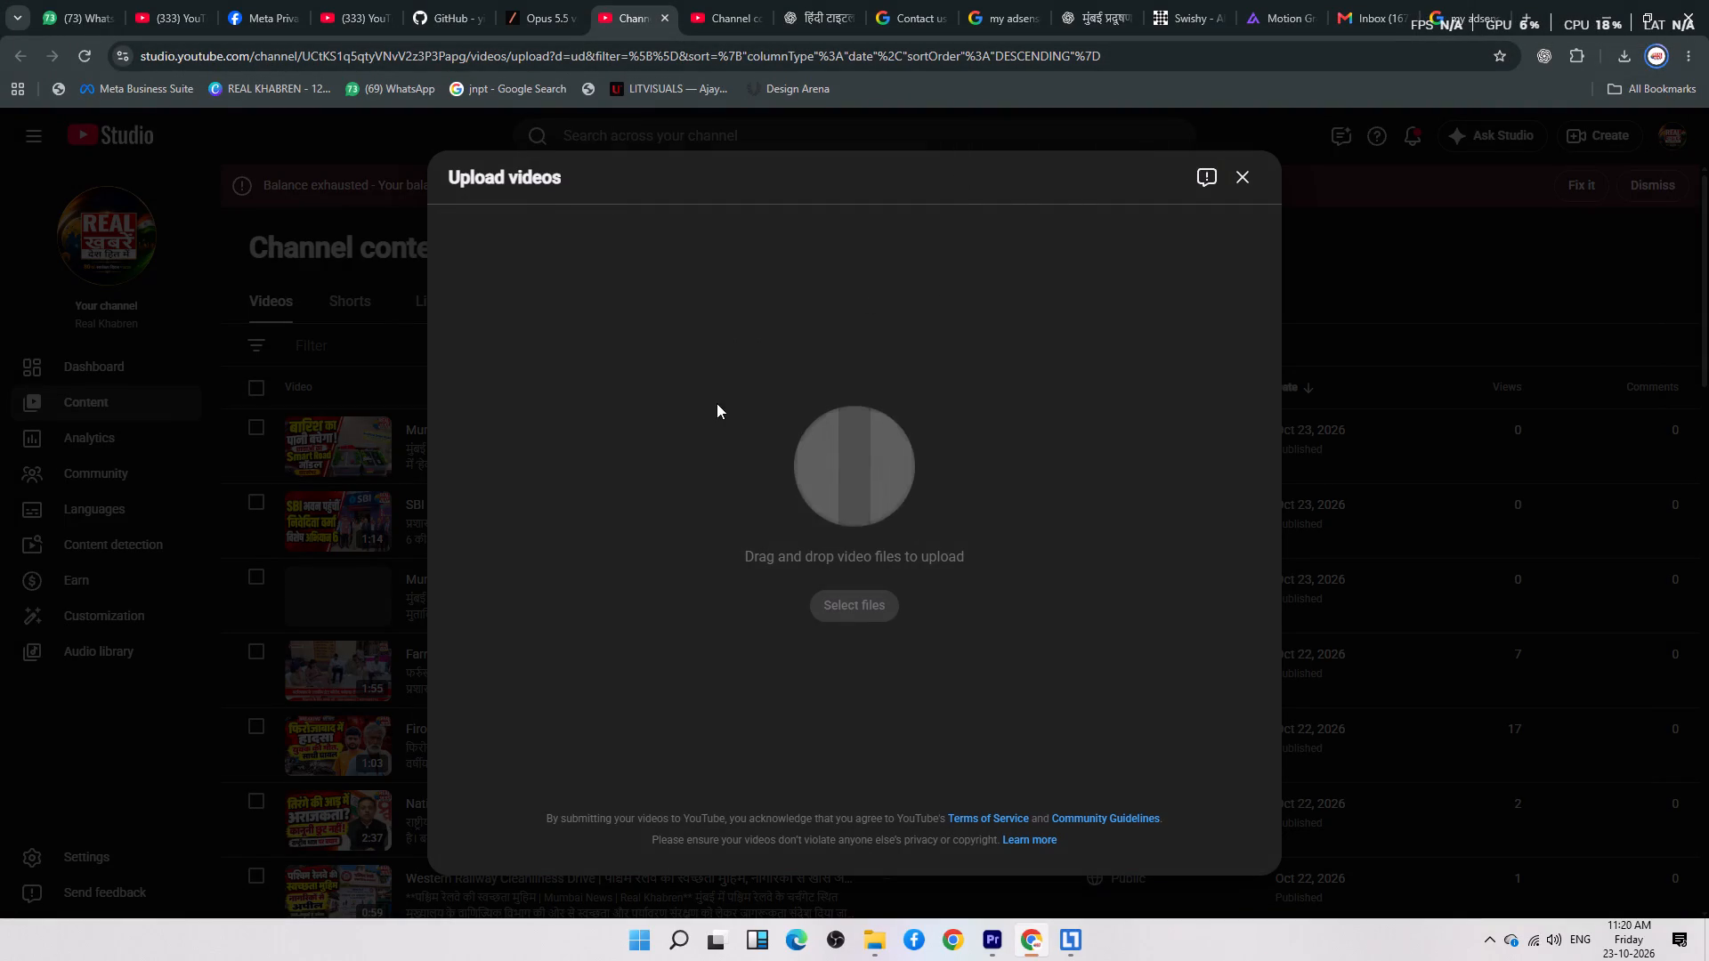
{"action": "double_click", "coordinate": [629, 374]}
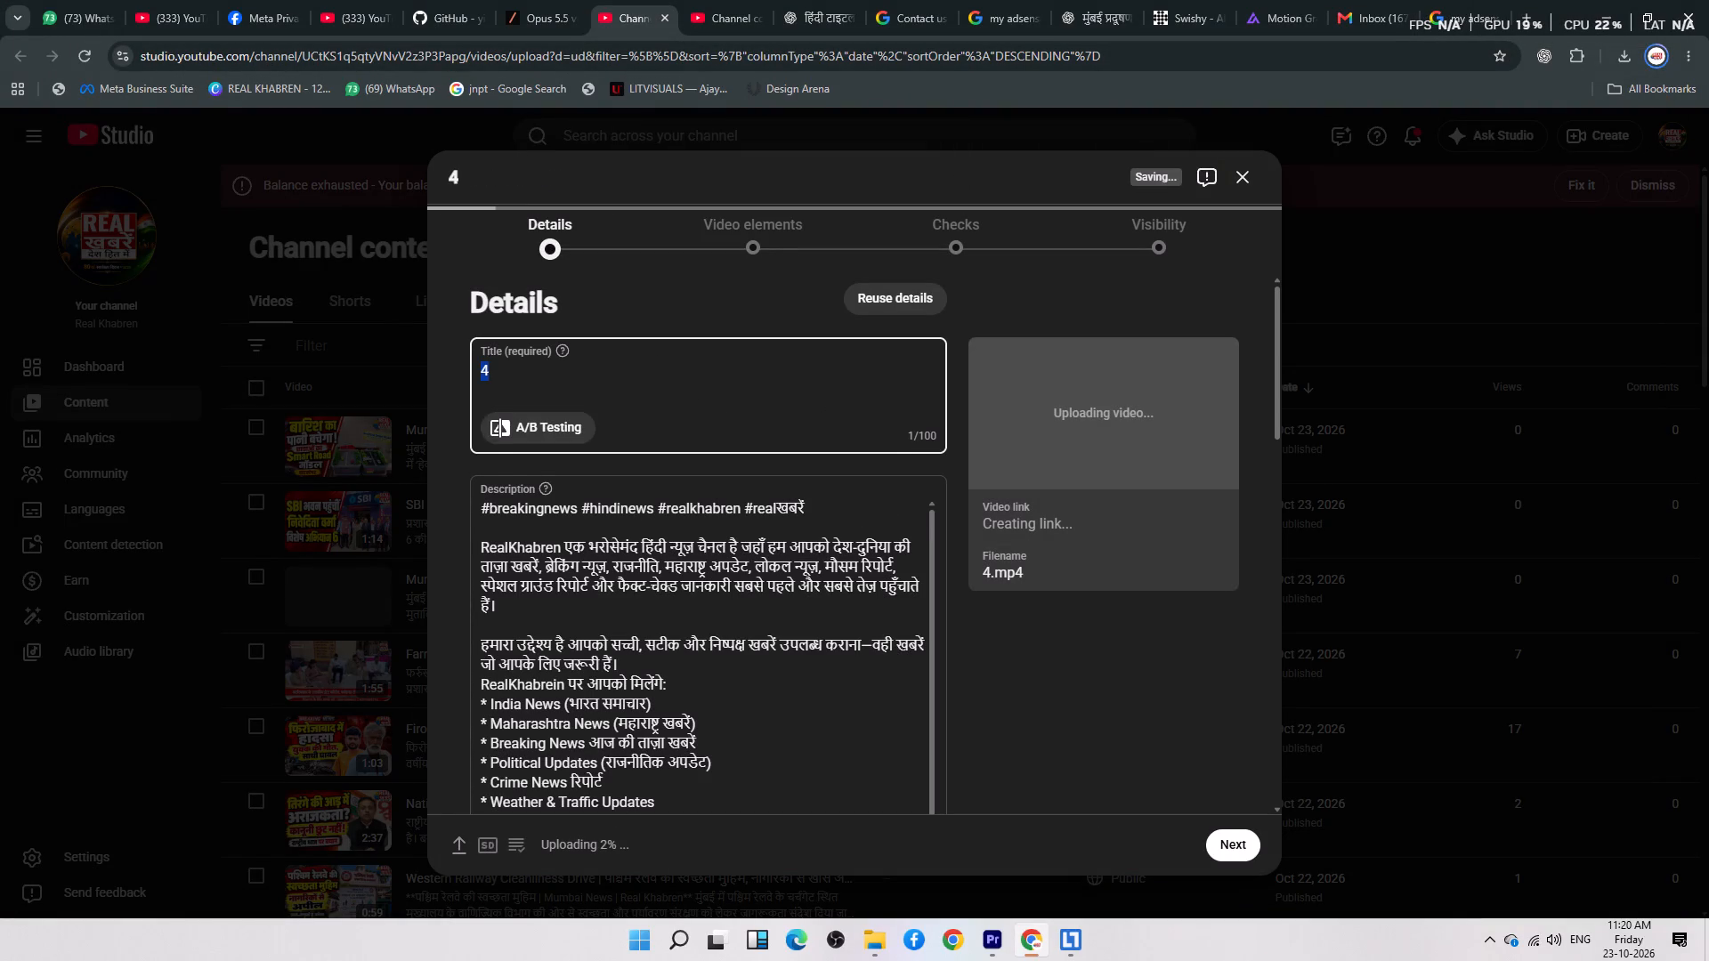
Replace the video title with the copied "Sunil Tatkare Press Conference | NCP प्रदेशाध्यक्ष का मीडिया से संवाद | Real Khabren".
{"action": "key", "text": "ctrl+v"}
{"action": "left_click", "coordinate": [1075, 0]}
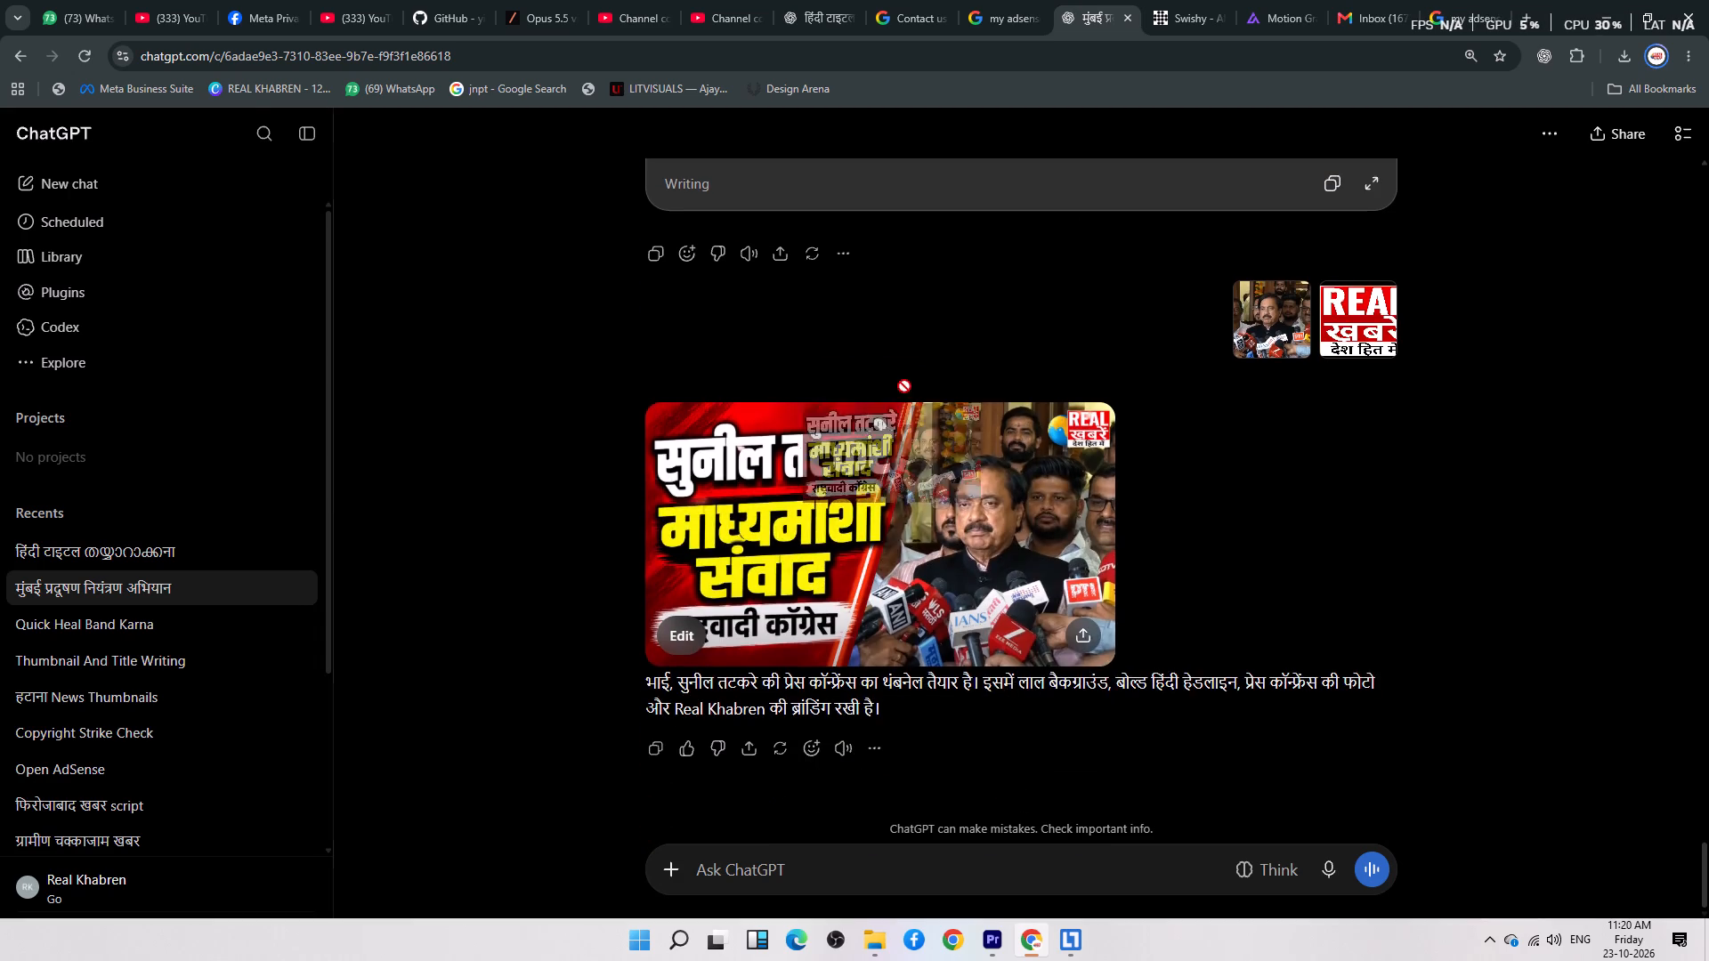
Set the generated Sunil Tatkare press conference image from ChatGPT as the uploading video's thumbnail.
{"action": "left_click_drag", "start_coordinate": [904, 386], "coordinate": [644, 0]}
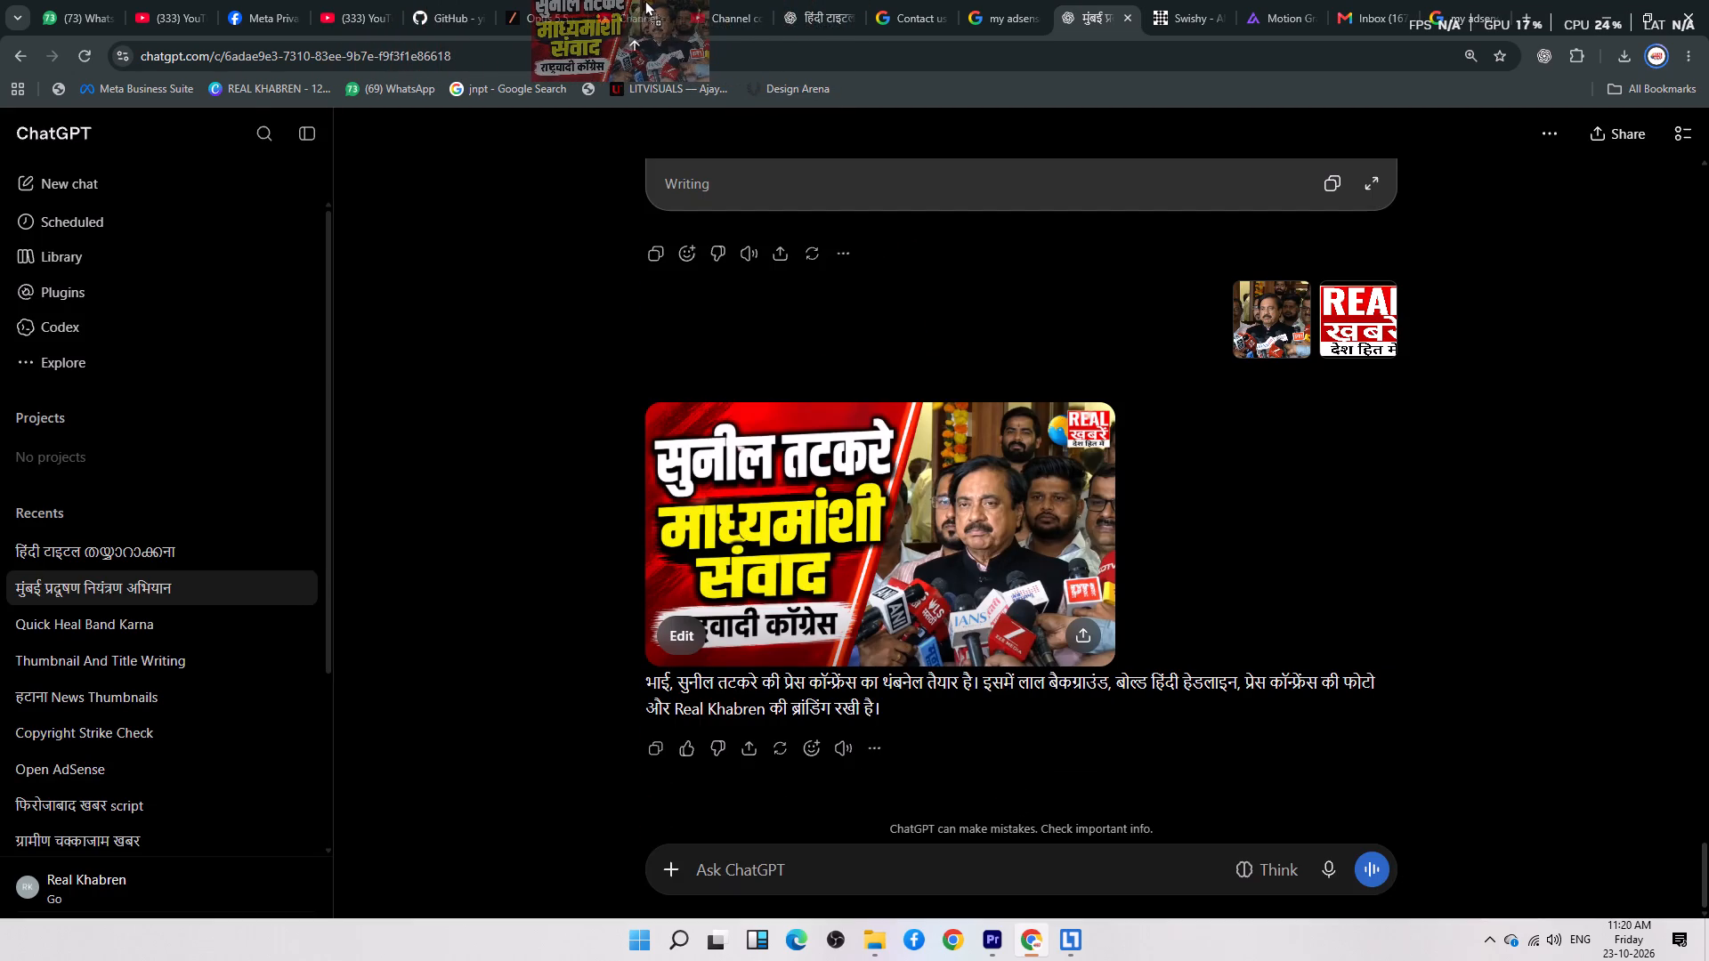
{"action": "left_click_drag", "start_coordinate": [644, 0], "coordinate": [560, 512]}
Mark the video's audience as not made for kids.
{"action": "scroll", "coordinate": [798, 598], "scroll_direction": "down", "scroll_amount": 6}
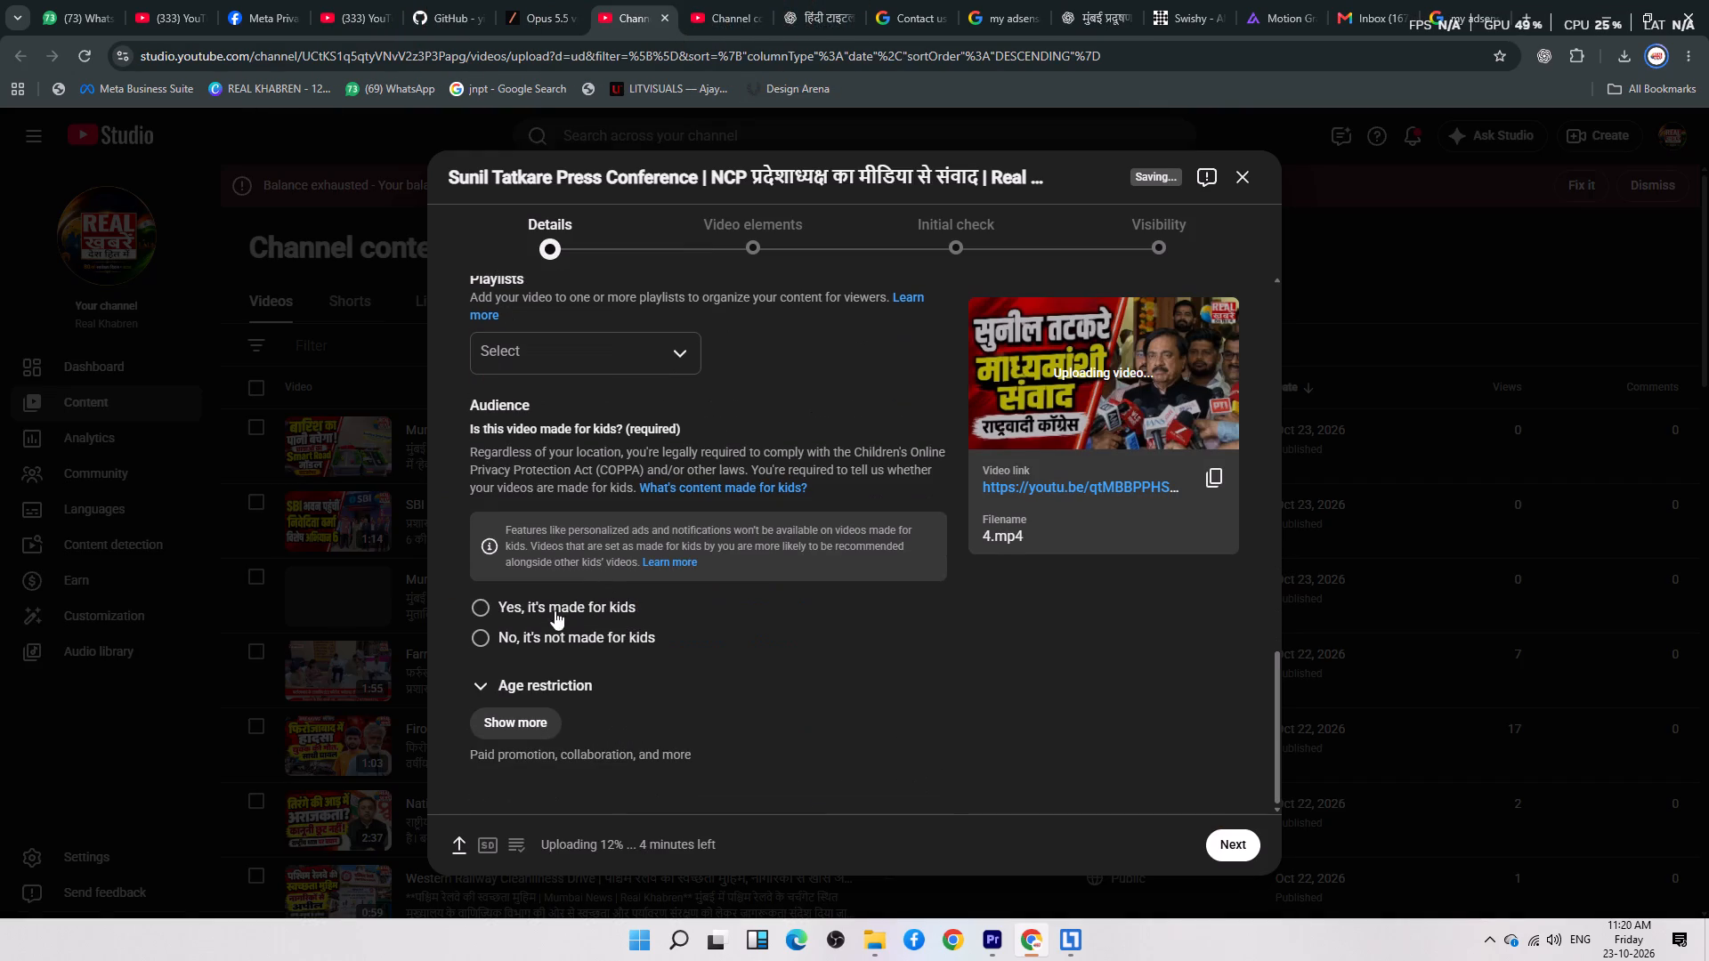
{"action": "left_click", "coordinate": [539, 628]}
{"action": "left_click", "coordinate": [518, 723]}
{"action": "scroll", "coordinate": [767, 675], "scroll_direction": "down", "scroll_amount": 11}
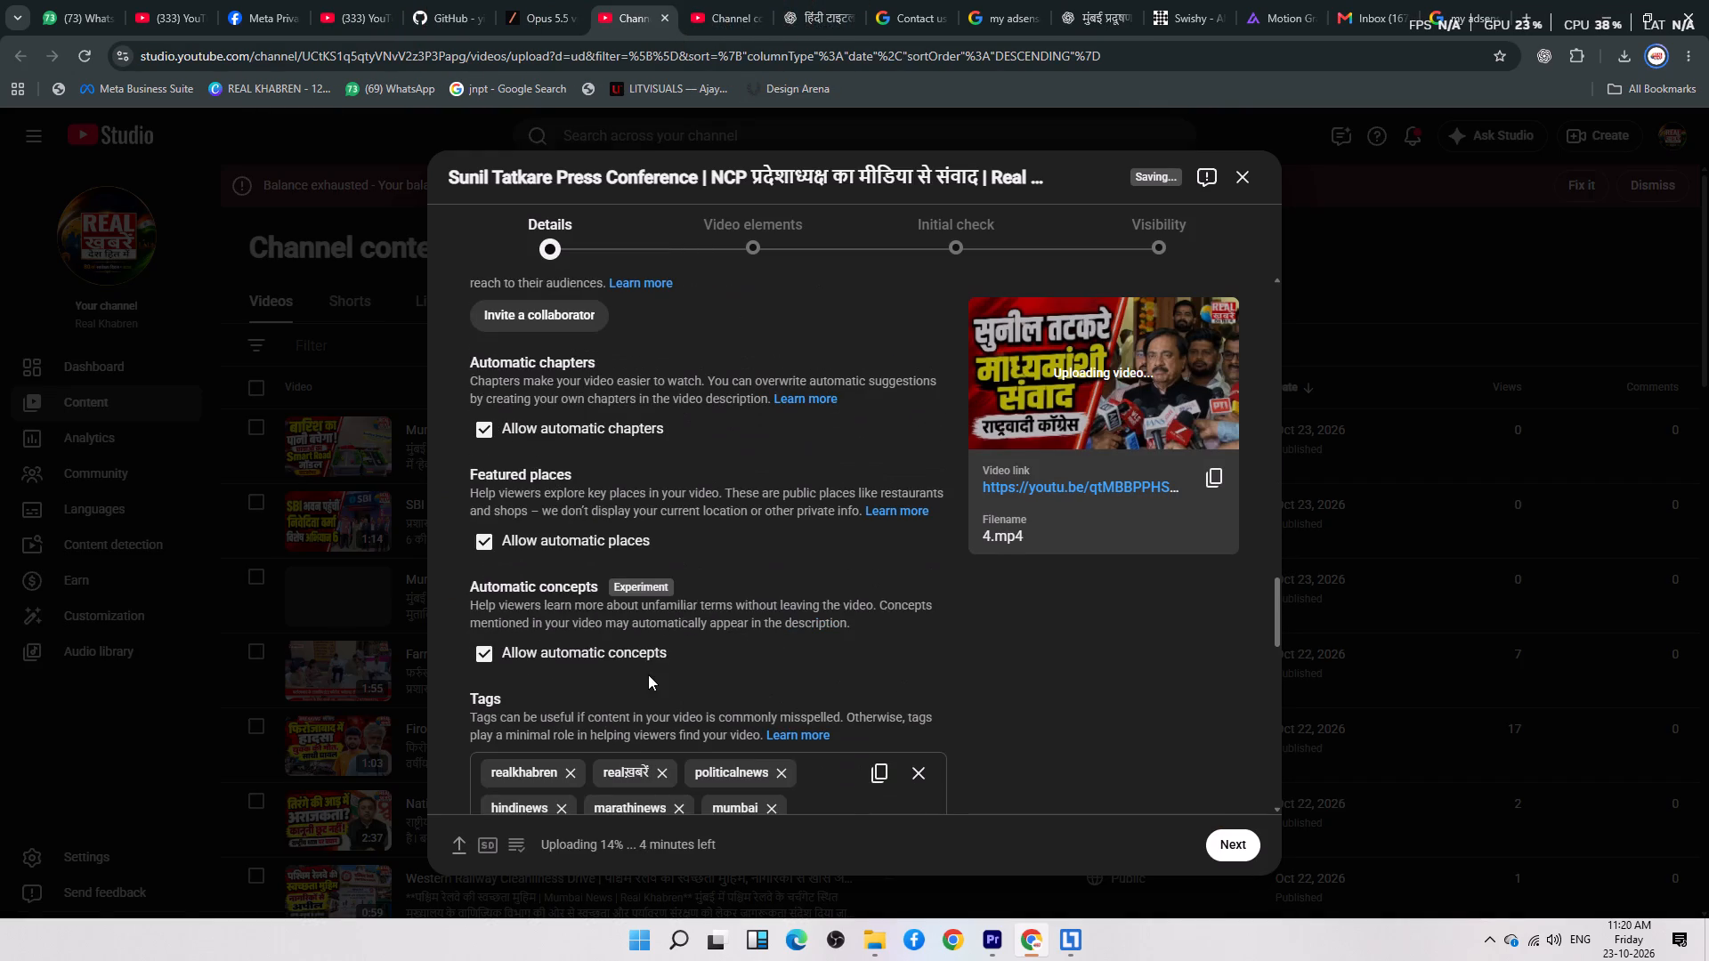
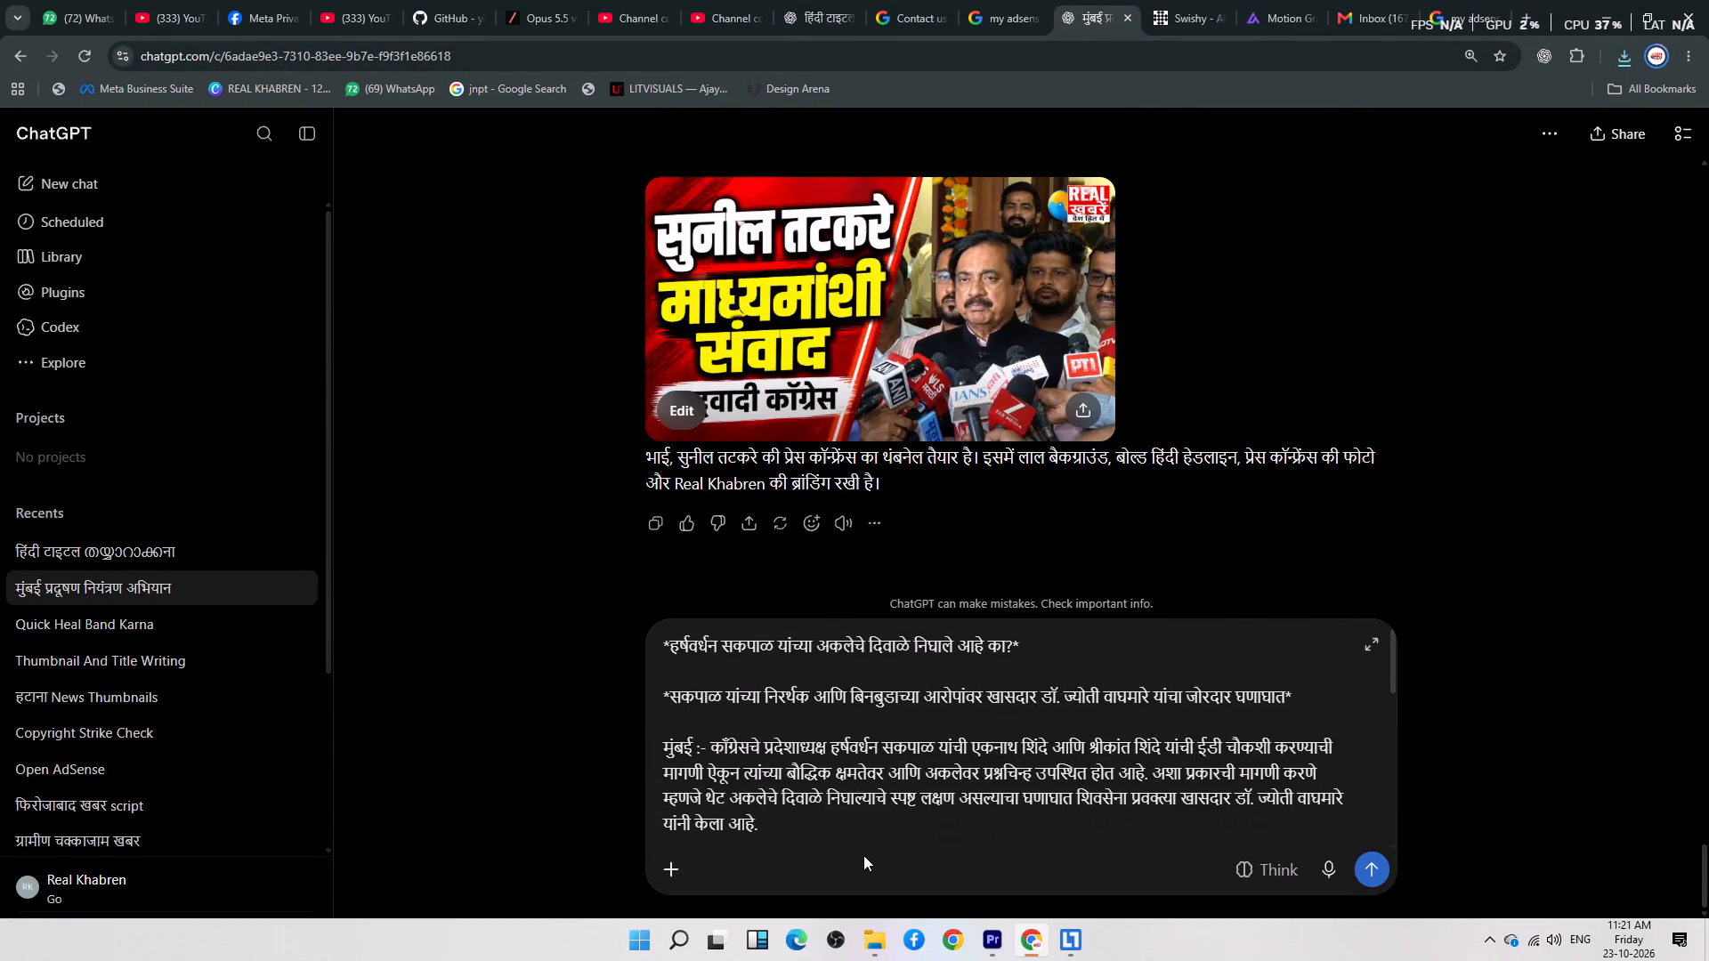
Submit the Marathi press note on Dr. Jyoti Waghmare's criticism of Harshvardhan Sapkal to ChatGPT.
{"action": "key", "text": "Return"}
Switch to Premiere and copy the Breaking Bug intro clip and its audio from before the 7.46.26 PM video to just past the sequence's end.
{"action": "left_click", "coordinate": [1008, 947]}
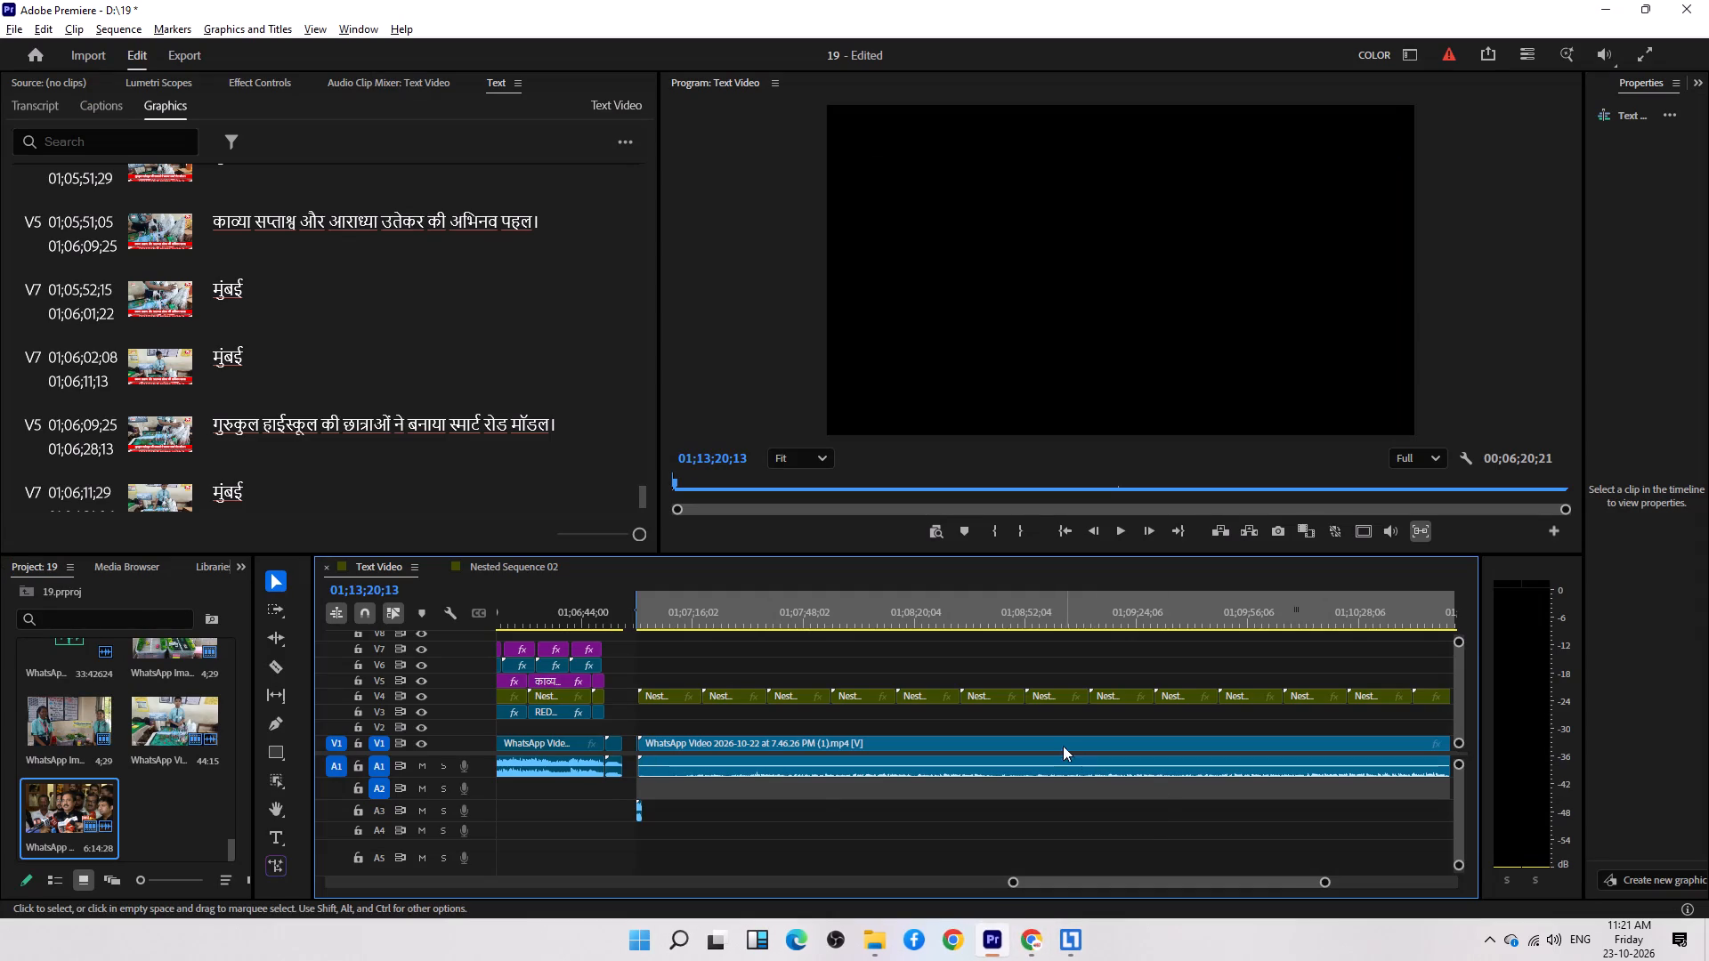
{"action": "scroll", "coordinate": [1063, 746], "scroll_direction": "down", "scroll_amount": 1}
{"action": "left_click_drag", "start_coordinate": [801, 812], "coordinate": [631, 817]}
{"action": "left_click_drag", "start_coordinate": [709, 832], "coordinate": [575, 794]}
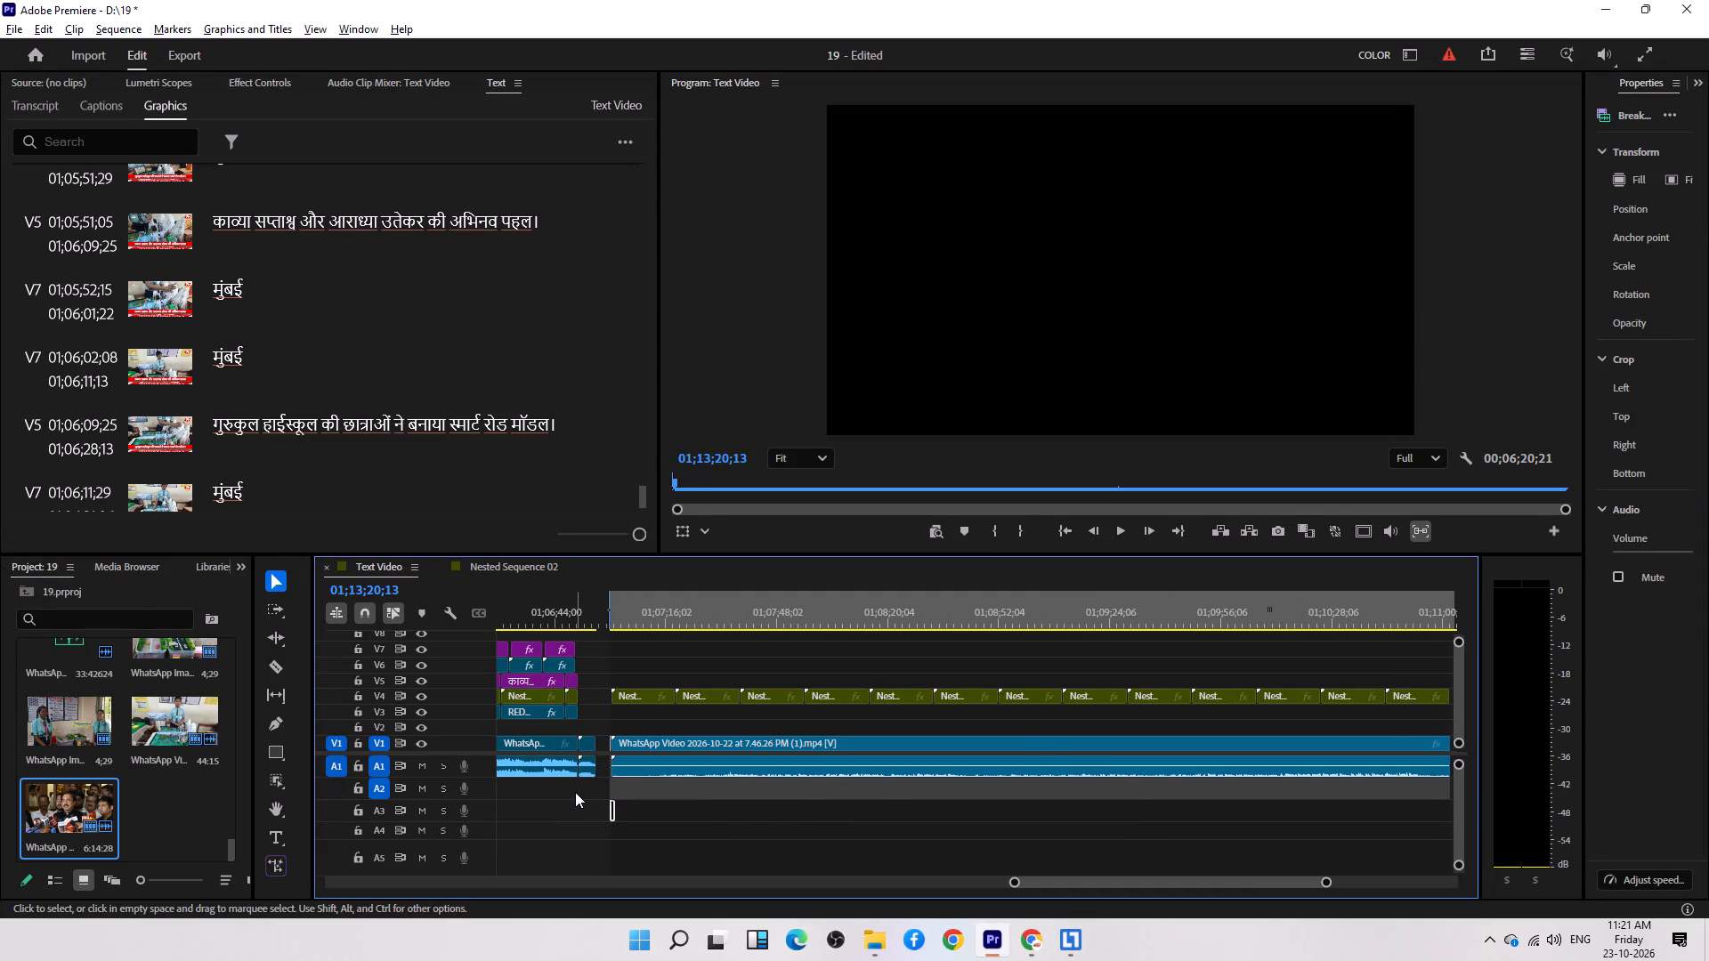
{"action": "key", "text": "ctrl+c"}
{"action": "key", "text": "End"}
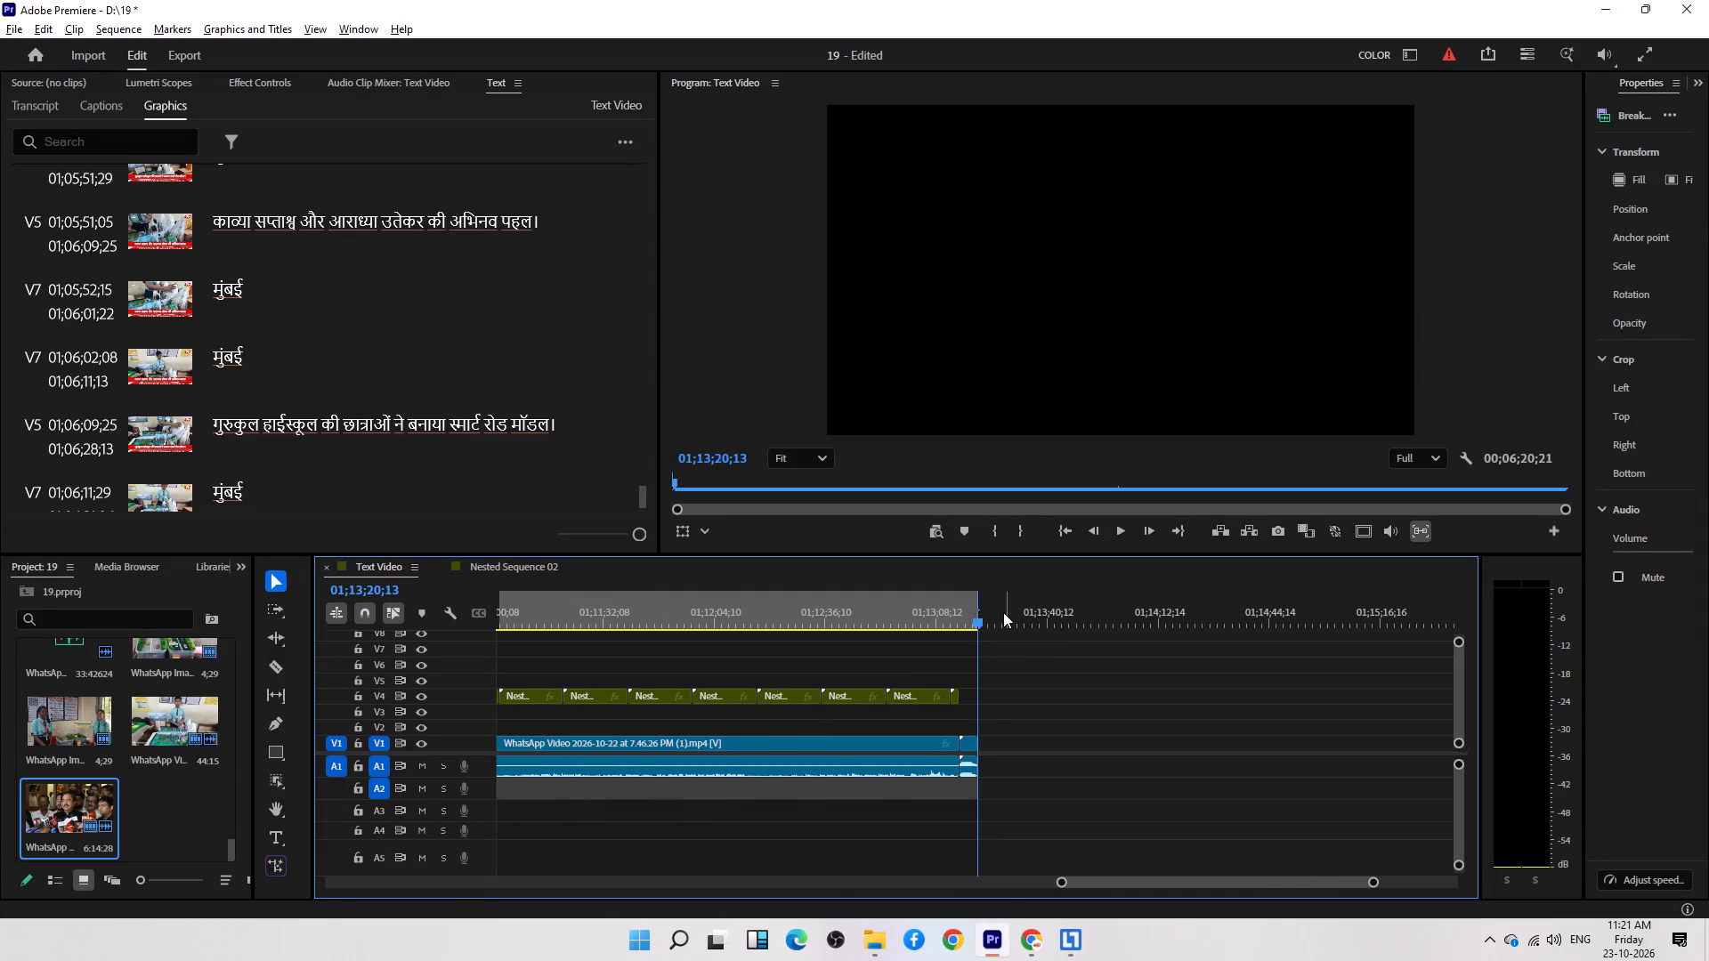
{"action": "left_click", "coordinate": [1003, 612]}
{"action": "key", "text": "ctrl+v"}
{"action": "key", "text": "equal"}
{"action": "key", "text": "equal"}
{"action": "key", "text": "equal"}
{"action": "key", "text": "equal"}
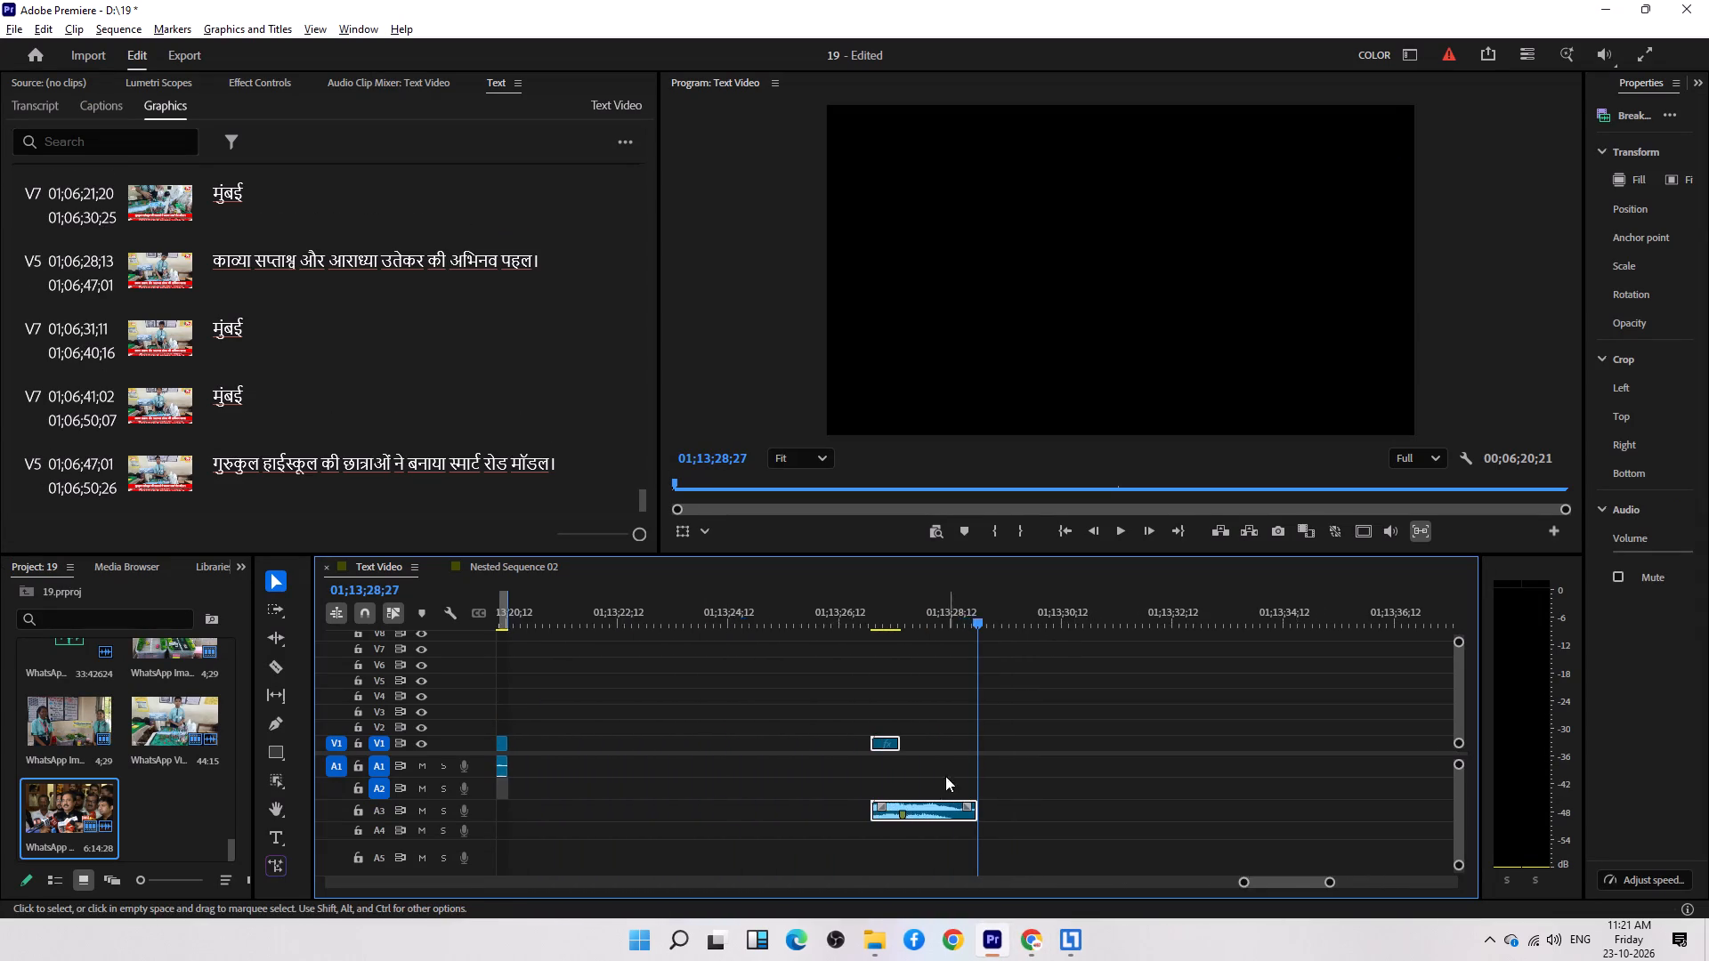
{"action": "key", "text": "equal"}
{"action": "key", "text": "equal"}
Add "WhatsApp Video 2026-10-22 at 7.46.41 PM" from Downloads to V1 after the pasted intro, closing the gap between them.
{"action": "left_click", "coordinate": [882, 935]}
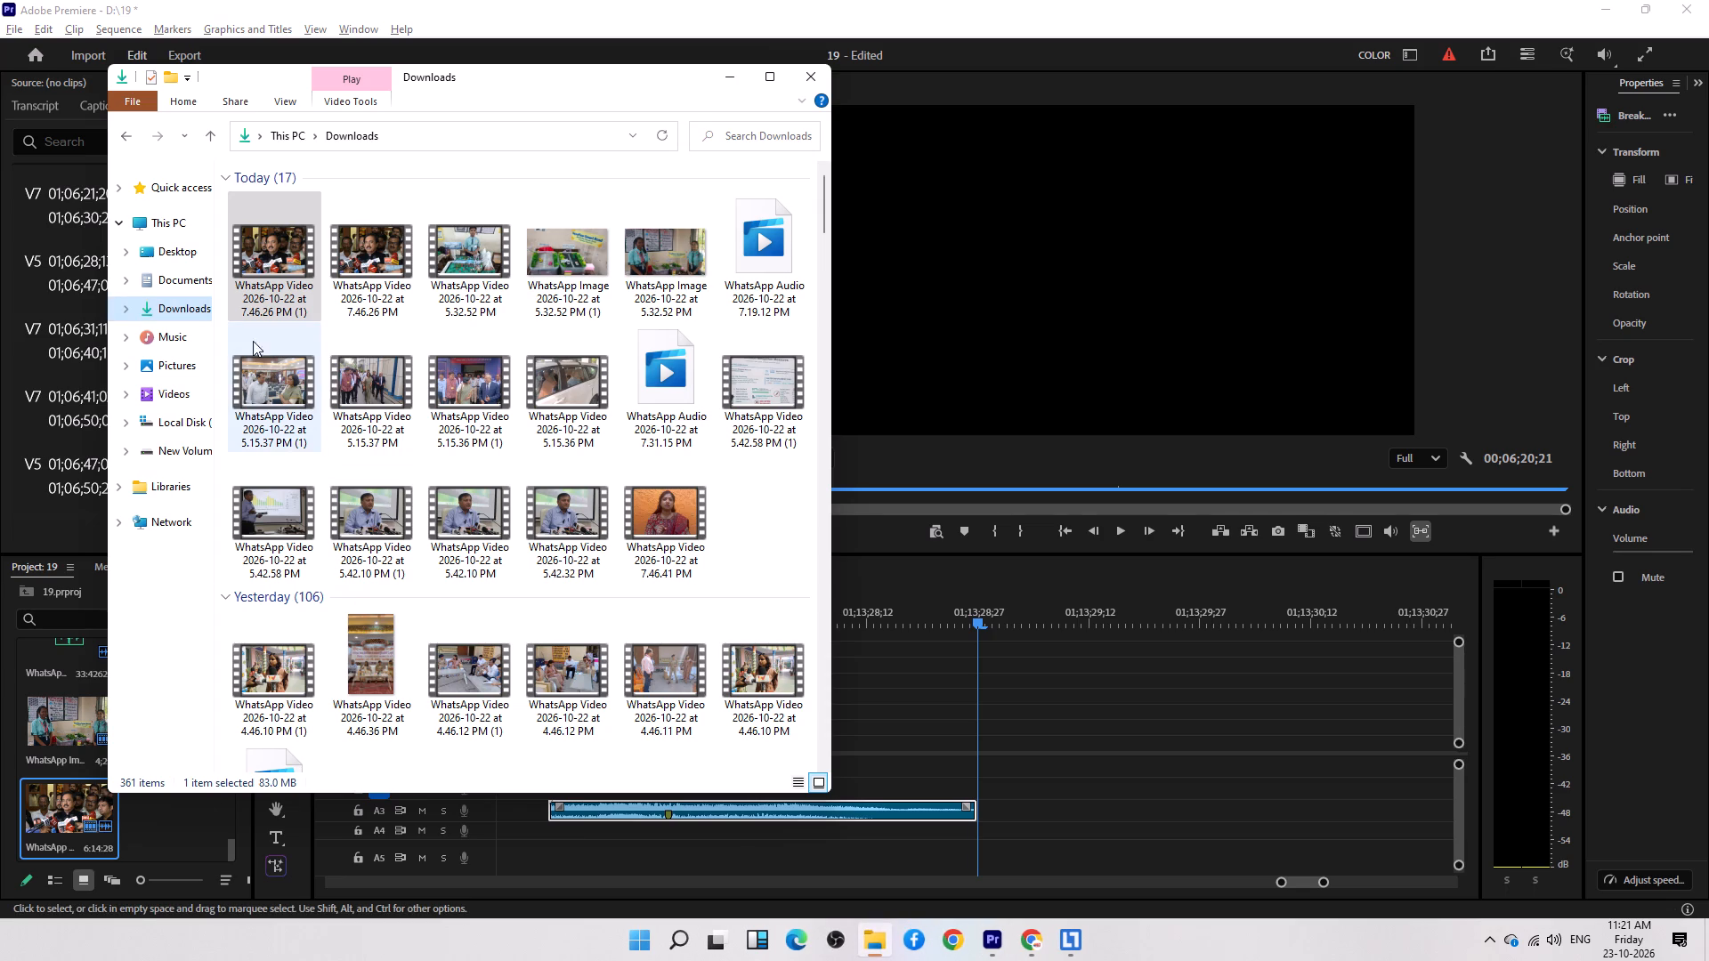
{"action": "left_click", "coordinate": [187, 298]}
{"action": "left_click_drag", "start_coordinate": [279, 224], "coordinate": [875, 760]}
{"action": "left_click", "coordinate": [1006, 707]}
{"action": "left_click", "coordinate": [795, 751]}
{"action": "key", "text": "Delete"}
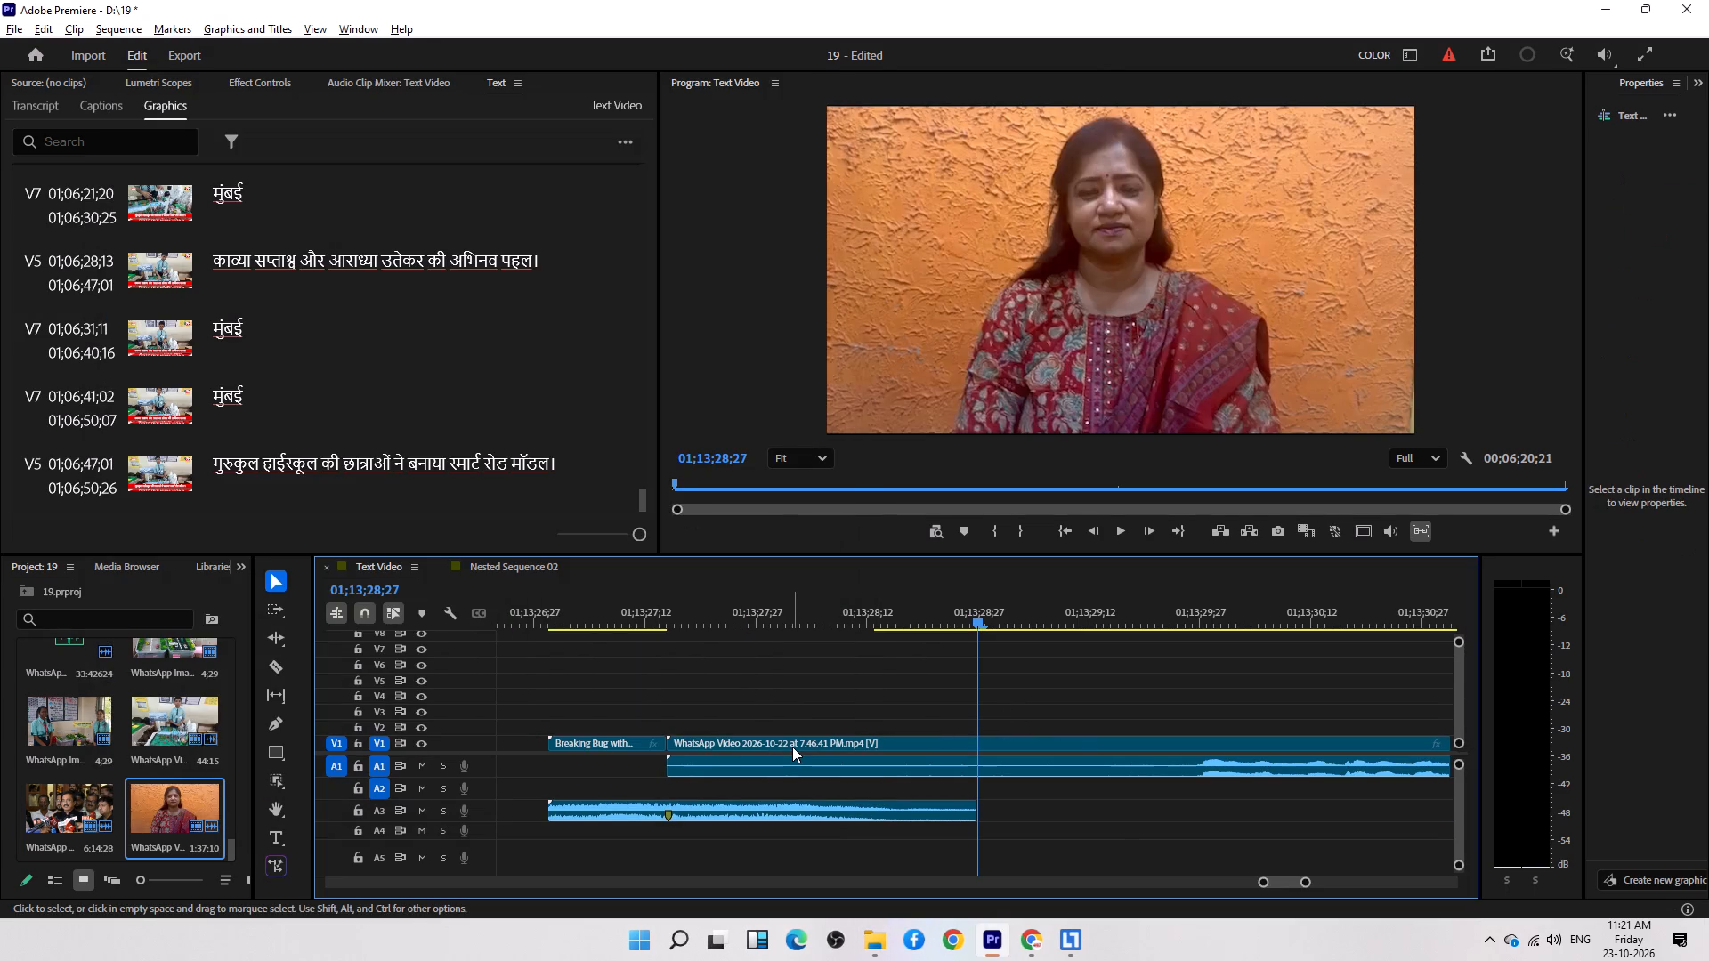
Copy four nested overlay clips from V4 of the previous segment and paste them twice in a row above the new 7.46.41 PM video.
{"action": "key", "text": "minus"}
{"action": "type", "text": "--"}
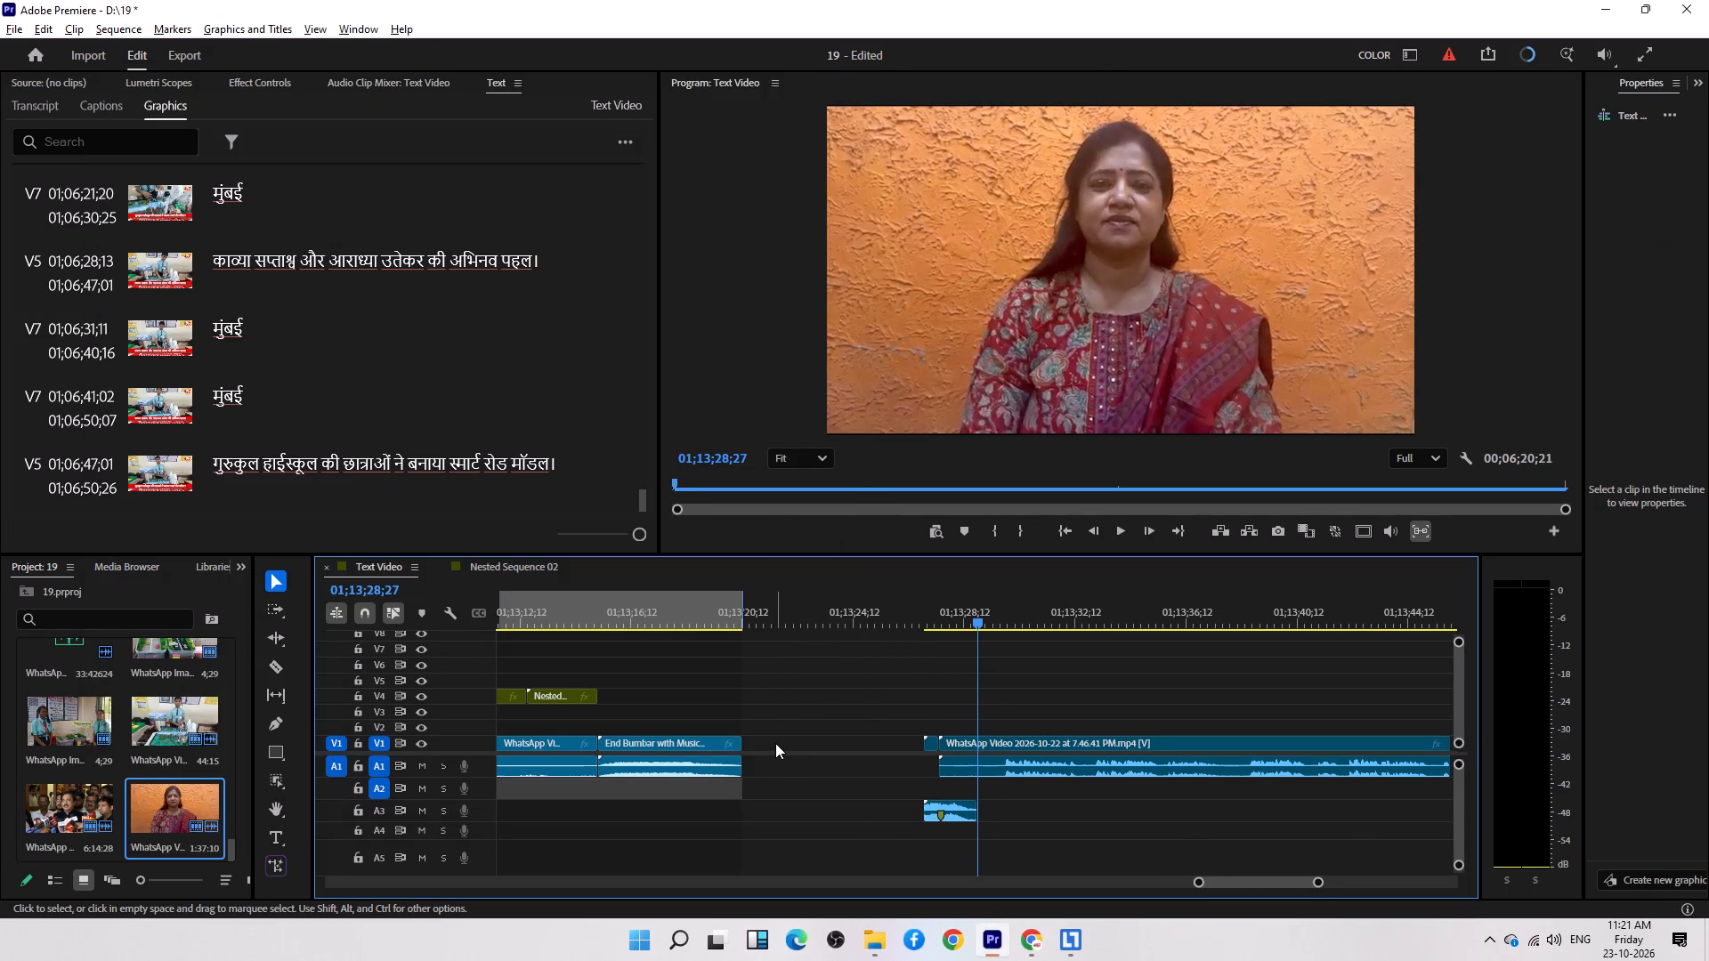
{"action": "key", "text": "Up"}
{"action": "left_click", "coordinate": [1027, 688]}
{"action": "key", "text": "Up"}
{"action": "key", "text": "Up"}
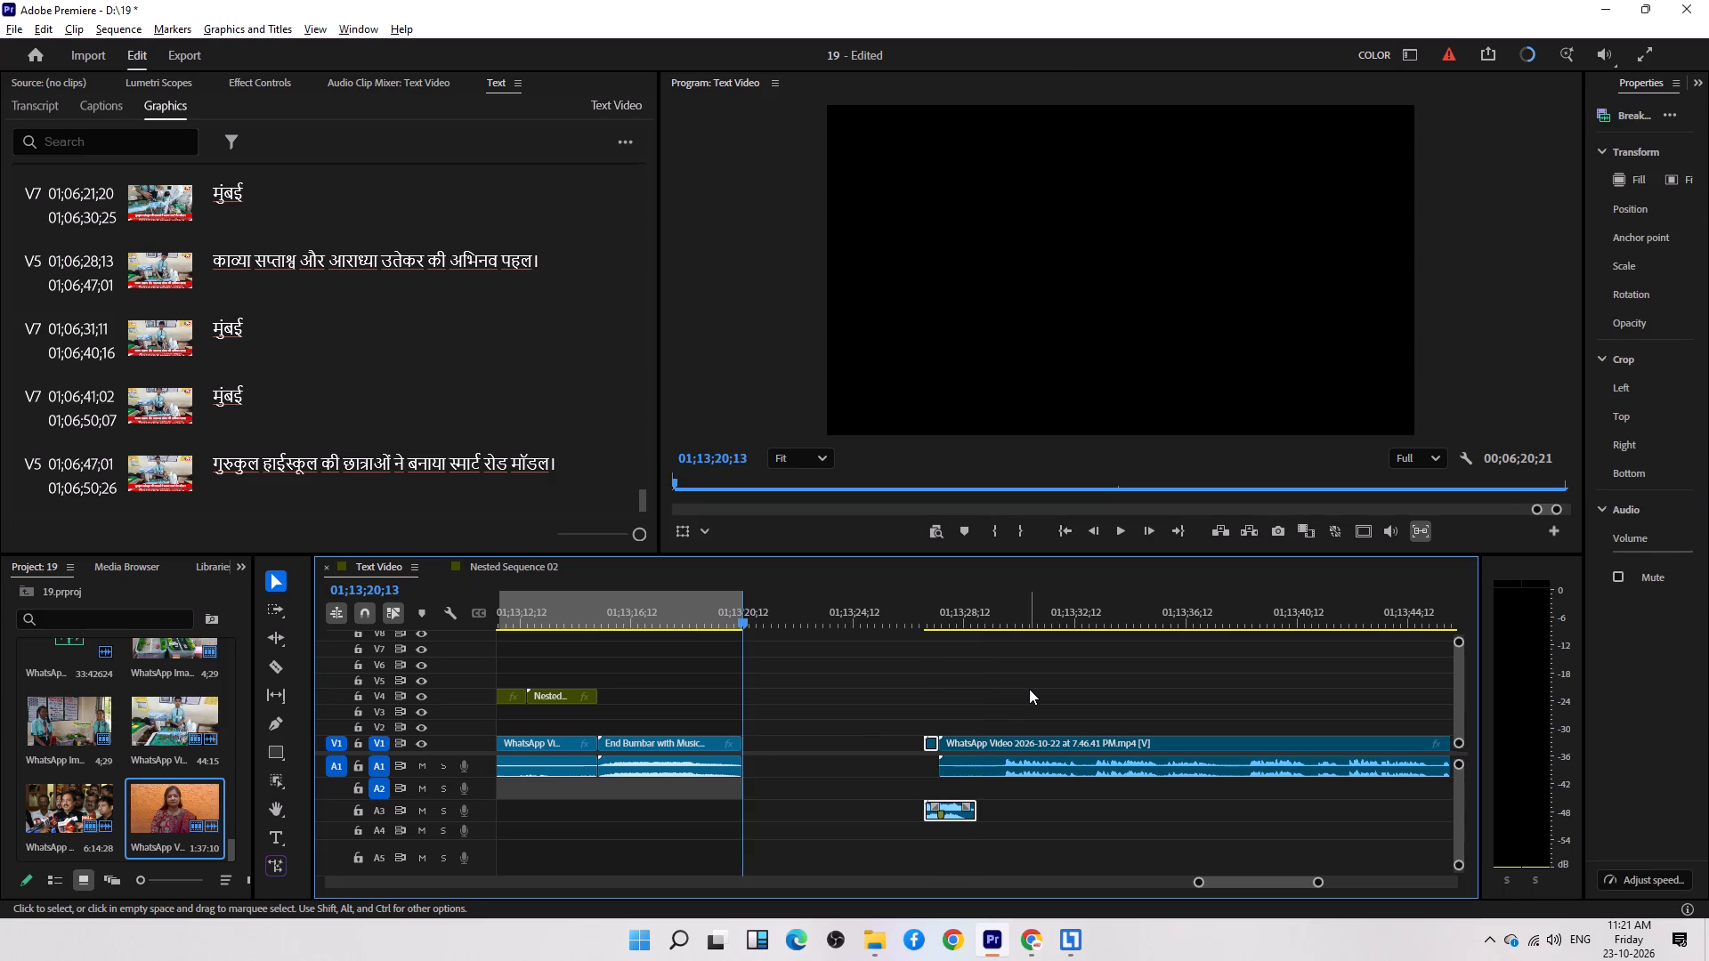
{"action": "key", "text": "Down"}
{"action": "key", "text": "Down"}
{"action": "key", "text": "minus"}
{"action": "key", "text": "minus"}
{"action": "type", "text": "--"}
{"action": "left_click_drag", "start_coordinate": [787, 652], "coordinate": [861, 712]}
{"action": "key", "text": "ctrl+c"}
{"action": "key", "text": "ctrl+v"}
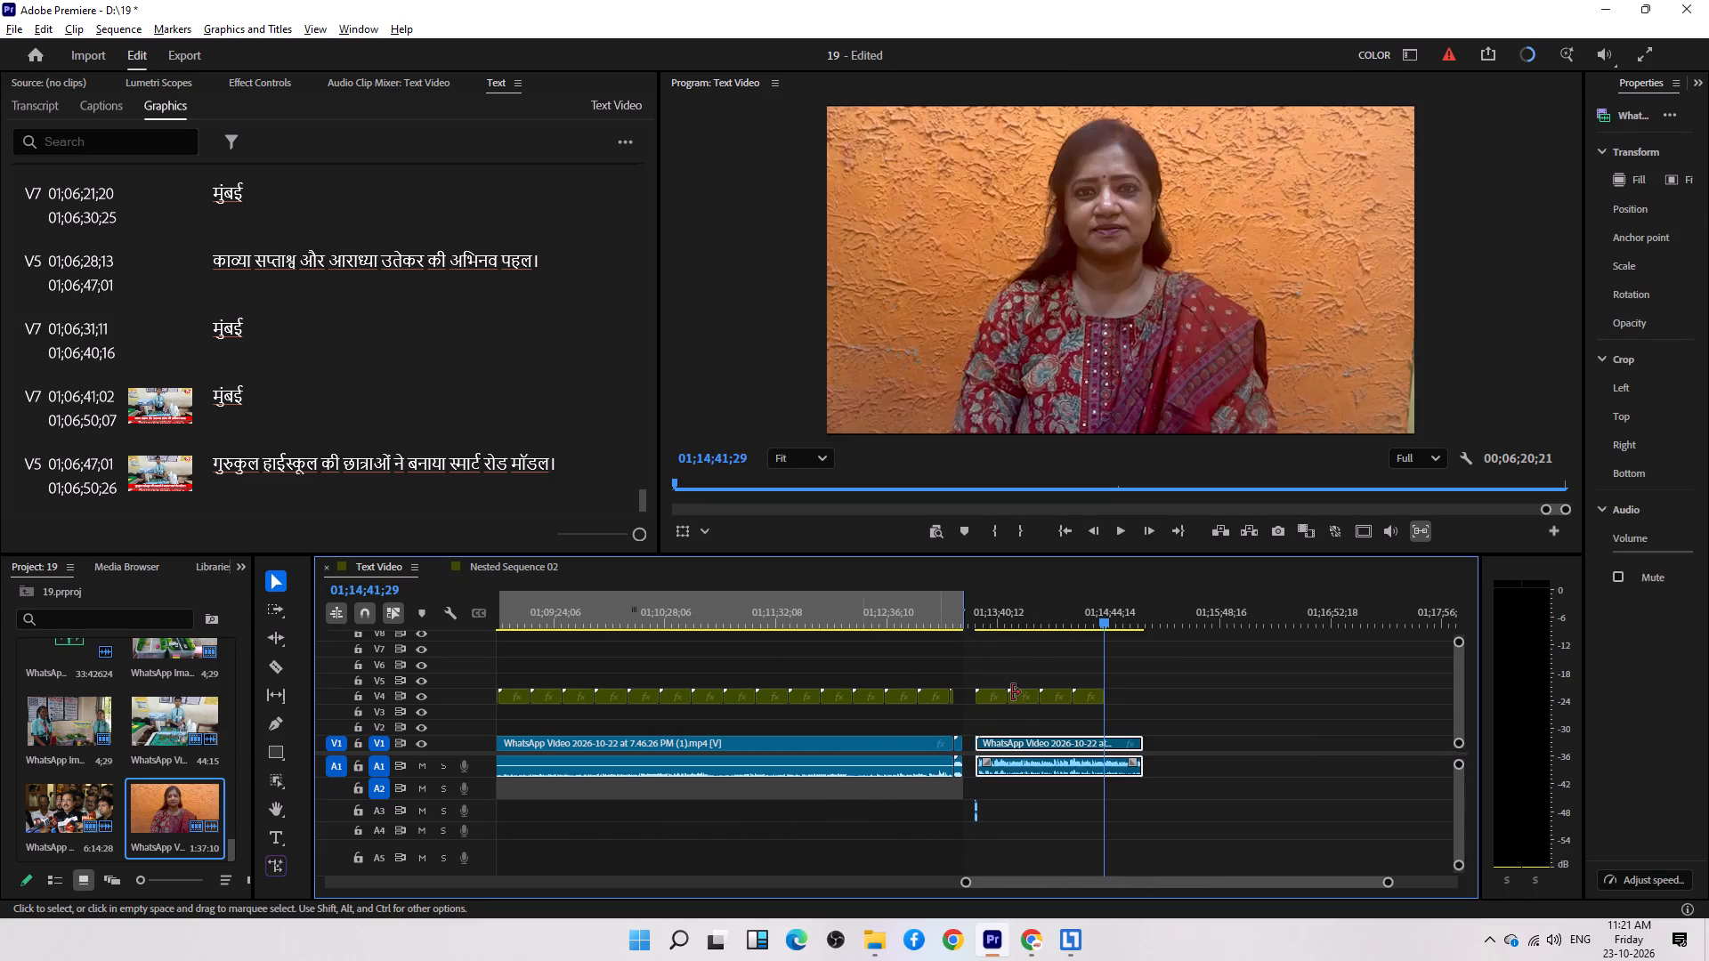
{"action": "key", "text": "ctrl+v"}
Cut the nested overlays on V4 at the end of the 7.46.41 PM video and delete the excess beyond it.
{"action": "key", "text": "Up"}
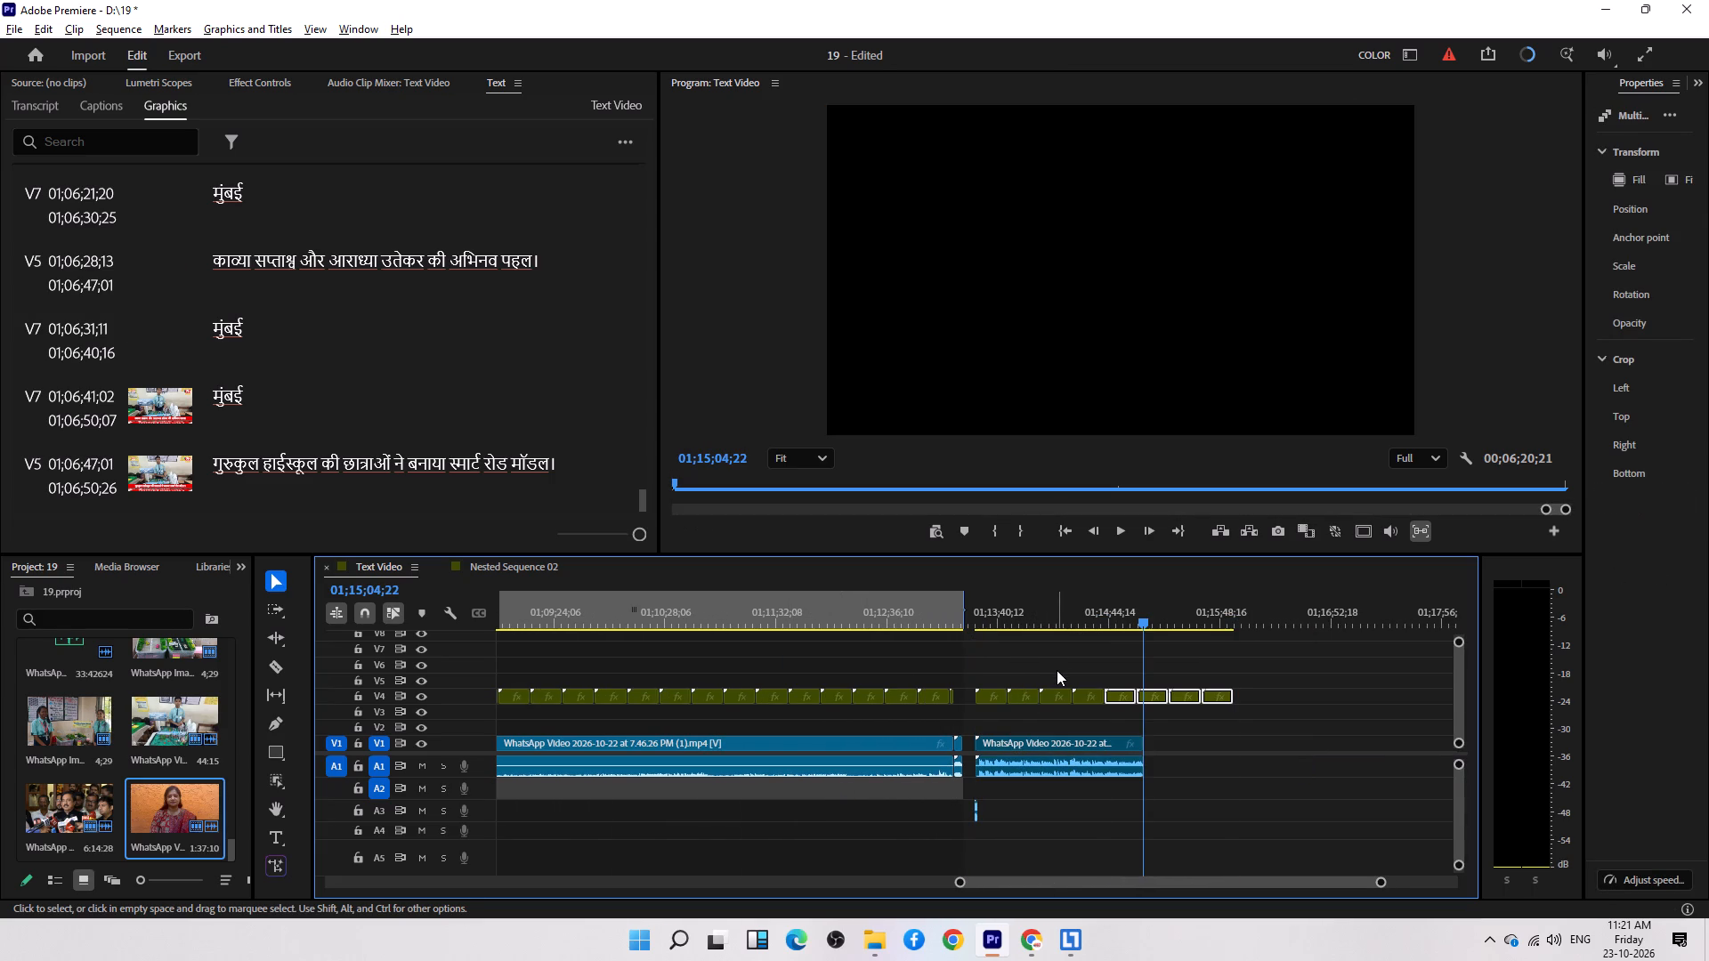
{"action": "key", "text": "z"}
{"action": "left_click_drag", "start_coordinate": [1303, 672], "coordinate": [1143, 721]}
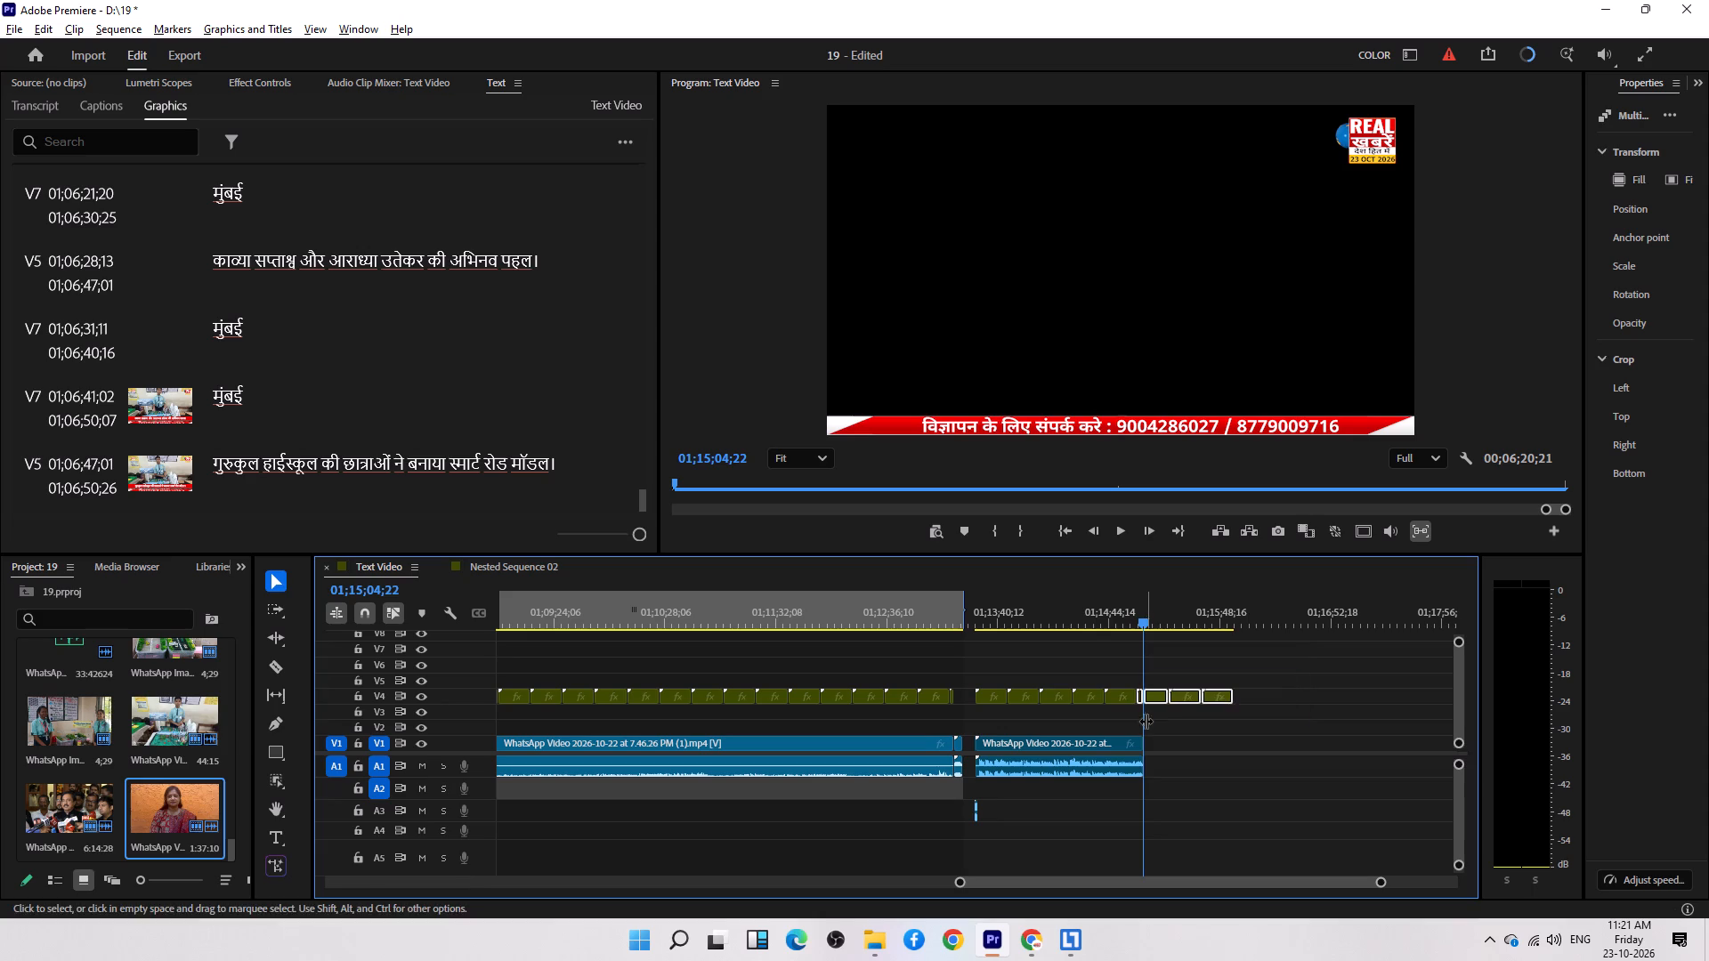
{"action": "left_click_drag", "start_coordinate": [1274, 683], "coordinate": [1161, 716]}
{"action": "key", "text": "Delete"}
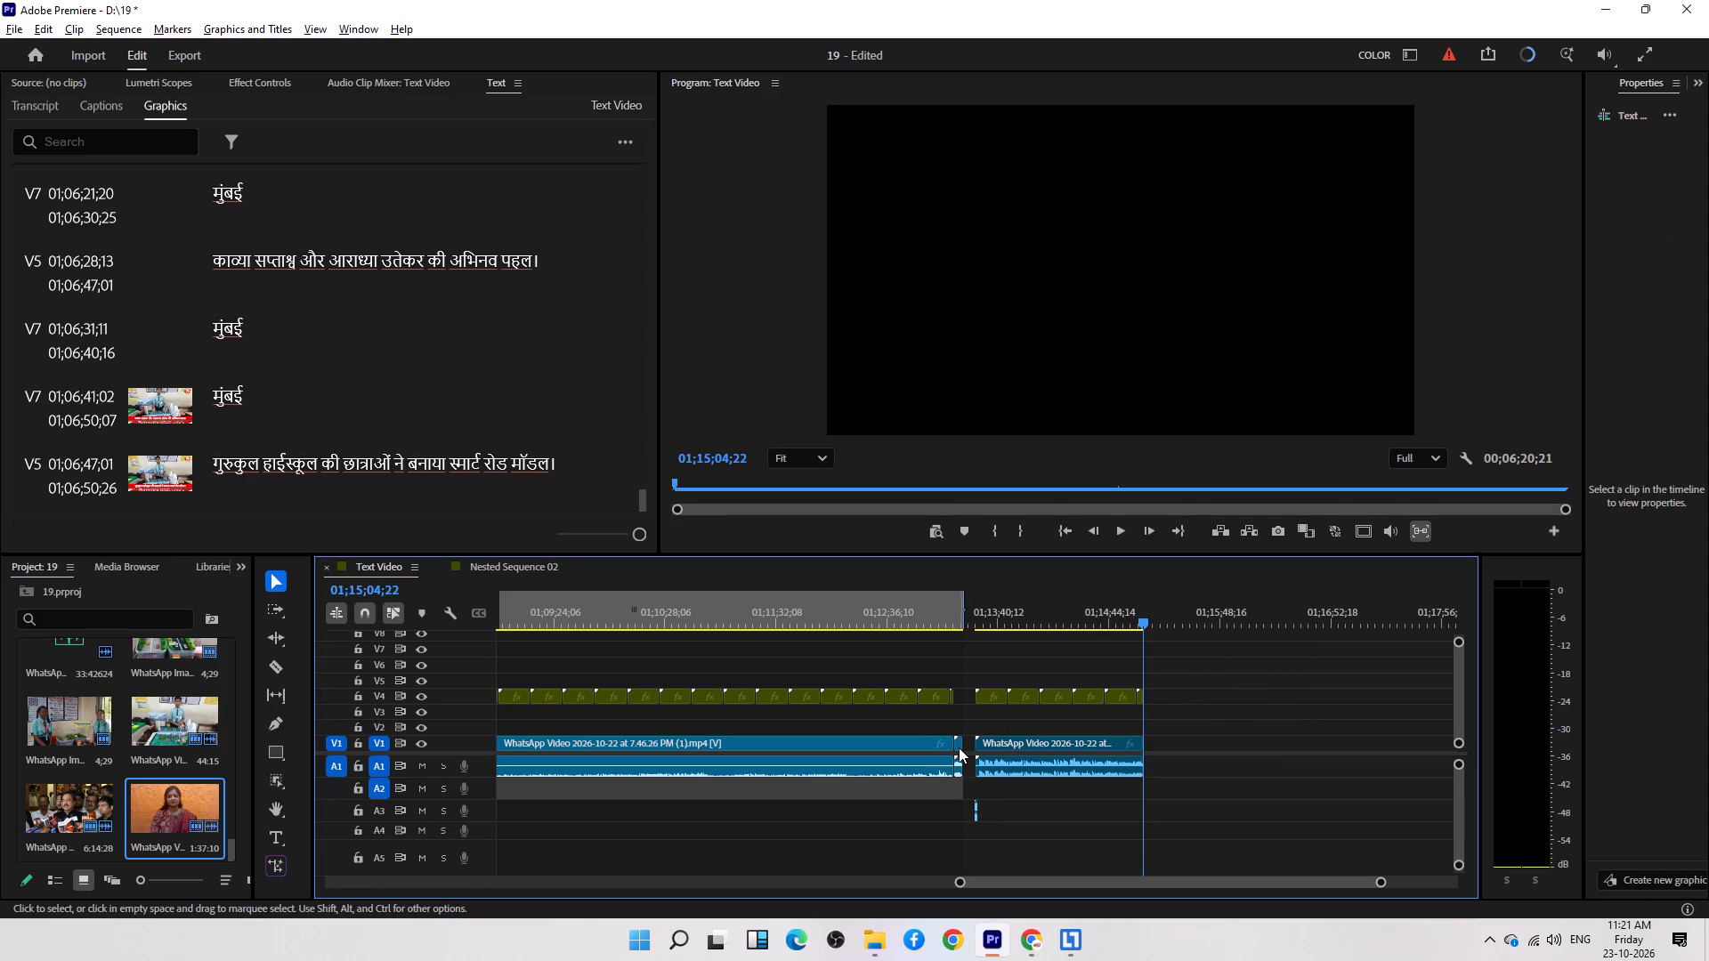
Copy the End Bumbar with Music clip from the previous segment and paste it directly after the 7.46.41 PM video.
{"action": "left_click", "coordinate": [958, 747]}
{"action": "key", "text": "ctrl+c"}
{"action": "key", "text": "ctrl+v"}
Select all clips of the new segment, from Breaking Bug intro to end bumper, and mark them as the in-to-out range.
{"action": "left_click_drag", "start_coordinate": [1284, 646], "coordinate": [1089, 771]}
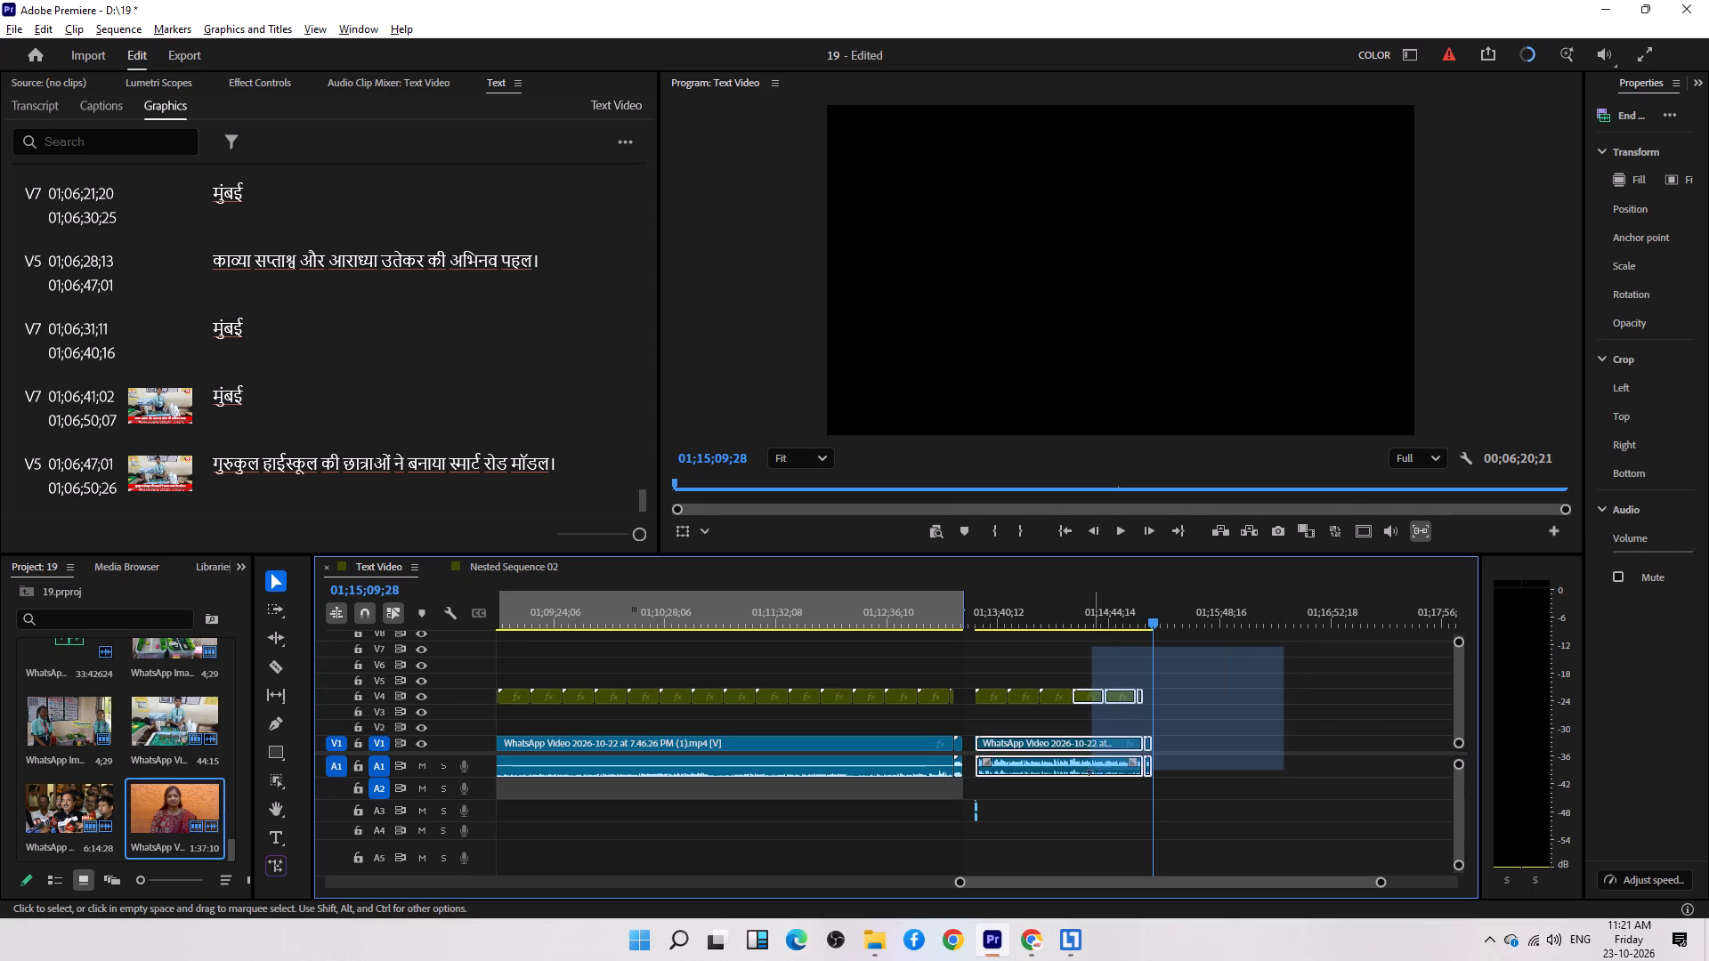
{"action": "left_click_drag", "start_coordinate": [1089, 771], "coordinate": [971, 835]}
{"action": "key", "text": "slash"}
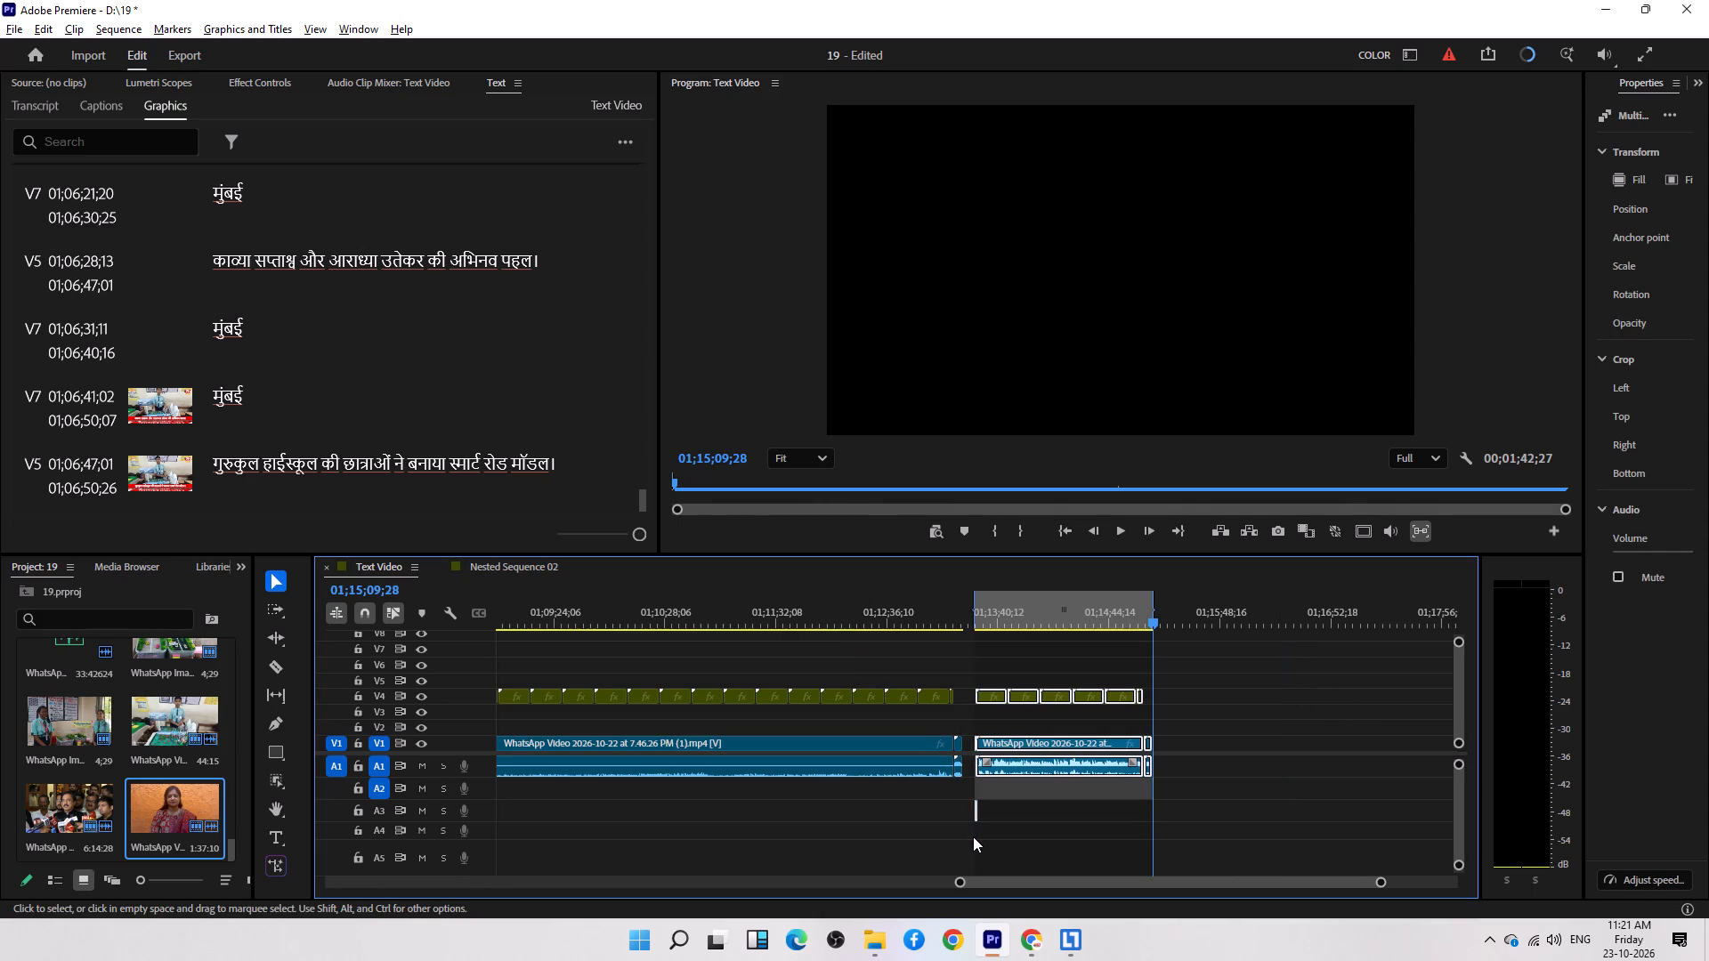
In Adobe Premiere, open the export settings for the marked range of the Text Video sequence and name the output file 5.
{"action": "key", "text": "ctrl+m"}
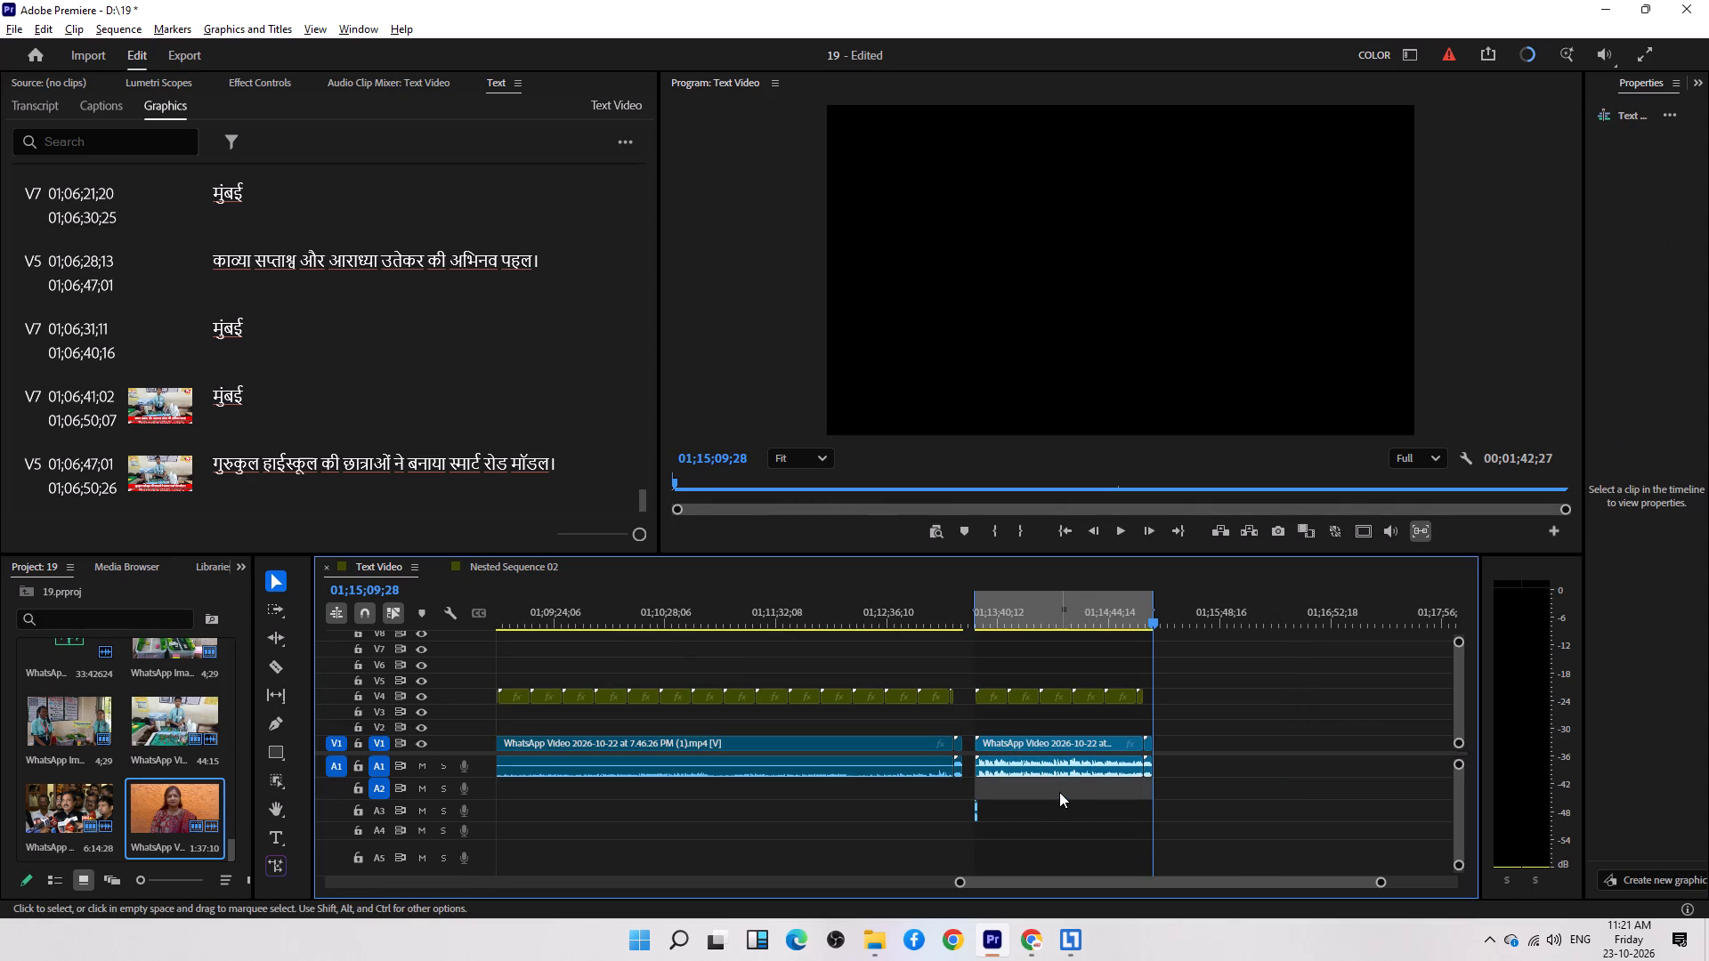
{"action": "left_click", "coordinate": [1295, 671]}
{"action": "triple_click", "coordinate": [488, 139]}
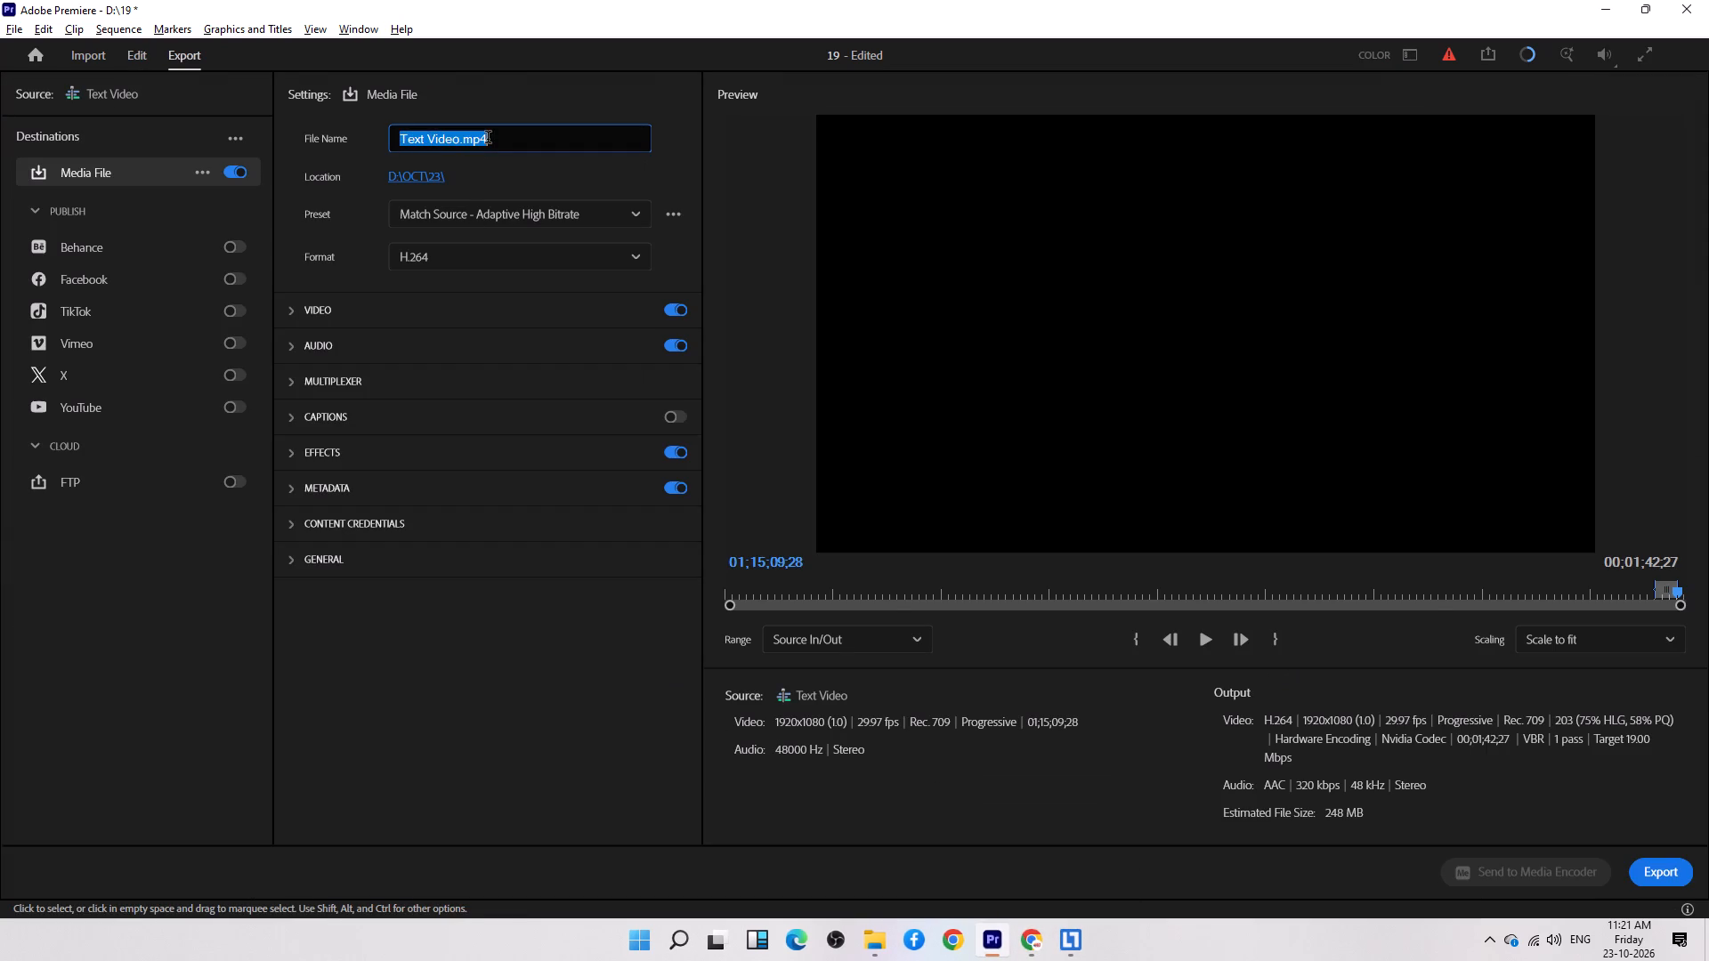
{"action": "key", "text": "5"}
{"action": "key", "text": "Return"}
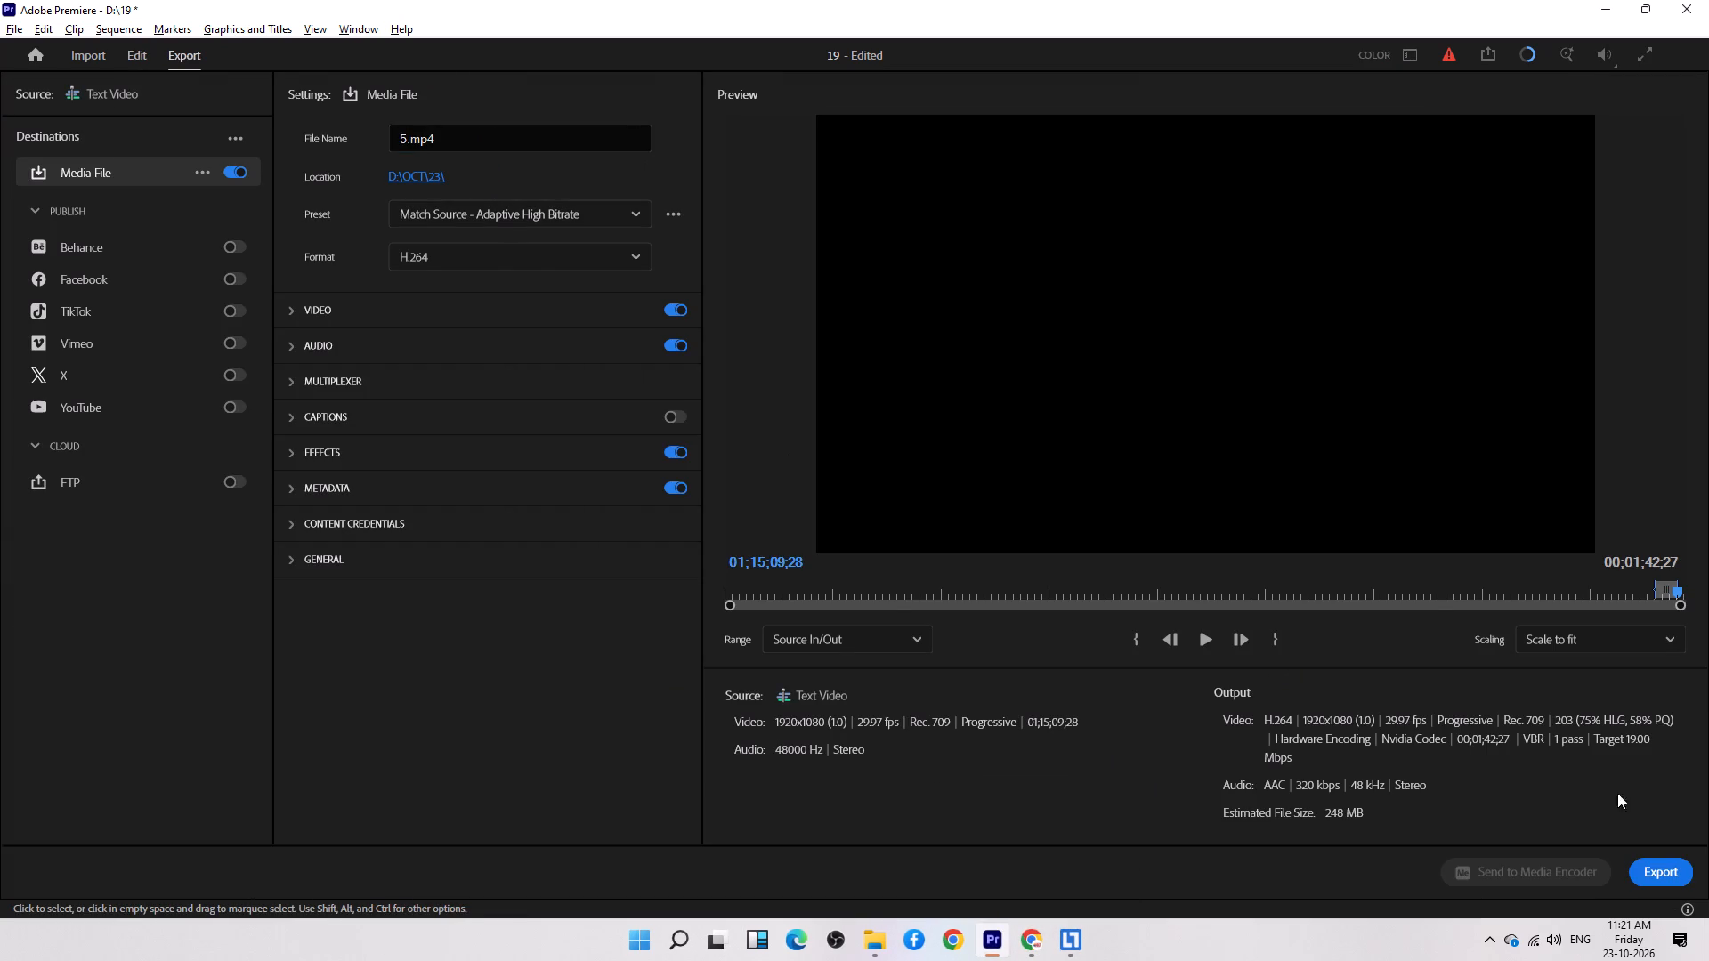
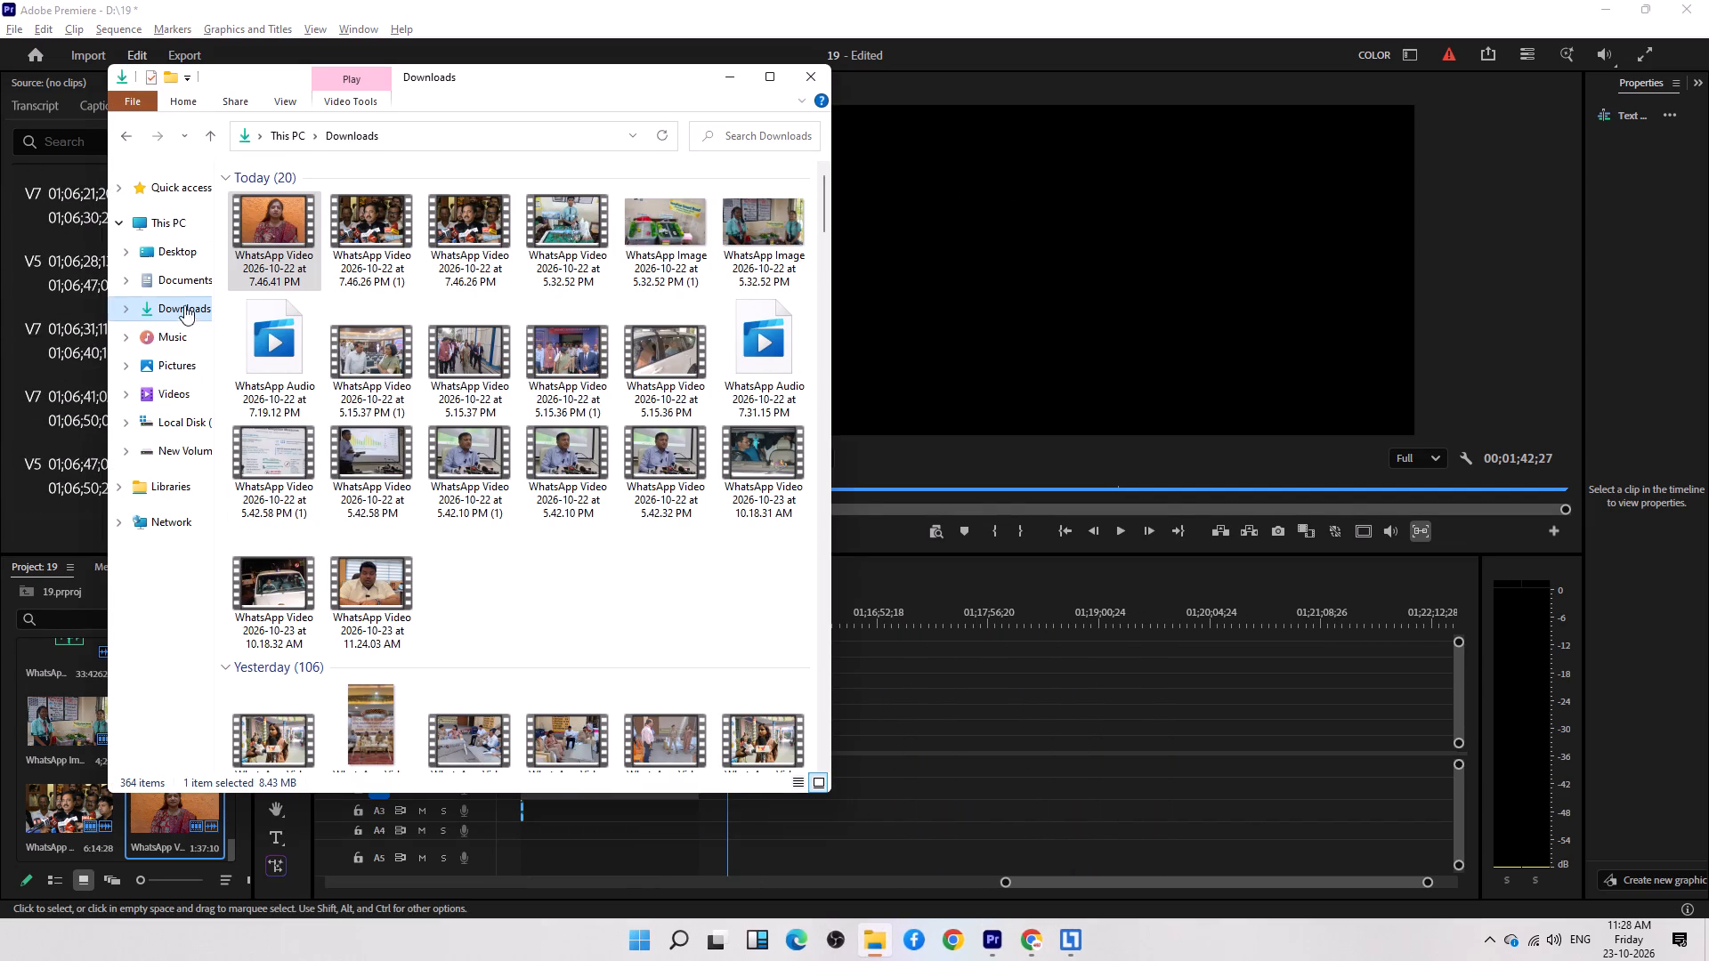
{"action": "scroll", "coordinate": [182, 294], "scroll_direction": "up", "scroll_amount": 4}
{"action": "left_click", "coordinate": [183, 453]}
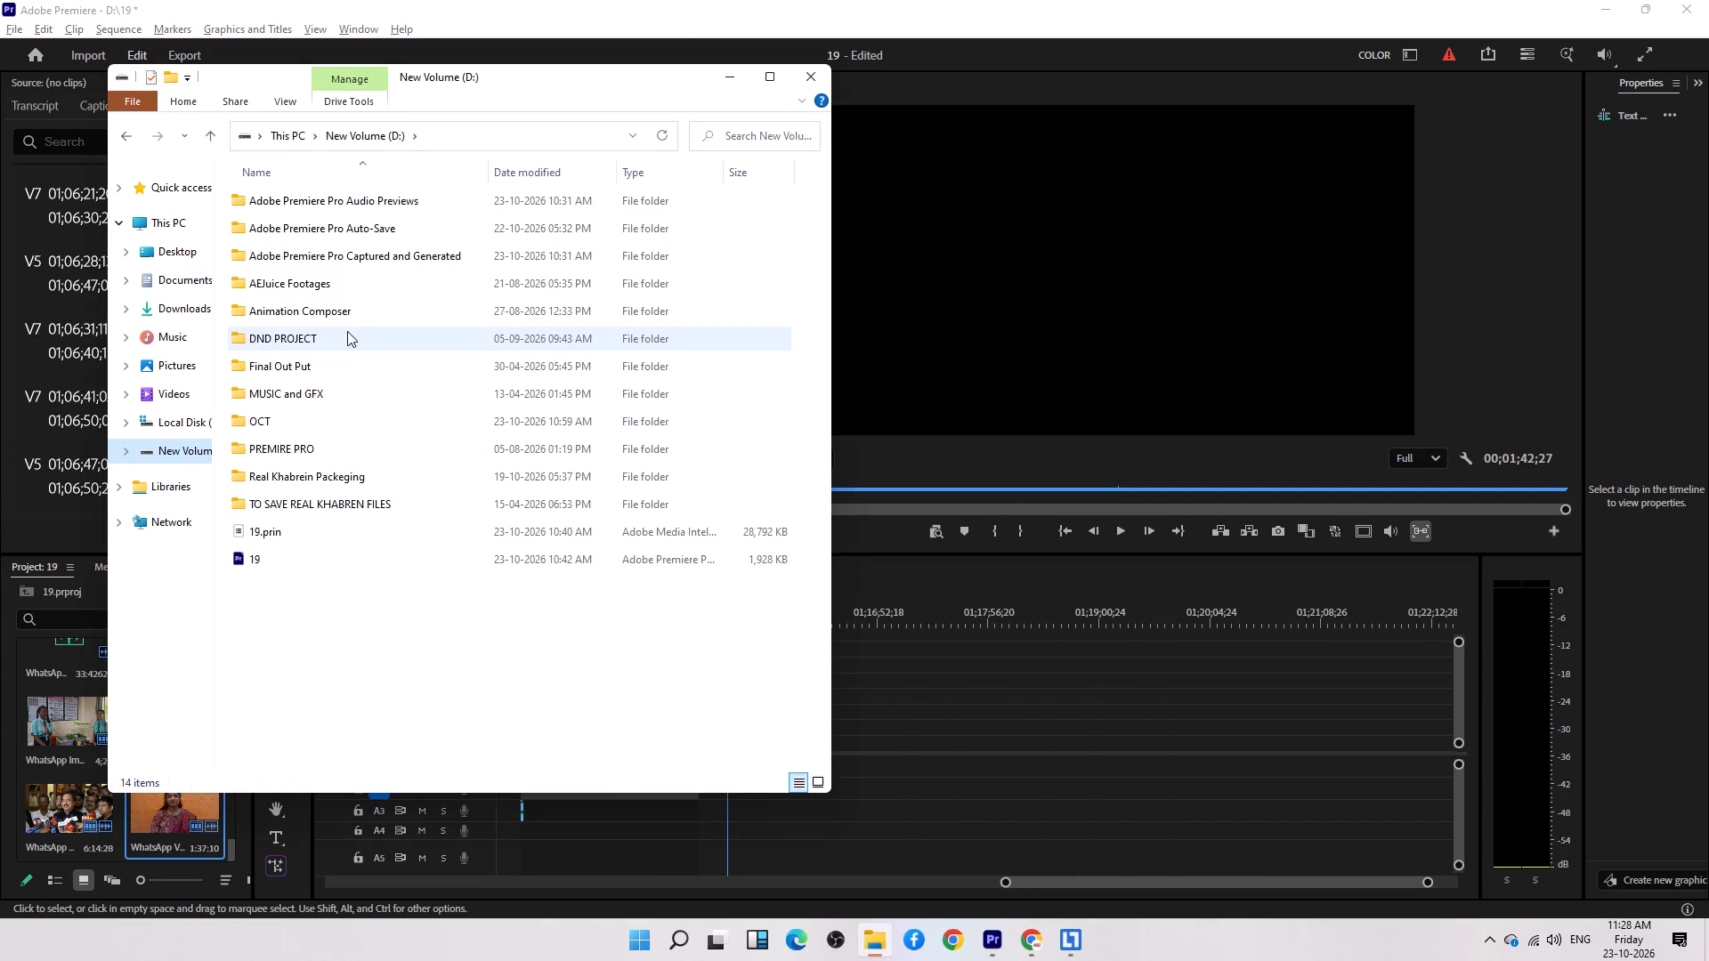
{"action": "double_click", "coordinate": [319, 474]}
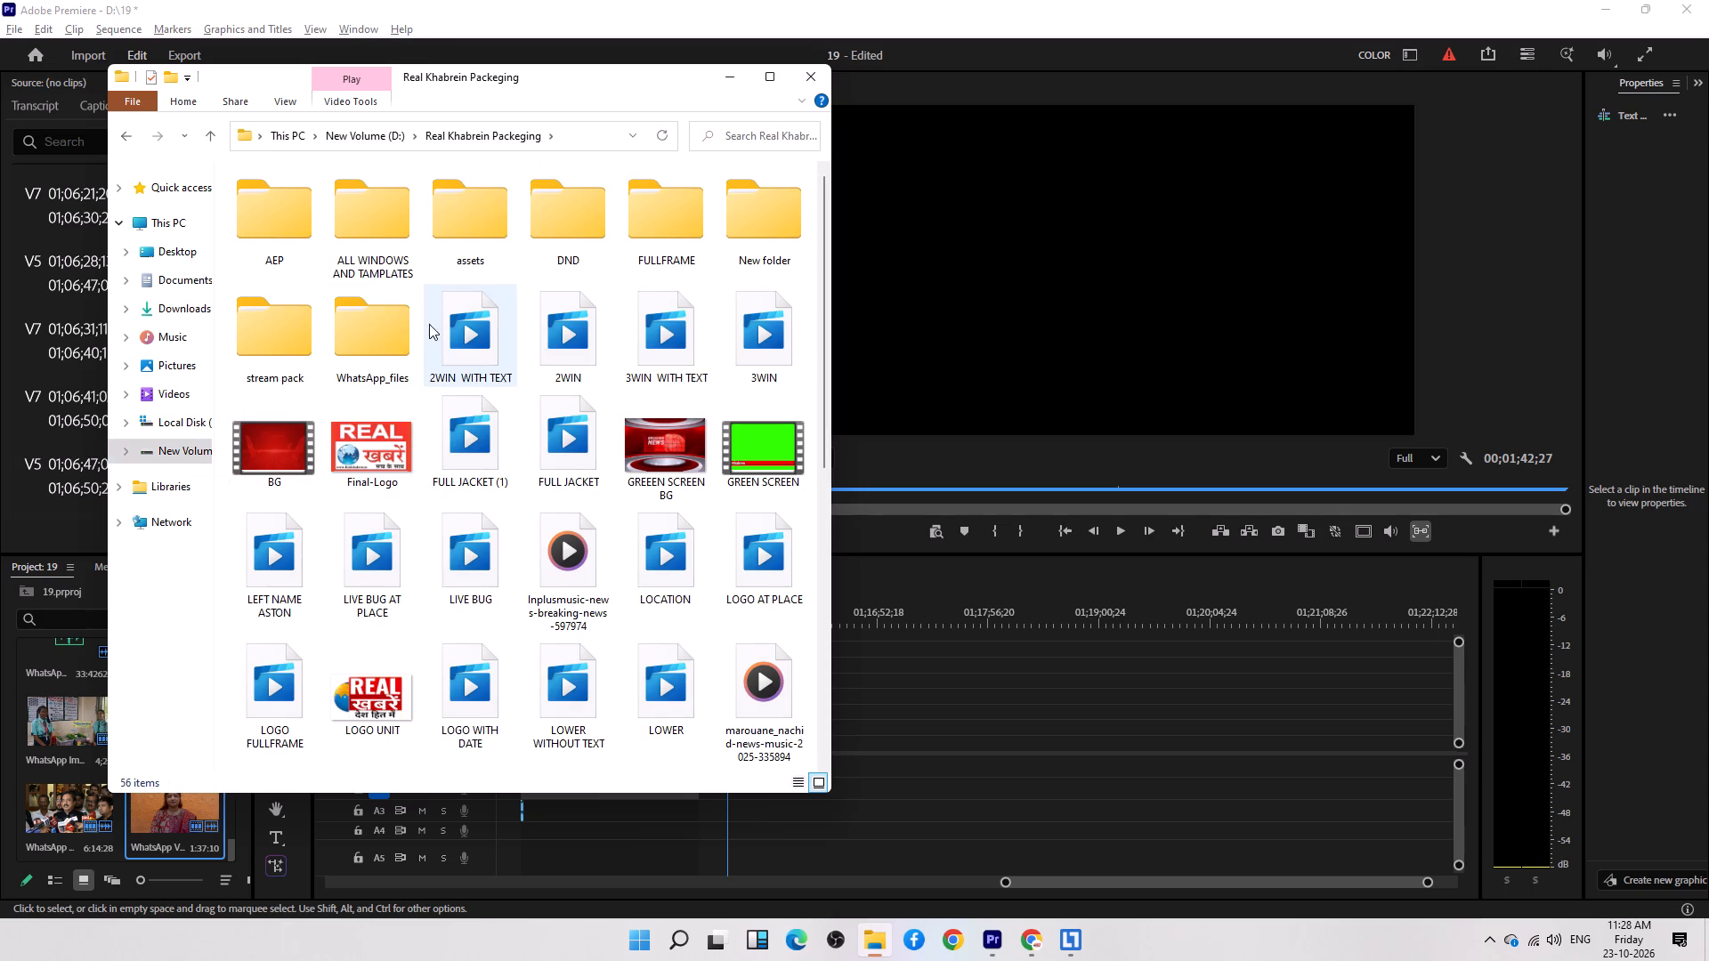
{"action": "double_click", "coordinate": [381, 245]}
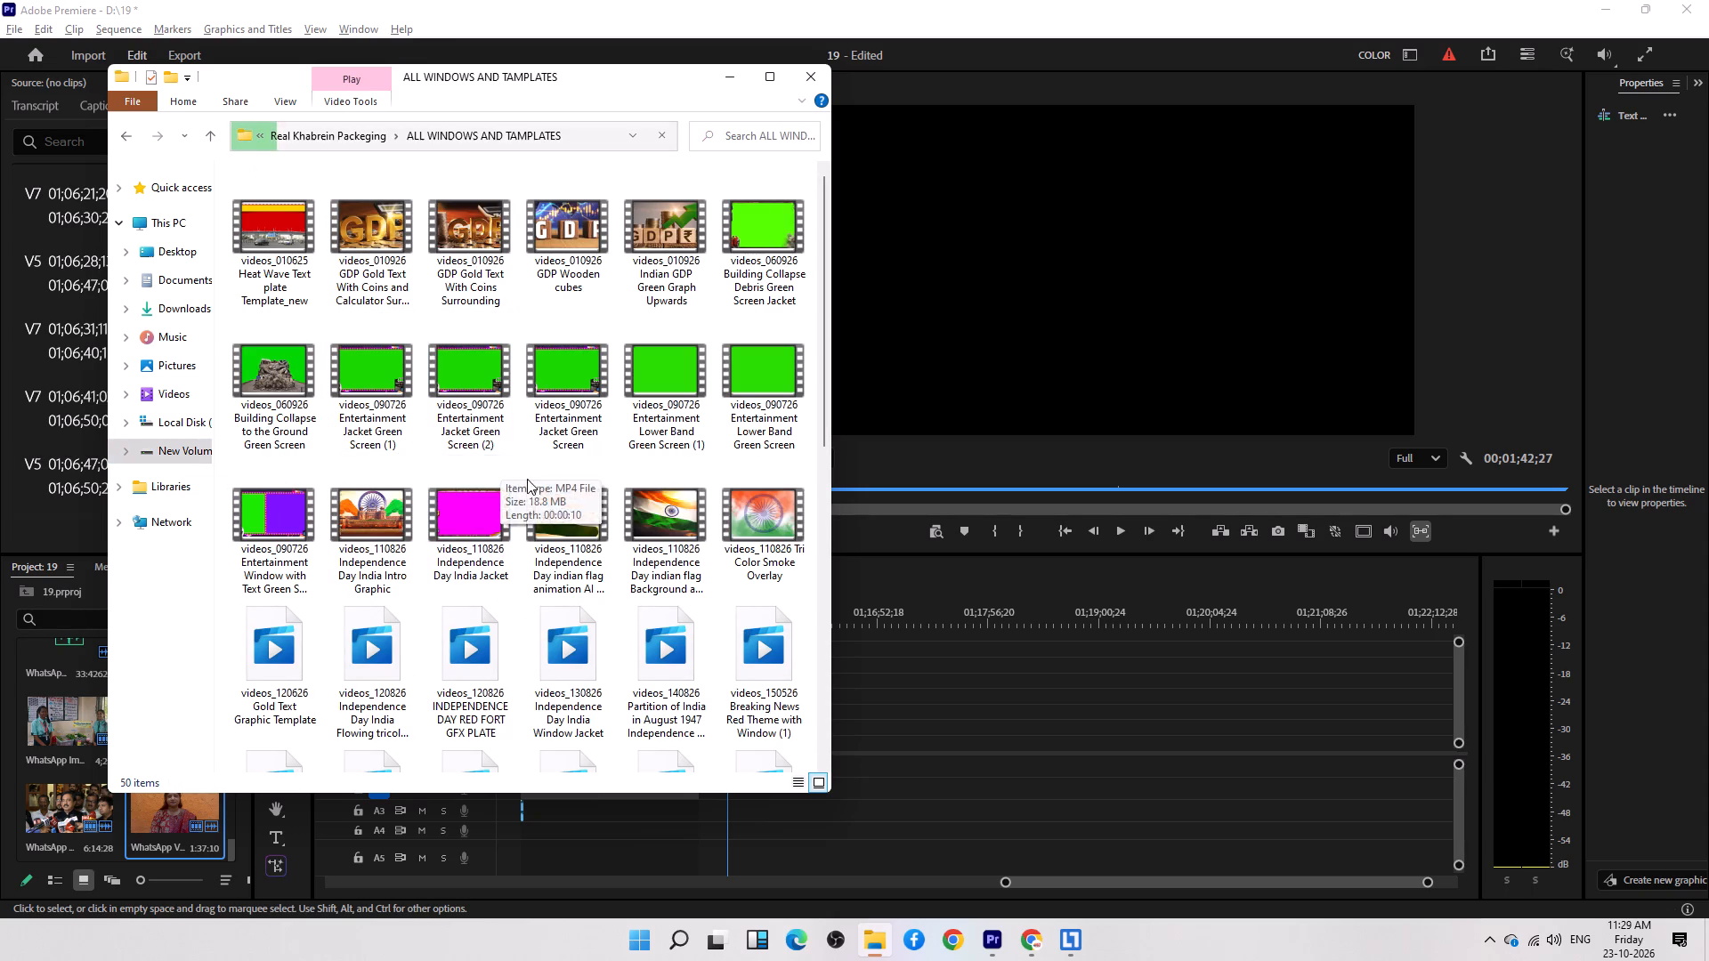
Look through the template and background videos in the ALL WINDOWS AND TAMPLATES folder for a graphic to use.
{"action": "scroll", "coordinate": [549, 510], "scroll_direction": "down", "scroll_amount": 5}
{"action": "scroll", "coordinate": [556, 520], "scroll_direction": "up", "scroll_amount": 2}
{"action": "scroll", "coordinate": [556, 520], "scroll_direction": "down", "scroll_amount": 1}
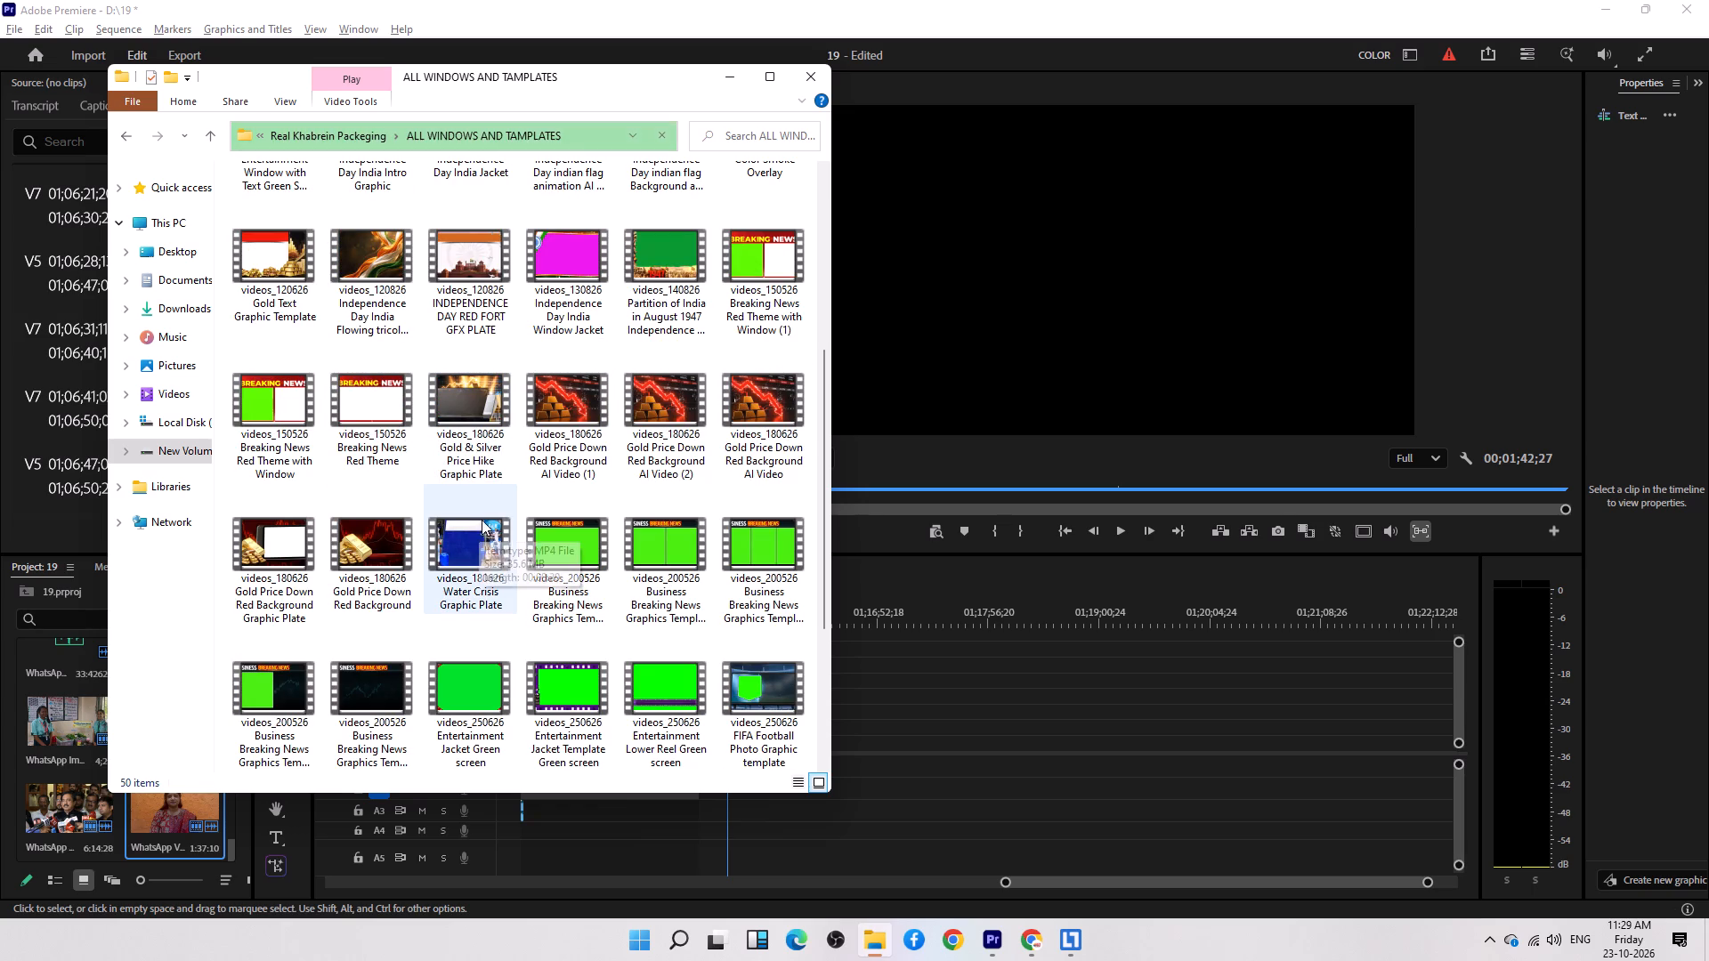
{"action": "scroll", "coordinate": [400, 537], "scroll_direction": "down", "scroll_amount": 2}
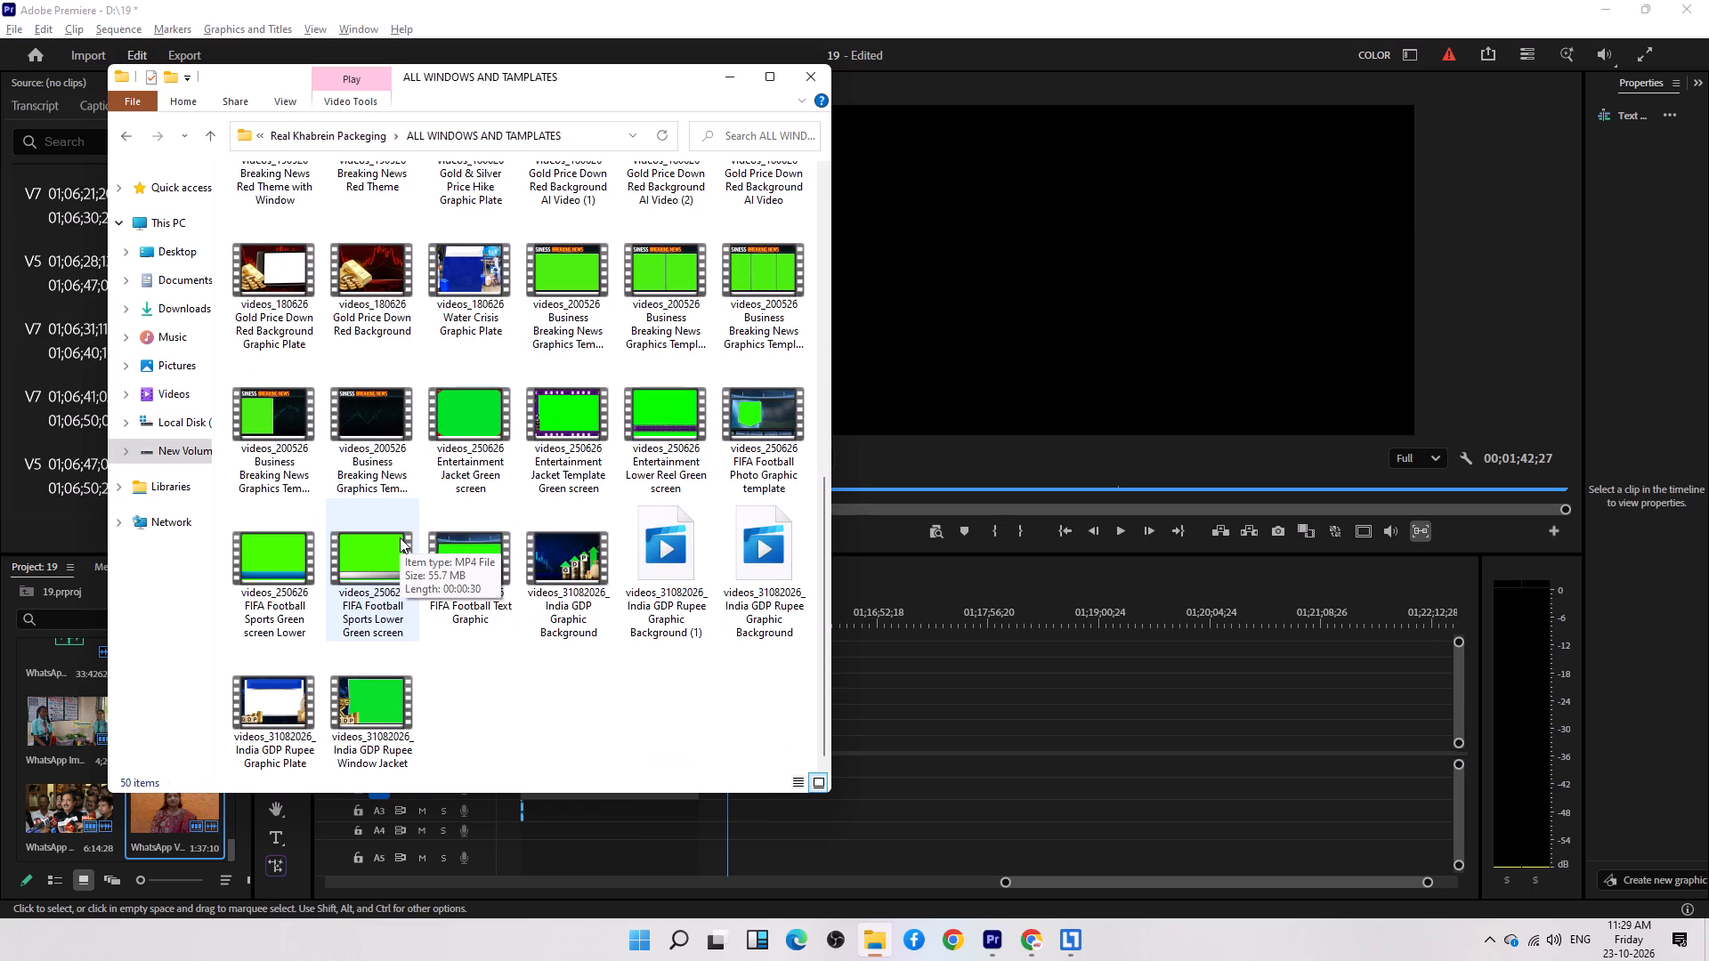
{"action": "scroll", "coordinate": [400, 537], "scroll_direction": "up", "scroll_amount": 2}
{"action": "scroll", "coordinate": [400, 537], "scroll_direction": "down", "scroll_amount": 1}
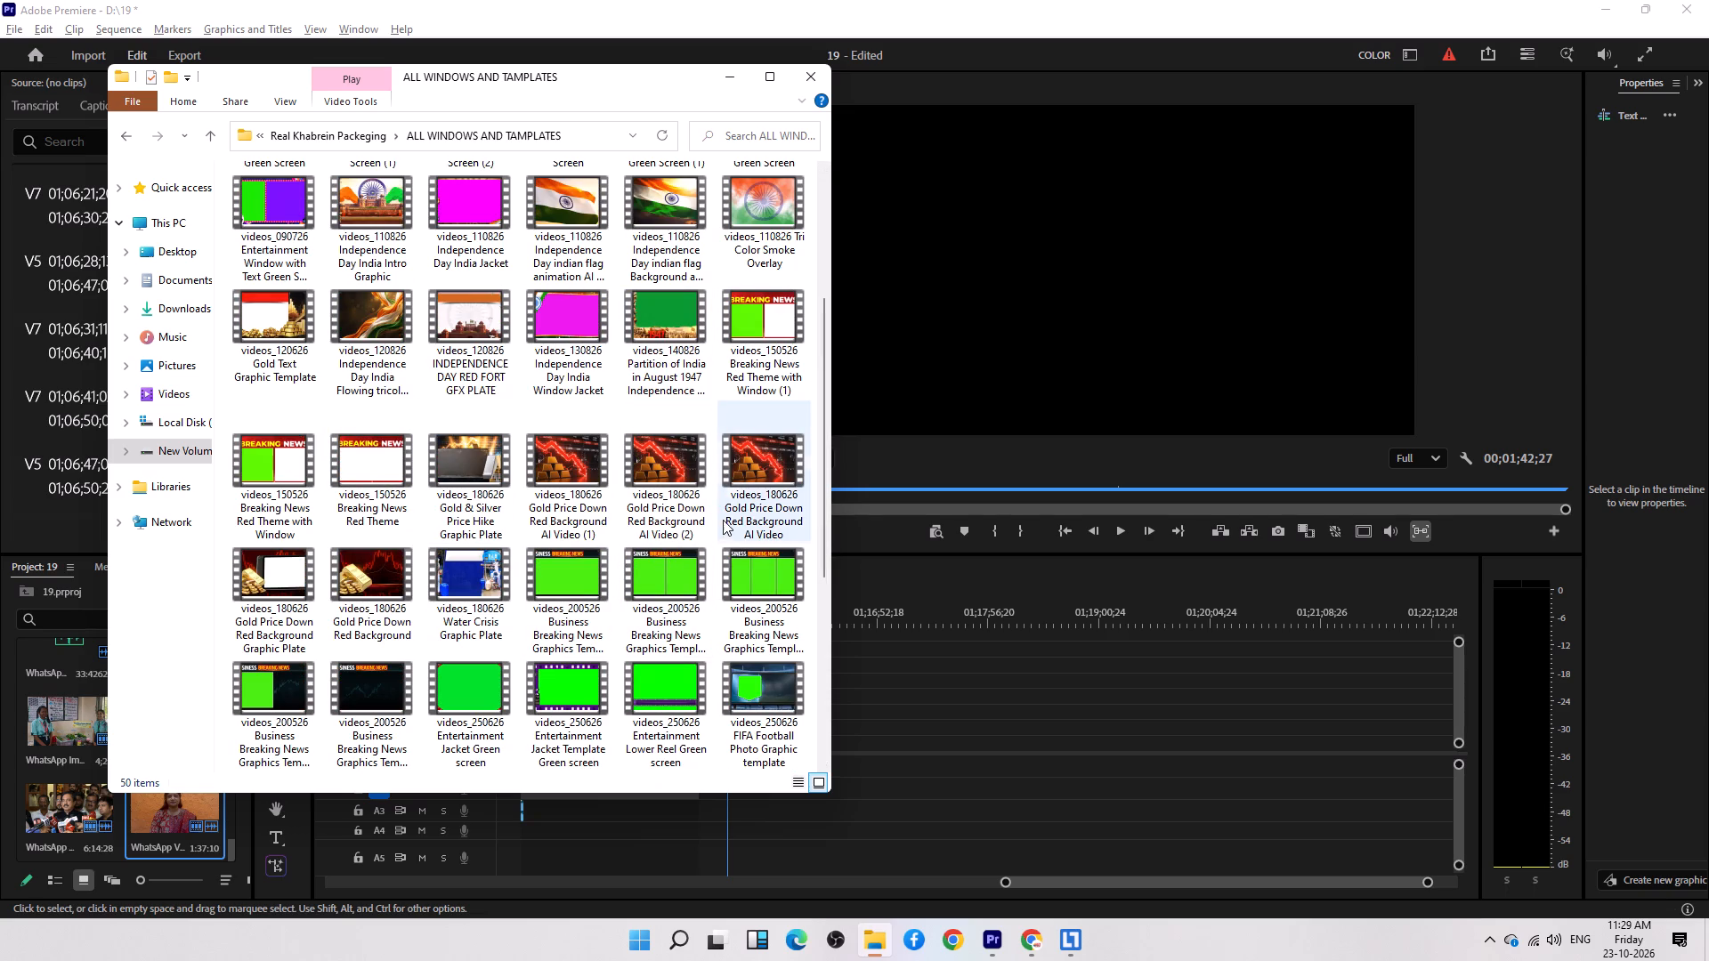
{"action": "scroll", "coordinate": [428, 508], "scroll_direction": "up", "scroll_amount": 1}
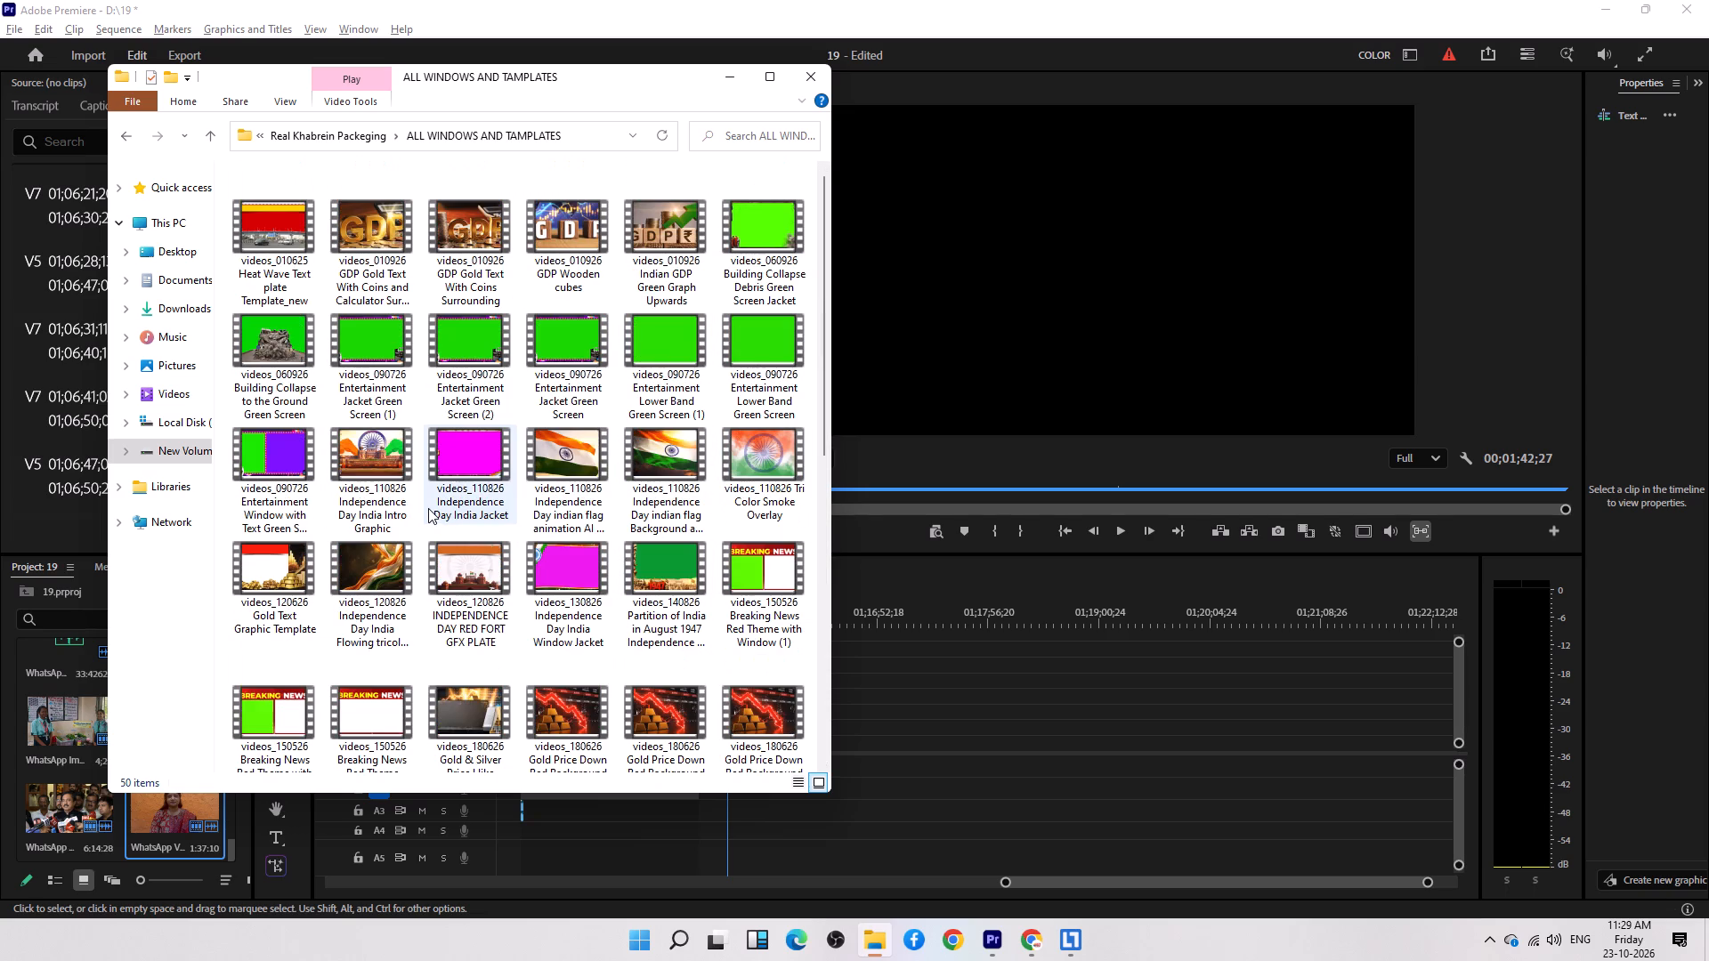
{"action": "scroll", "coordinate": [427, 479], "scroll_direction": "down", "scroll_amount": 2}
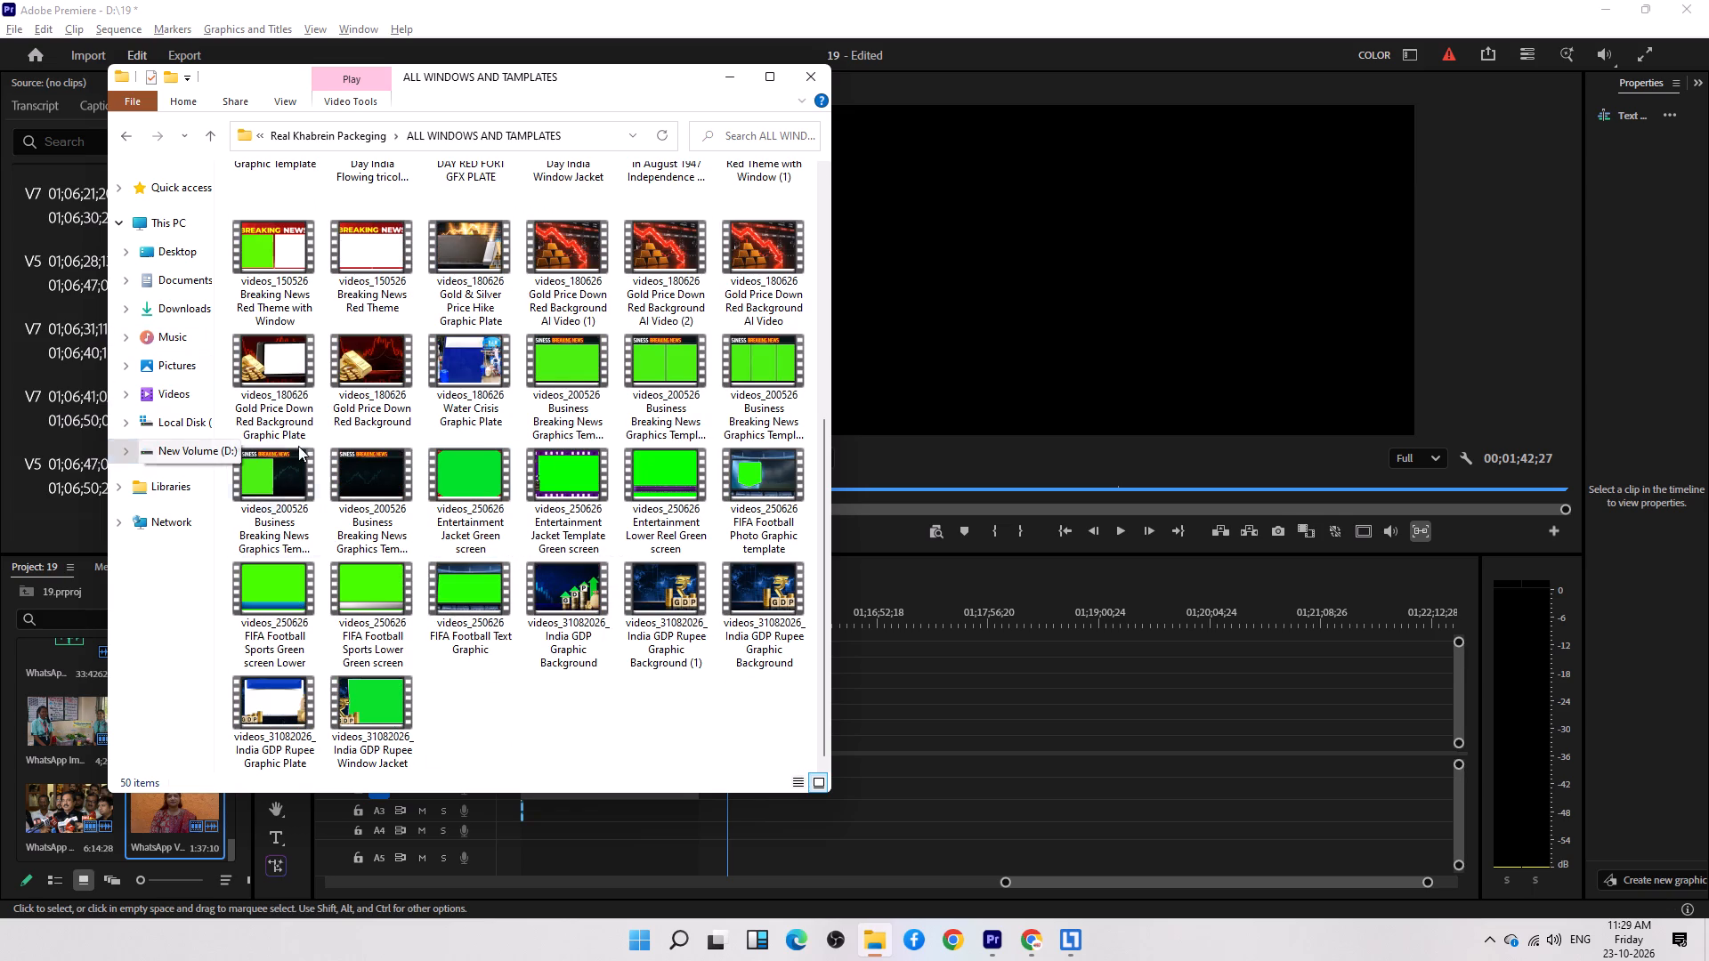
{"action": "scroll", "coordinate": [396, 464], "scroll_direction": "down", "scroll_amount": 3}
{"action": "scroll", "coordinate": [398, 468], "scroll_direction": "up", "scroll_amount": 1}
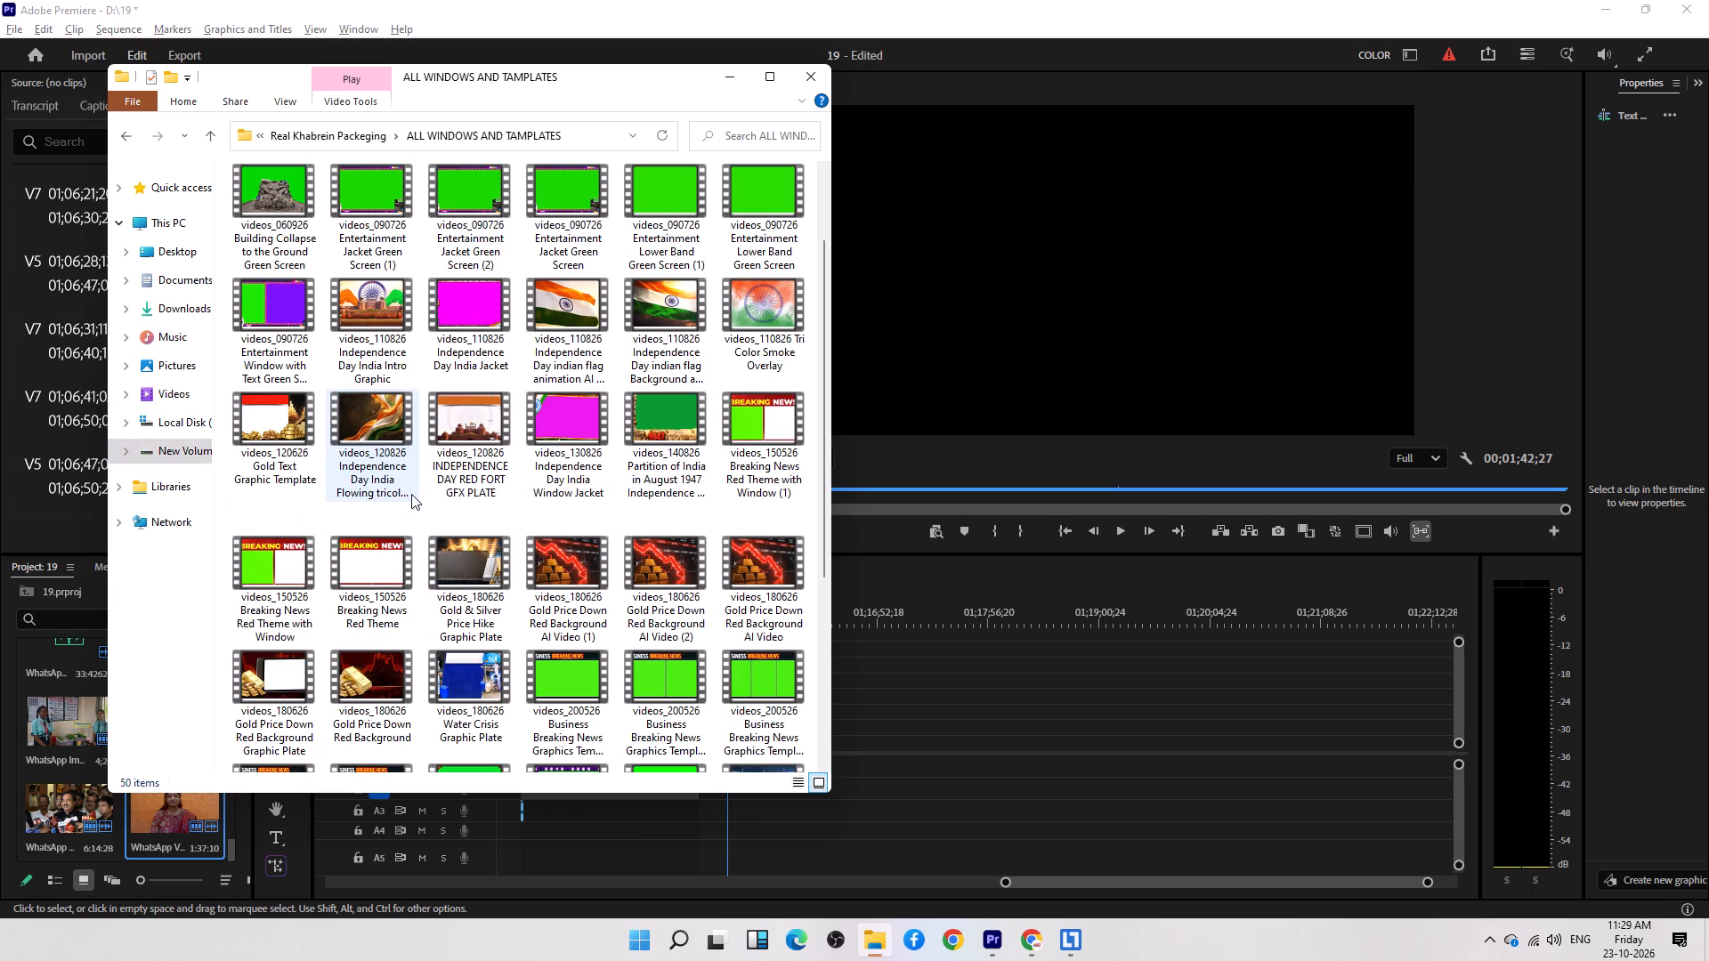
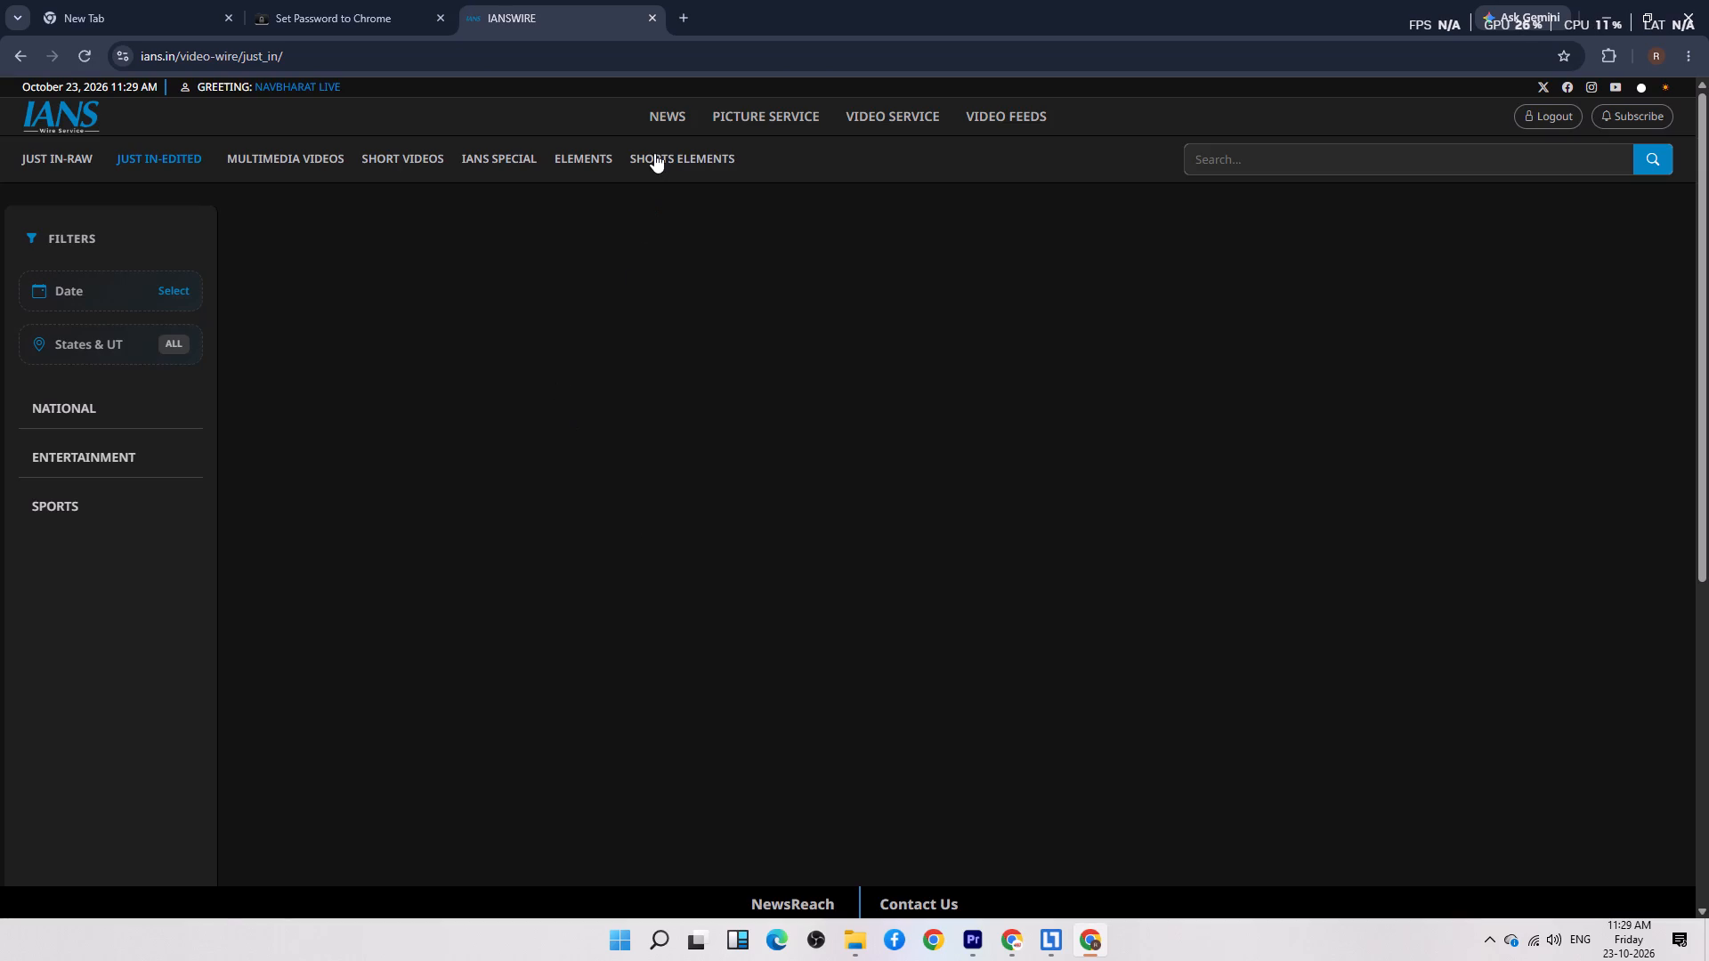
Open the Elements section of the IANS video wire site.
{"action": "left_click", "coordinate": [587, 166]}
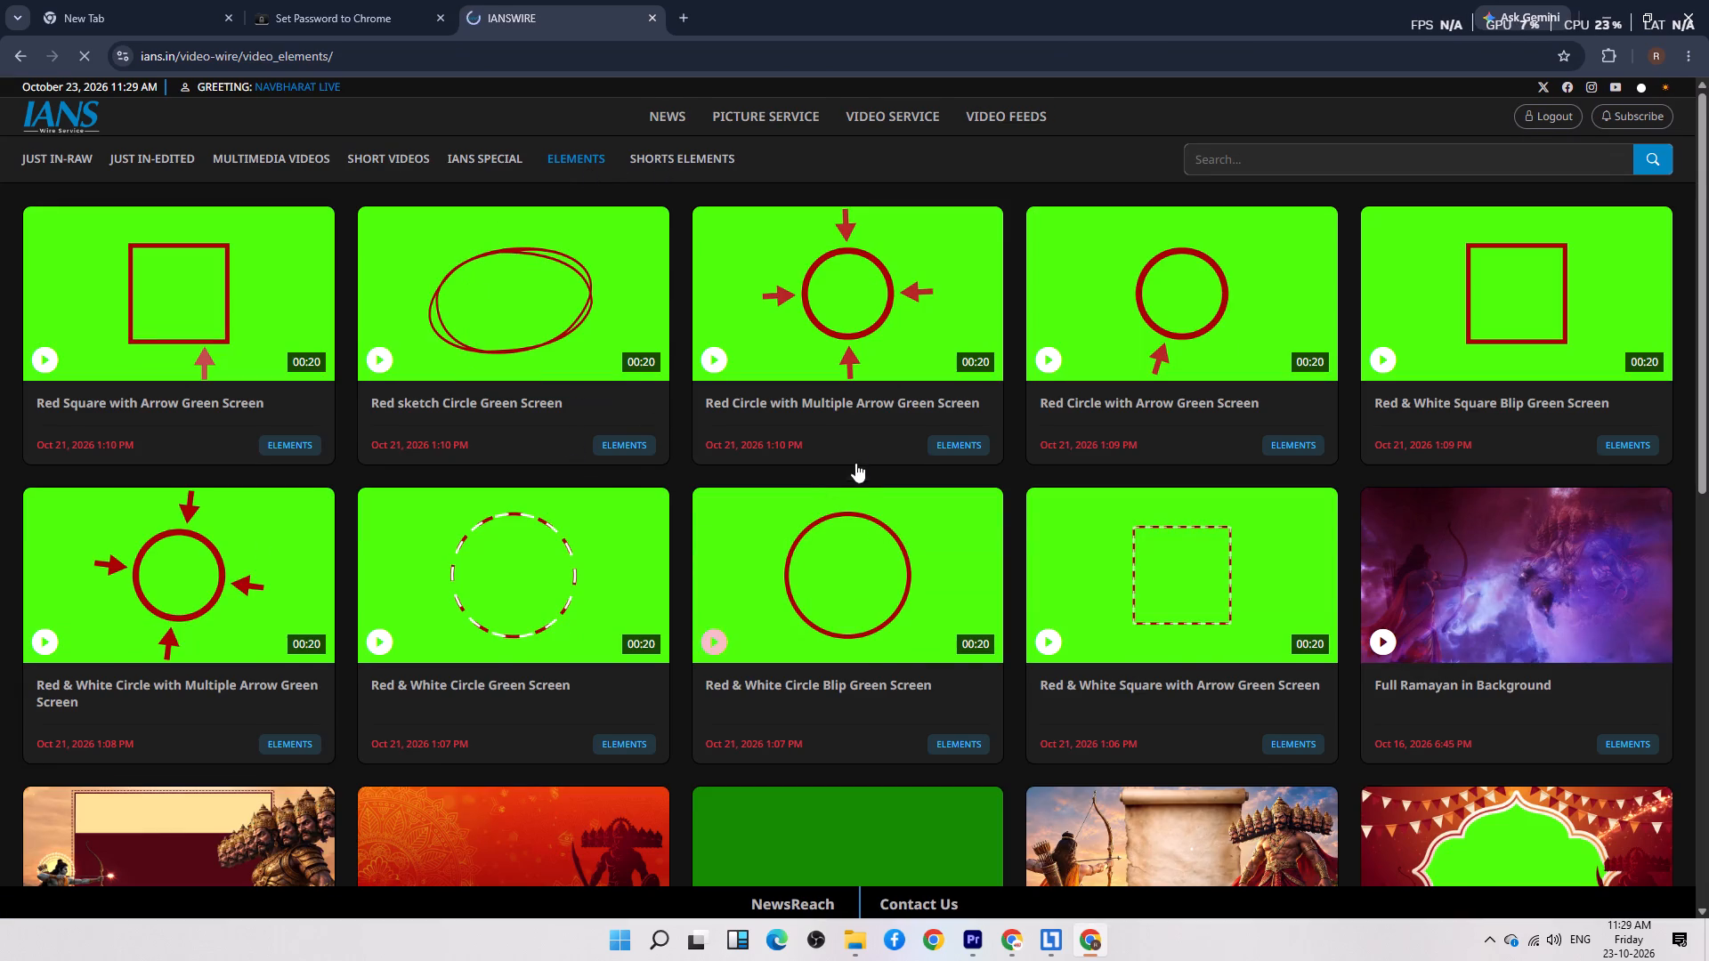
Look through the IANS Elements library for a news graphic template suitable for the clip, loading older entries as needed.
{"action": "scroll", "coordinate": [855, 442], "scroll_direction": "down", "scroll_amount": 3}
{"action": "scroll", "coordinate": [854, 443], "scroll_direction": "up", "scroll_amount": 3}
{"action": "scroll", "coordinate": [854, 443], "scroll_direction": "down", "scroll_amount": 10}
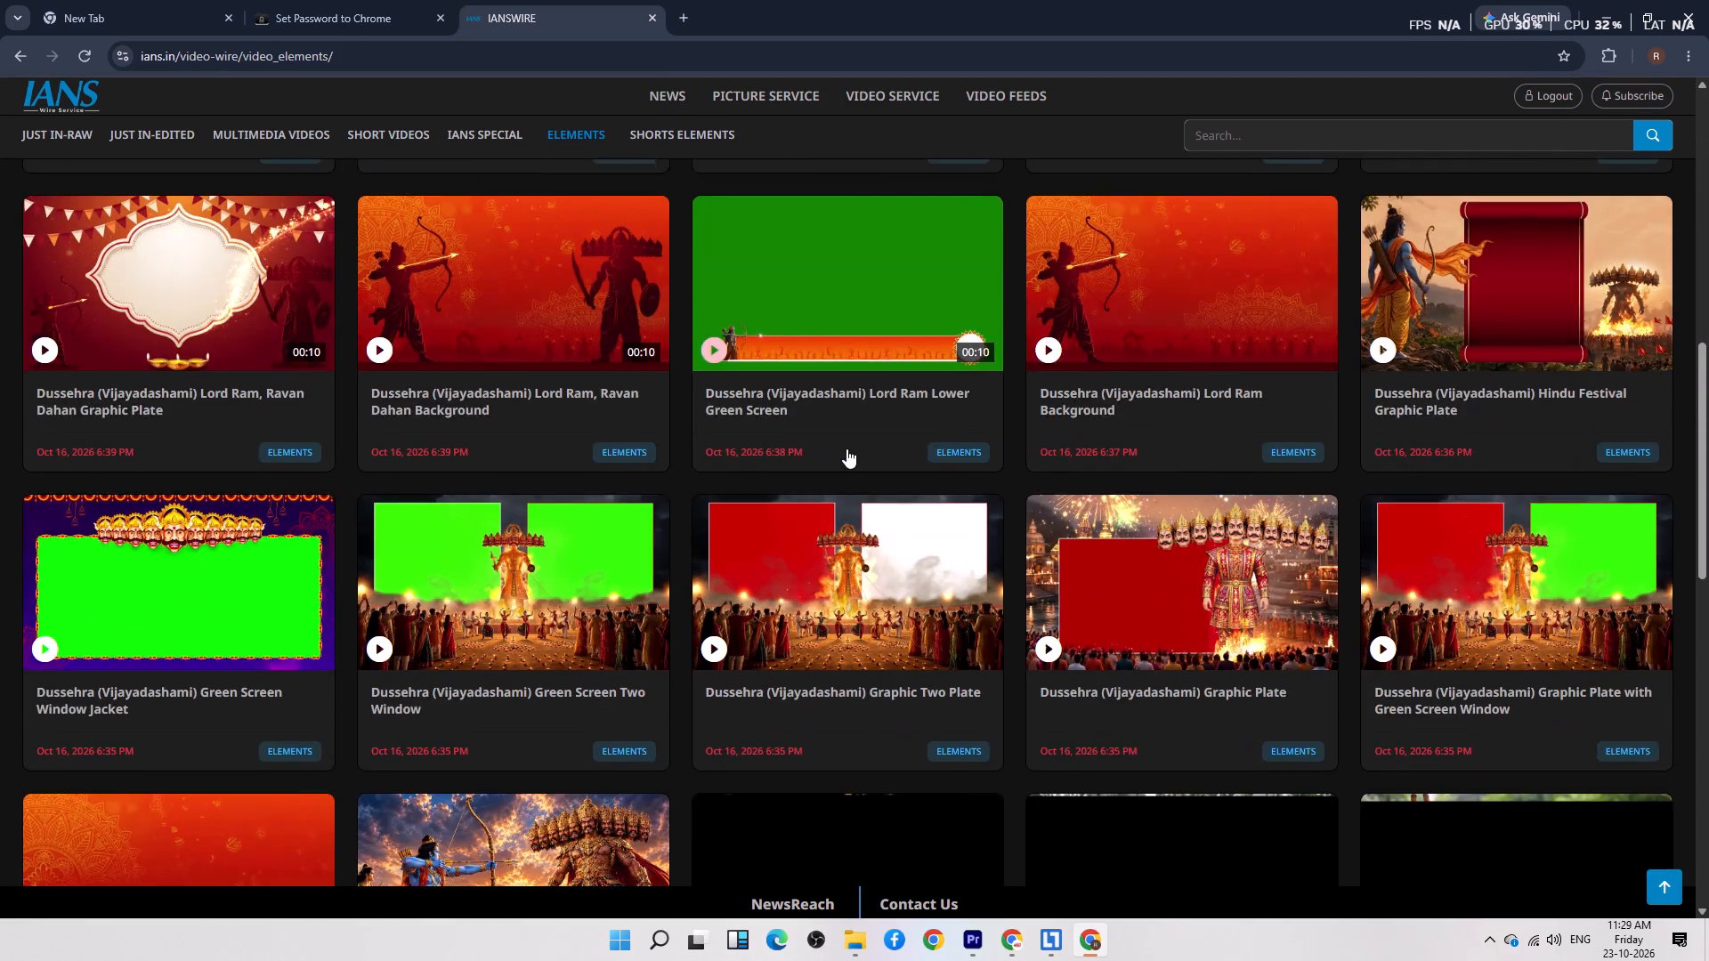
{"action": "scroll", "coordinate": [846, 448], "scroll_direction": "down", "scroll_amount": 15}
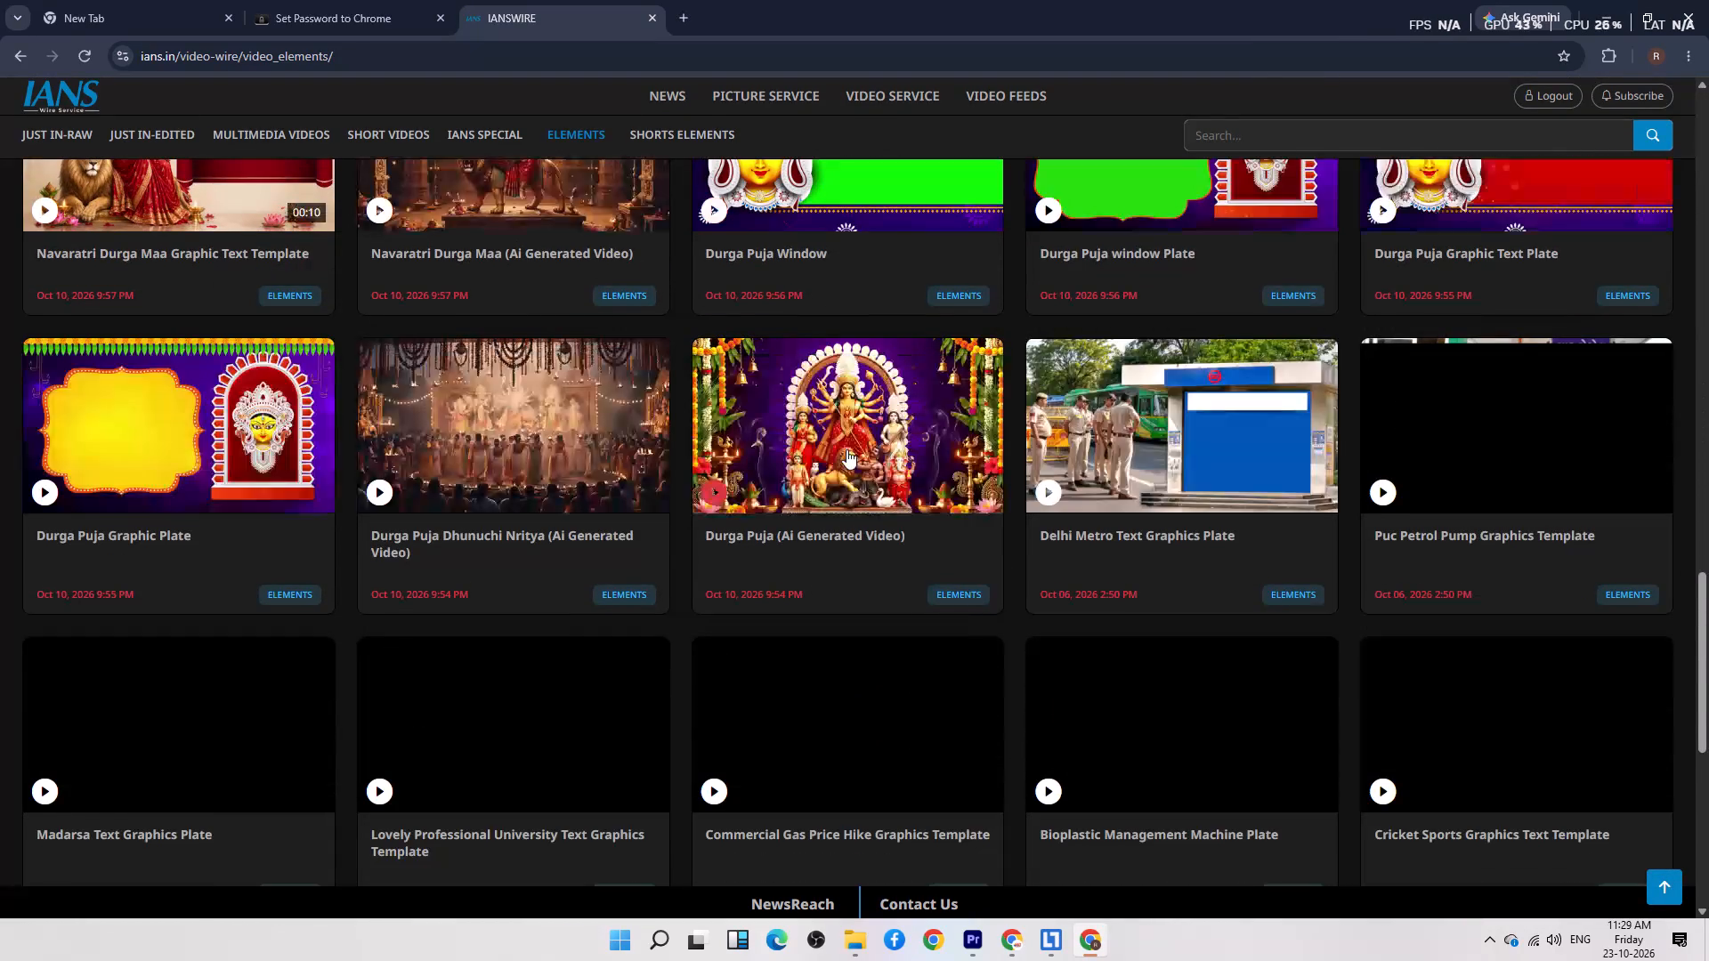
{"action": "scroll", "coordinate": [846, 449], "scroll_direction": "down", "scroll_amount": 6}
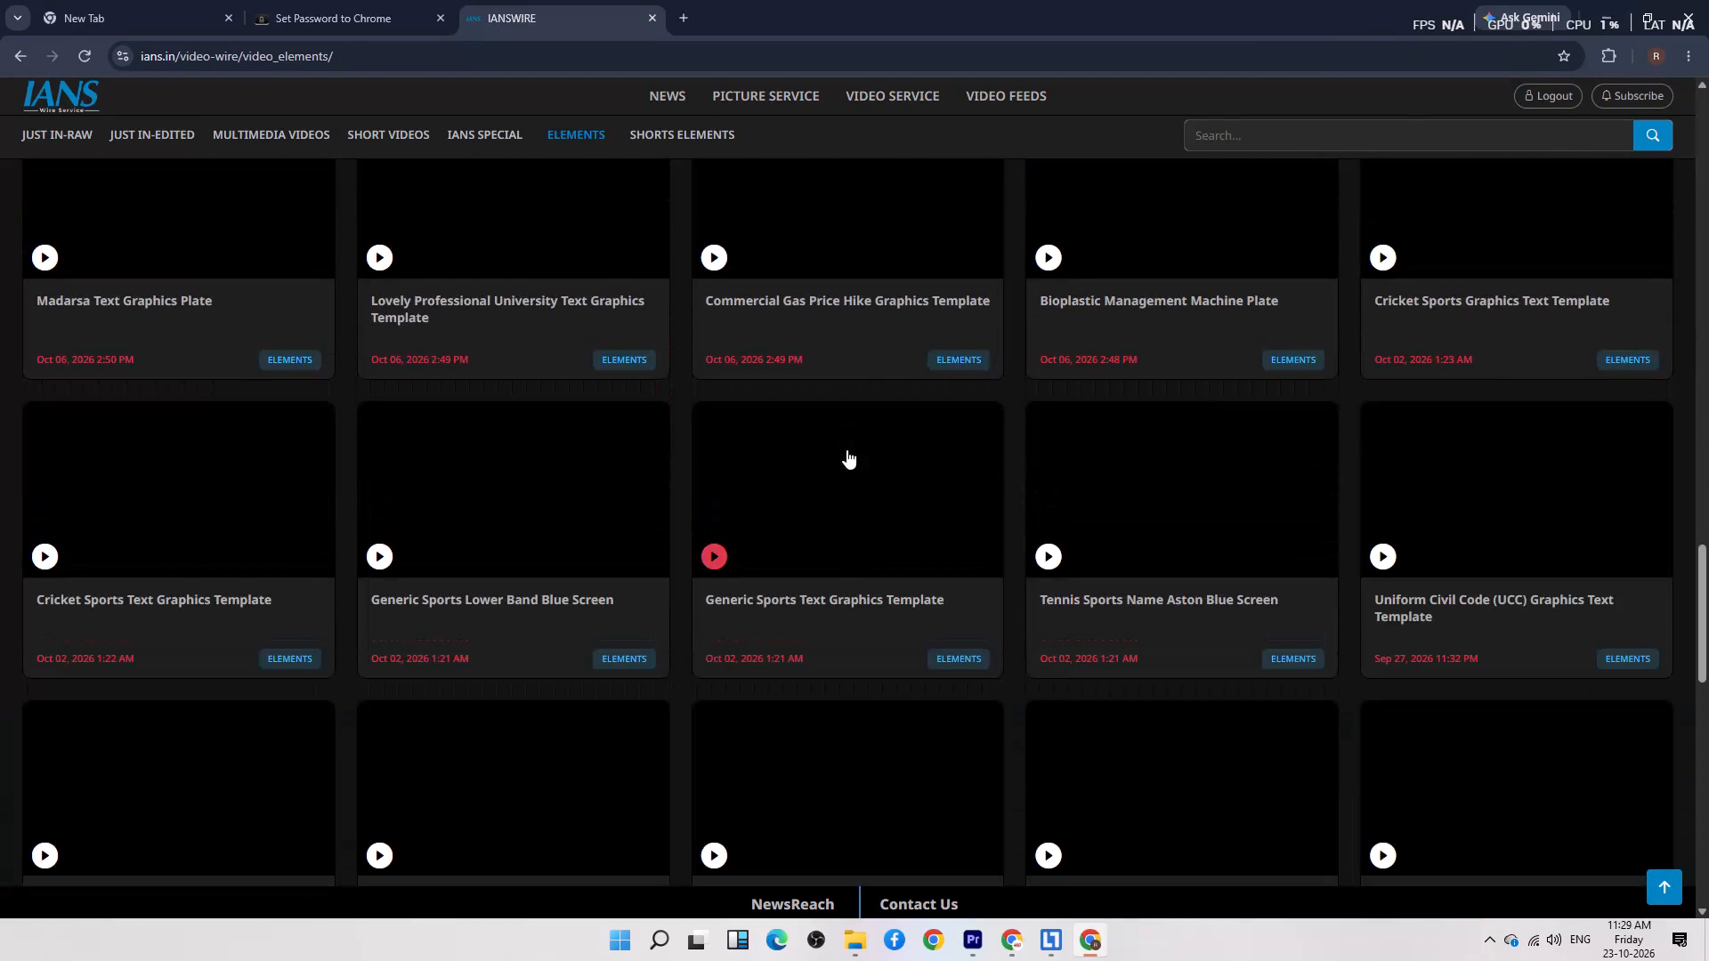
{"action": "scroll", "coordinate": [846, 449], "scroll_direction": "down", "scroll_amount": 4}
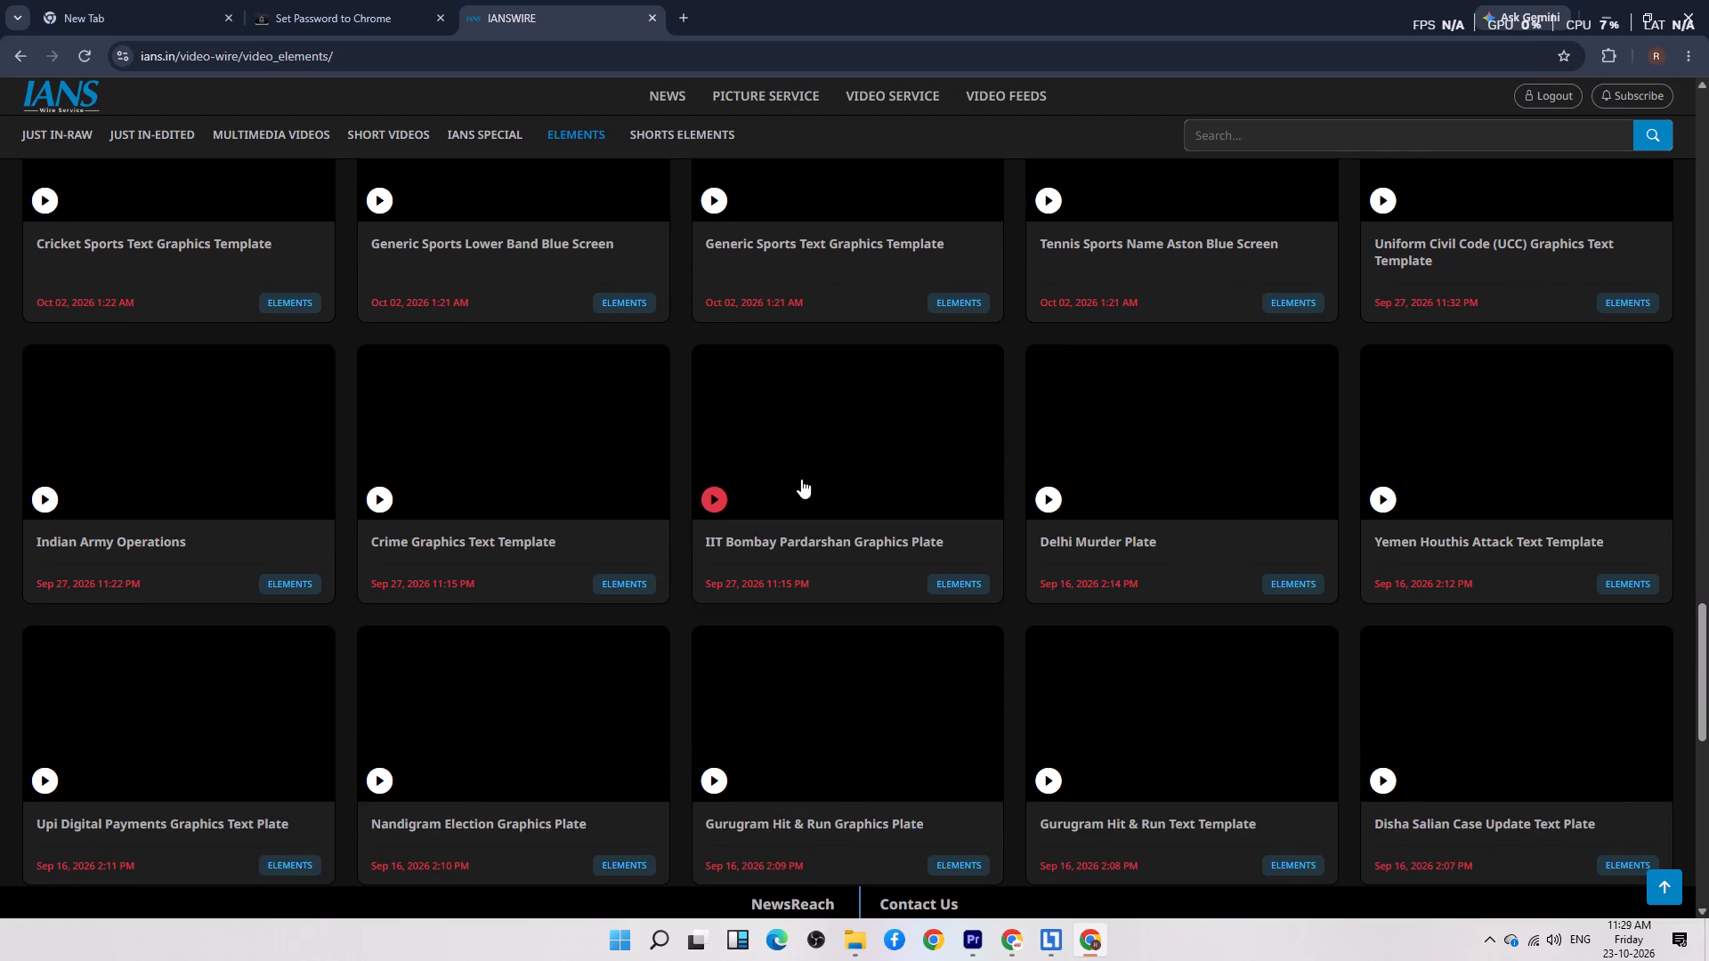
{"action": "scroll", "coordinate": [689, 491], "scroll_direction": "up", "scroll_amount": 4}
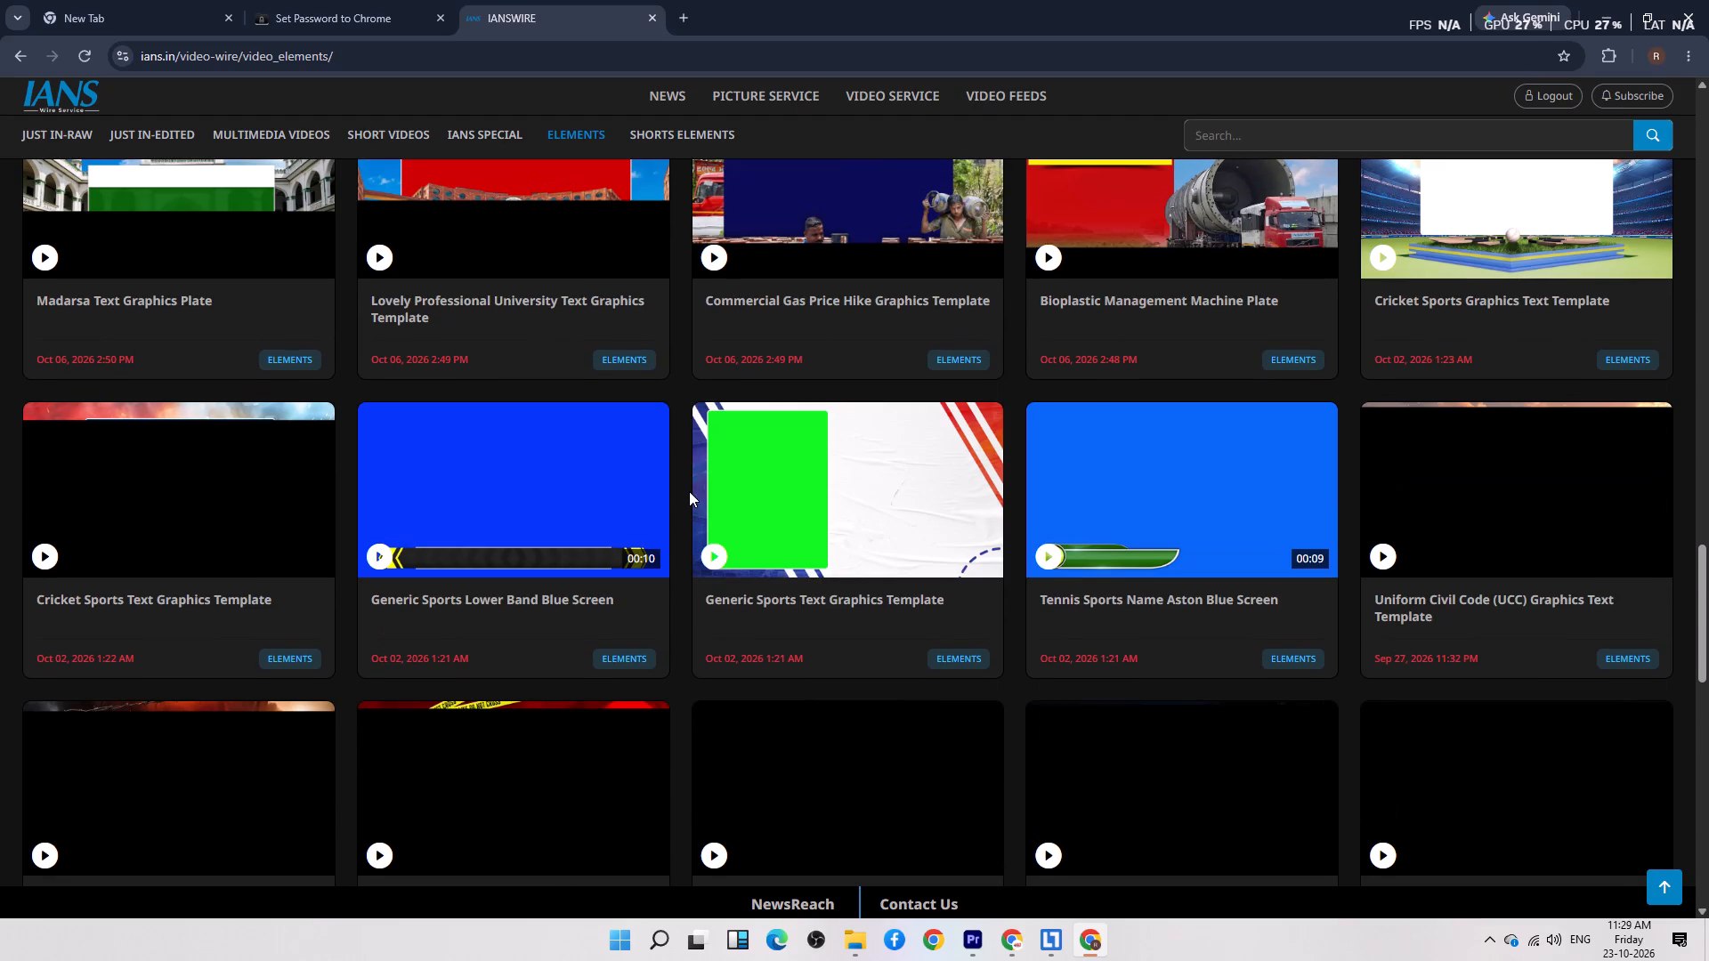
{"action": "scroll", "coordinate": [689, 491], "scroll_direction": "down", "scroll_amount": 4}
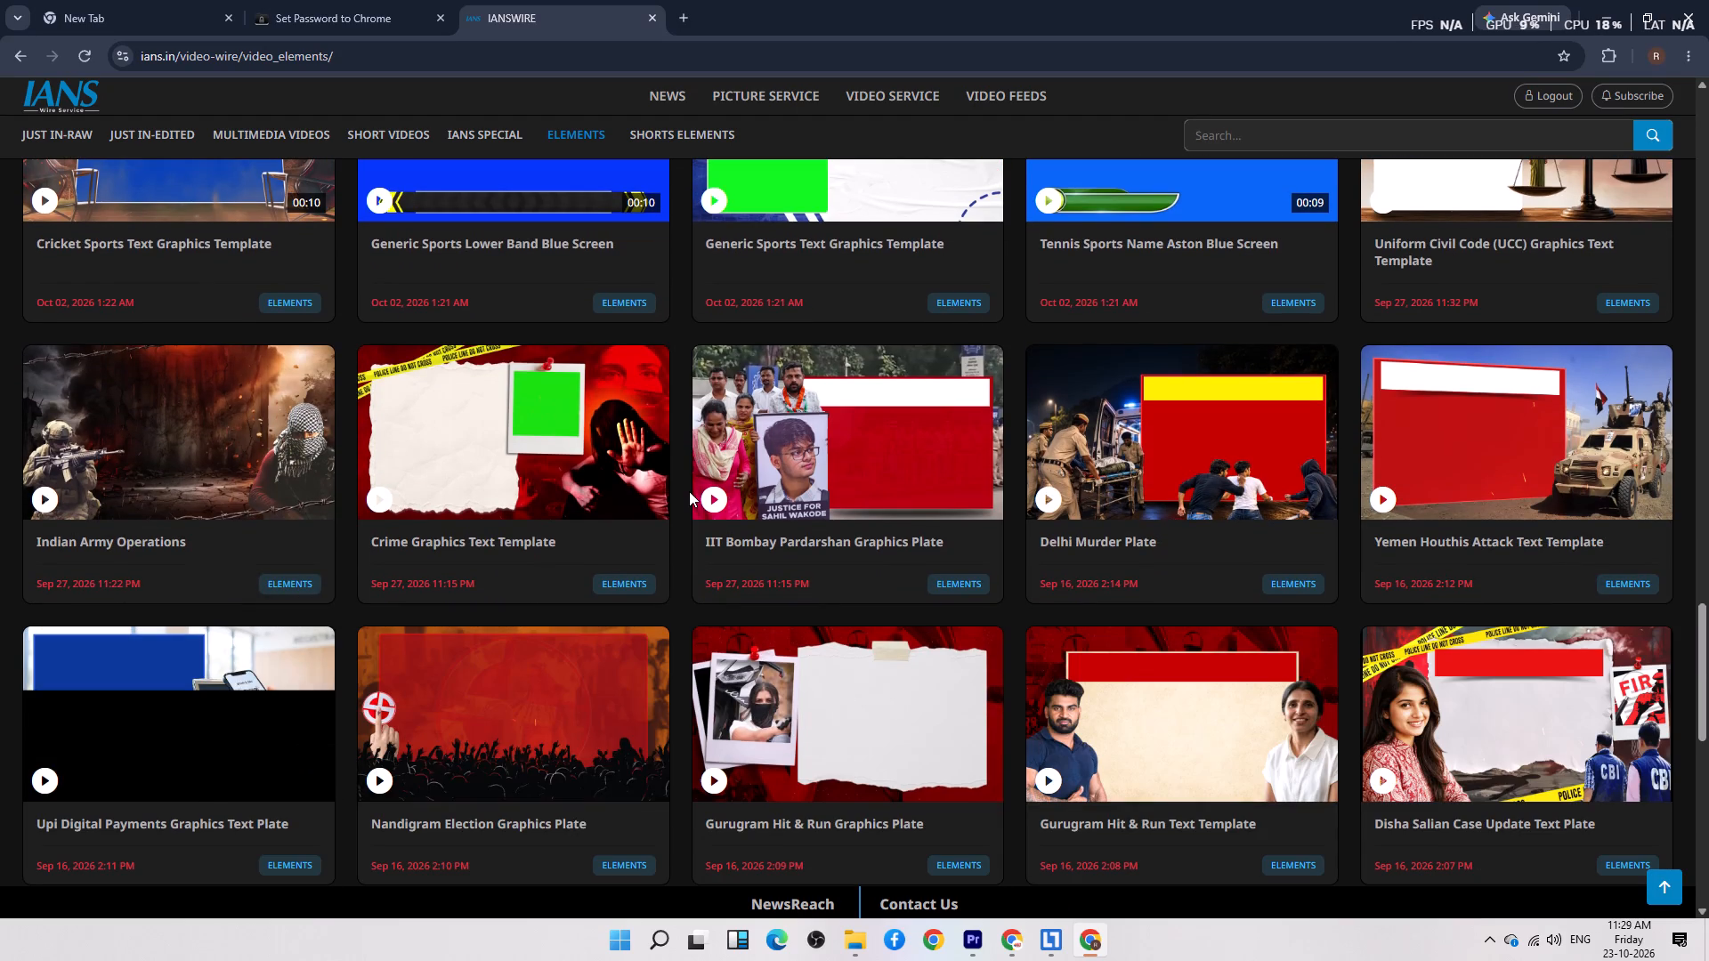
{"action": "scroll", "coordinate": [689, 491], "scroll_direction": "down", "scroll_amount": 12}
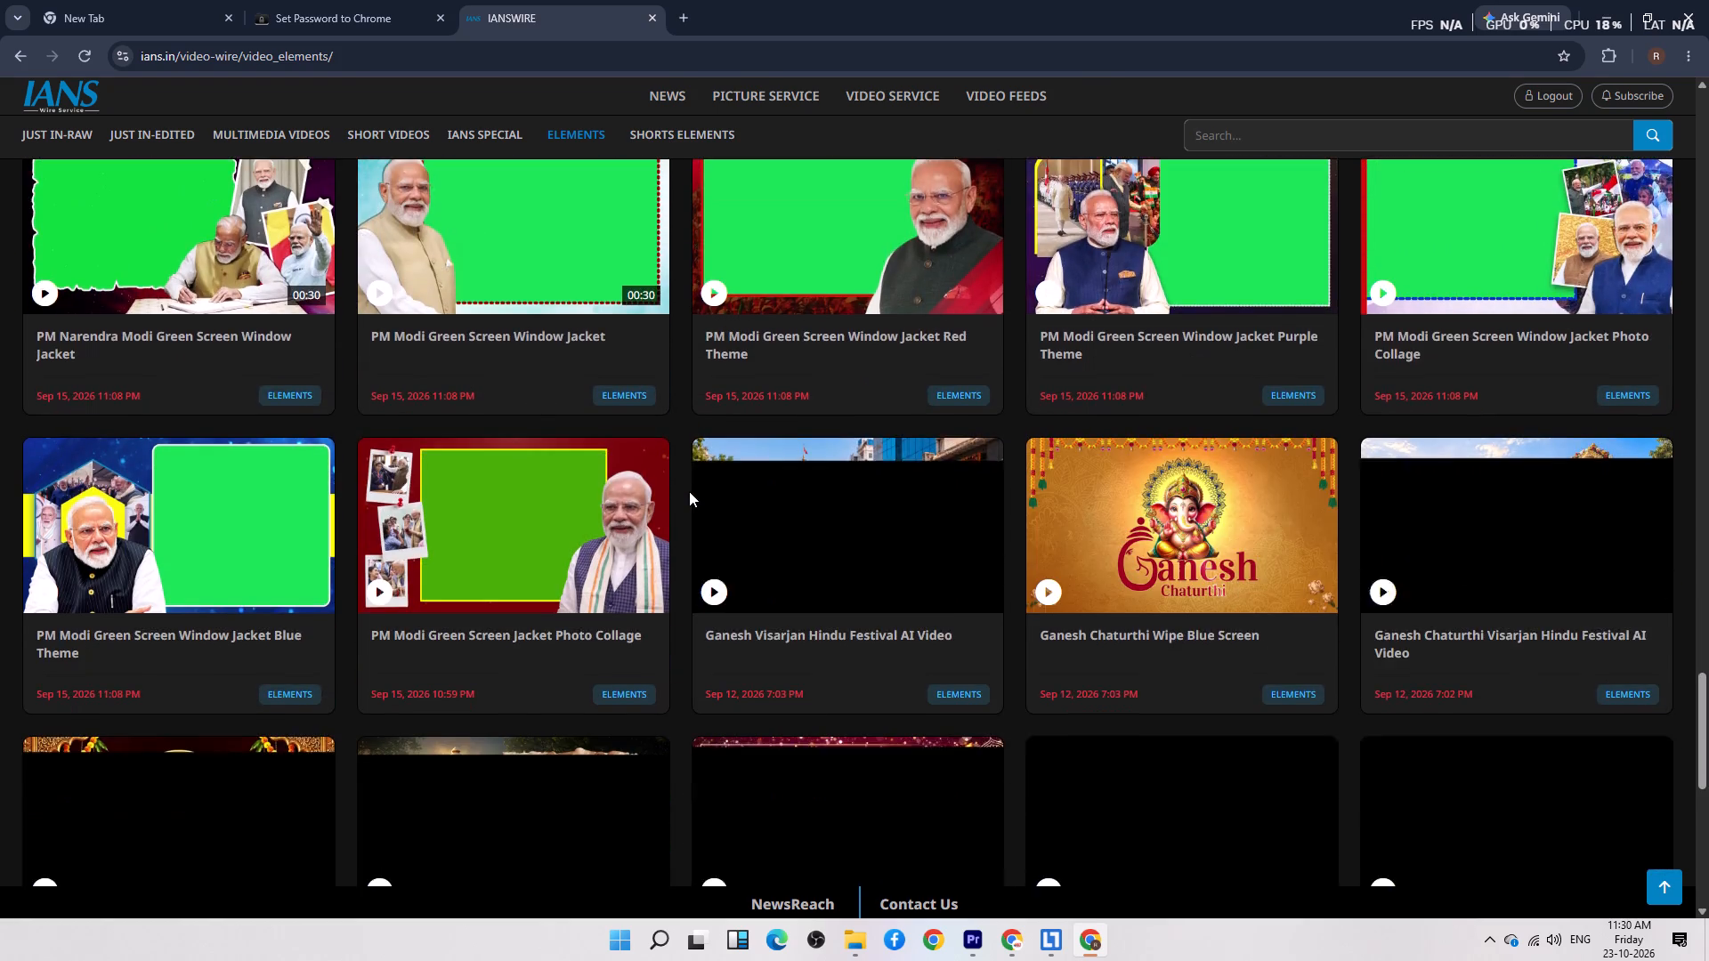
{"action": "scroll", "coordinate": [689, 491], "scroll_direction": "down", "scroll_amount": 10}
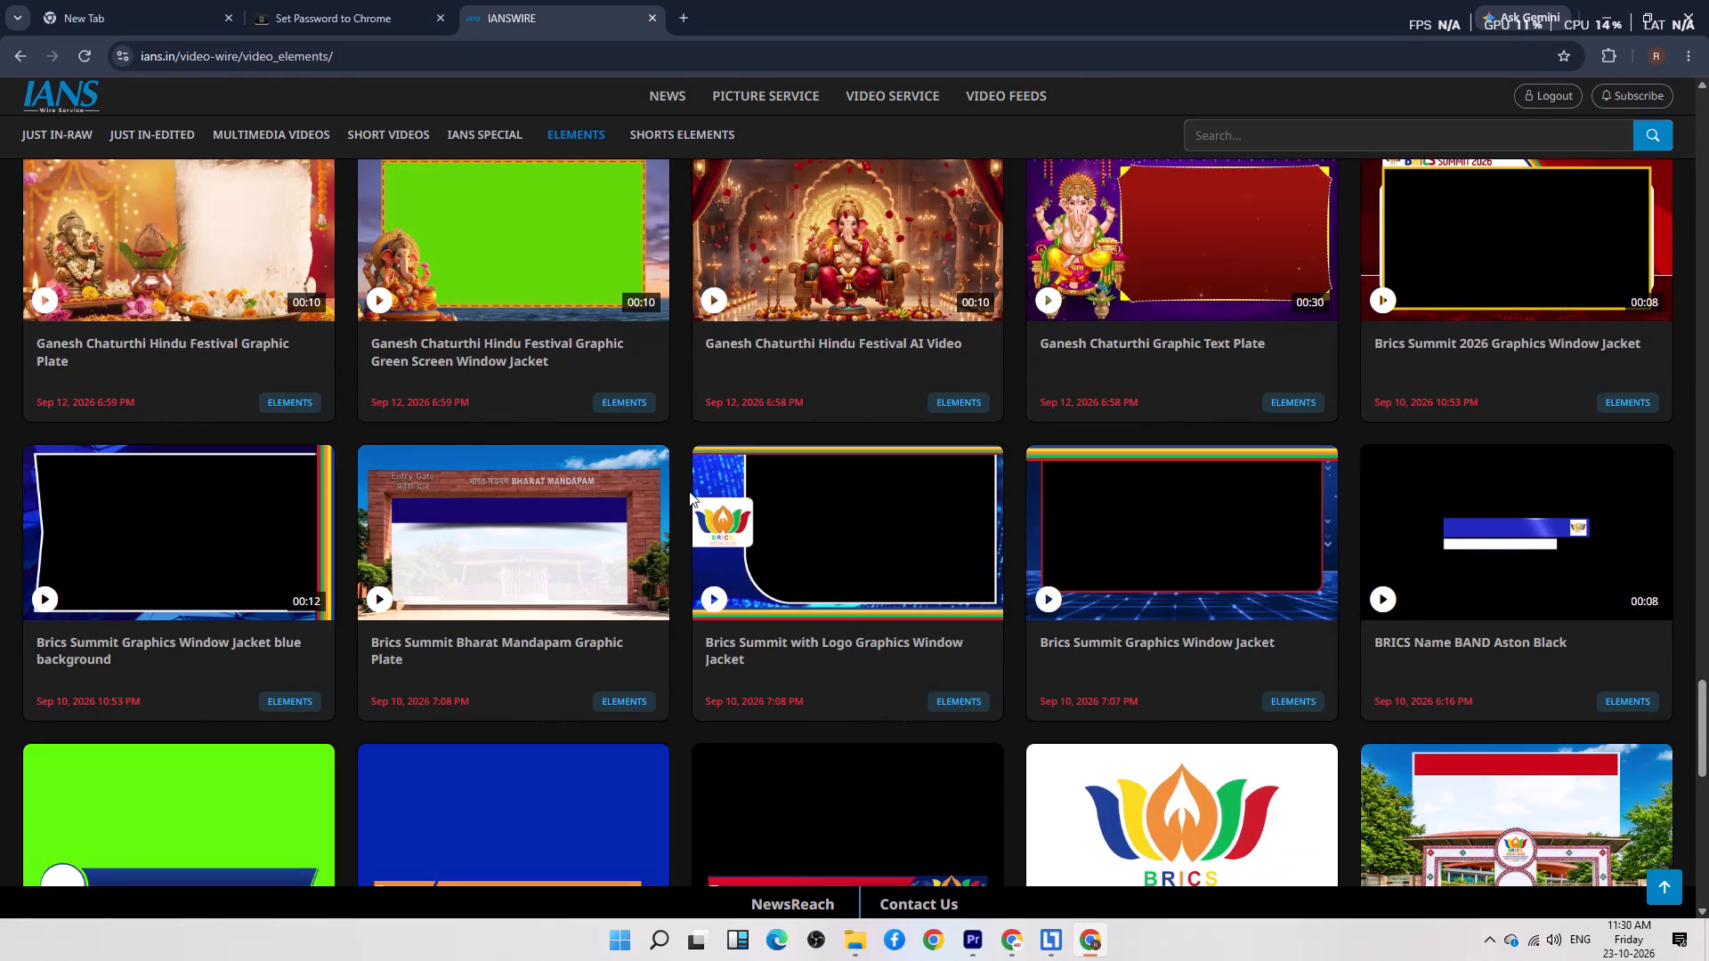
{"action": "scroll", "coordinate": [689, 491], "scroll_direction": "down", "scroll_amount": 12}
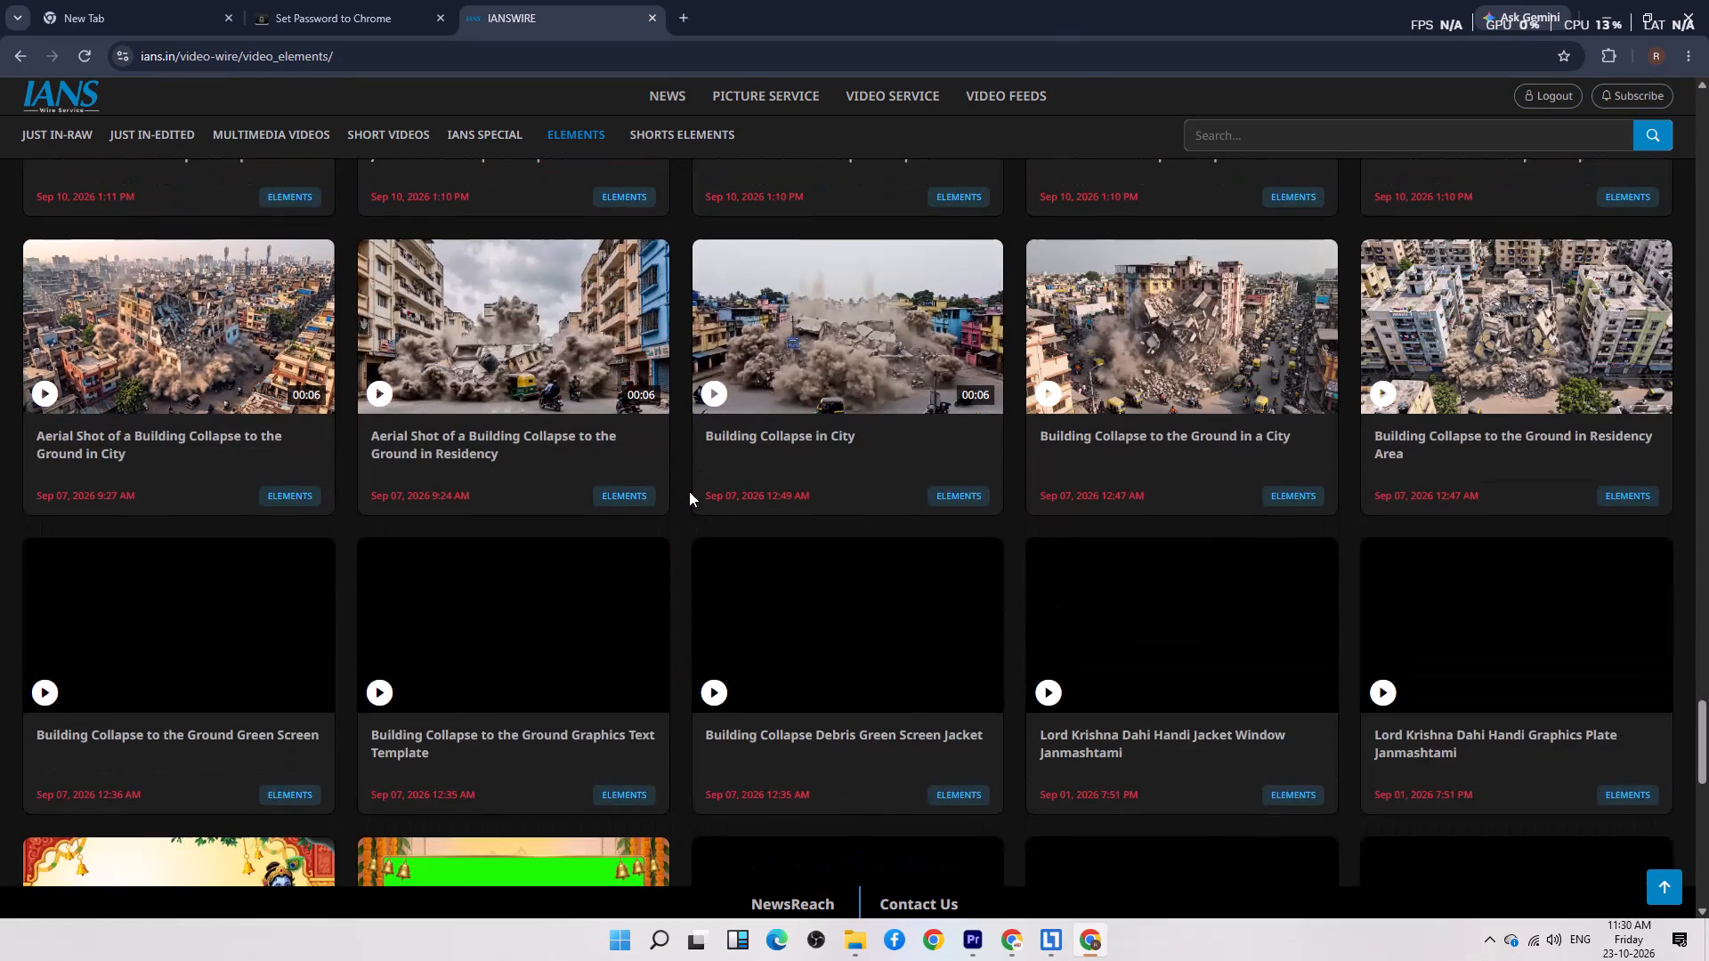
{"action": "scroll", "coordinate": [689, 491], "scroll_direction": "down", "scroll_amount": 6}
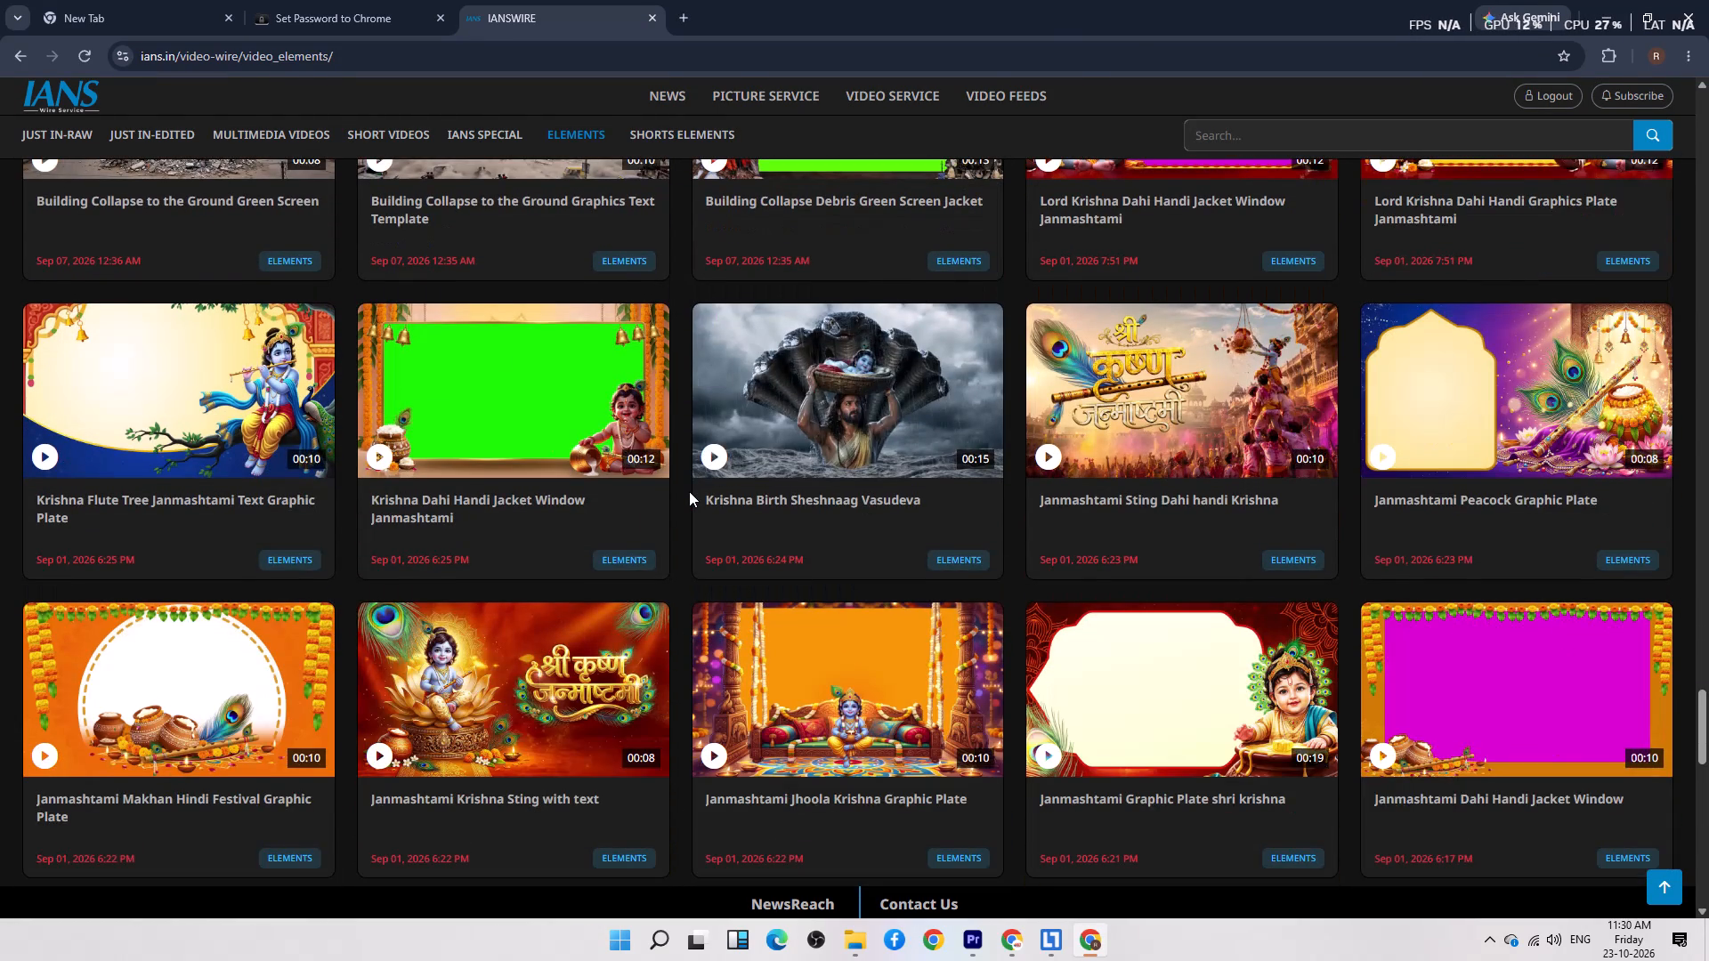
{"action": "scroll", "coordinate": [686, 497], "scroll_direction": "down", "scroll_amount": 11}
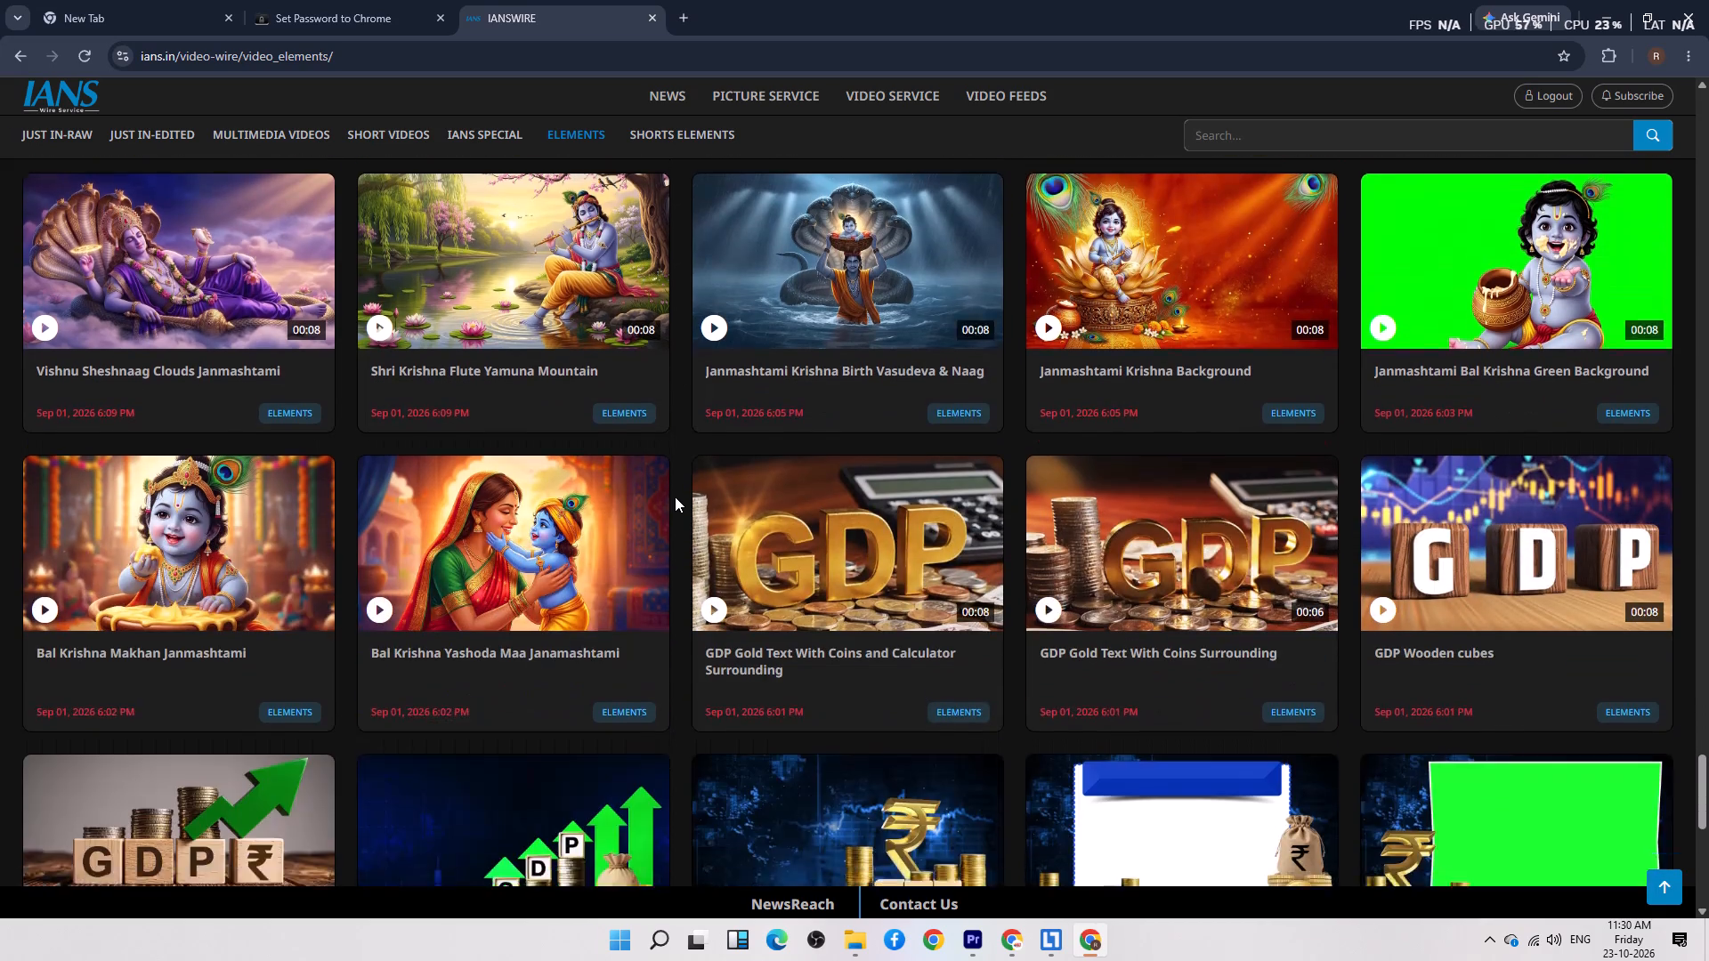
{"action": "scroll", "coordinate": [675, 497], "scroll_direction": "down", "scroll_amount": 16}
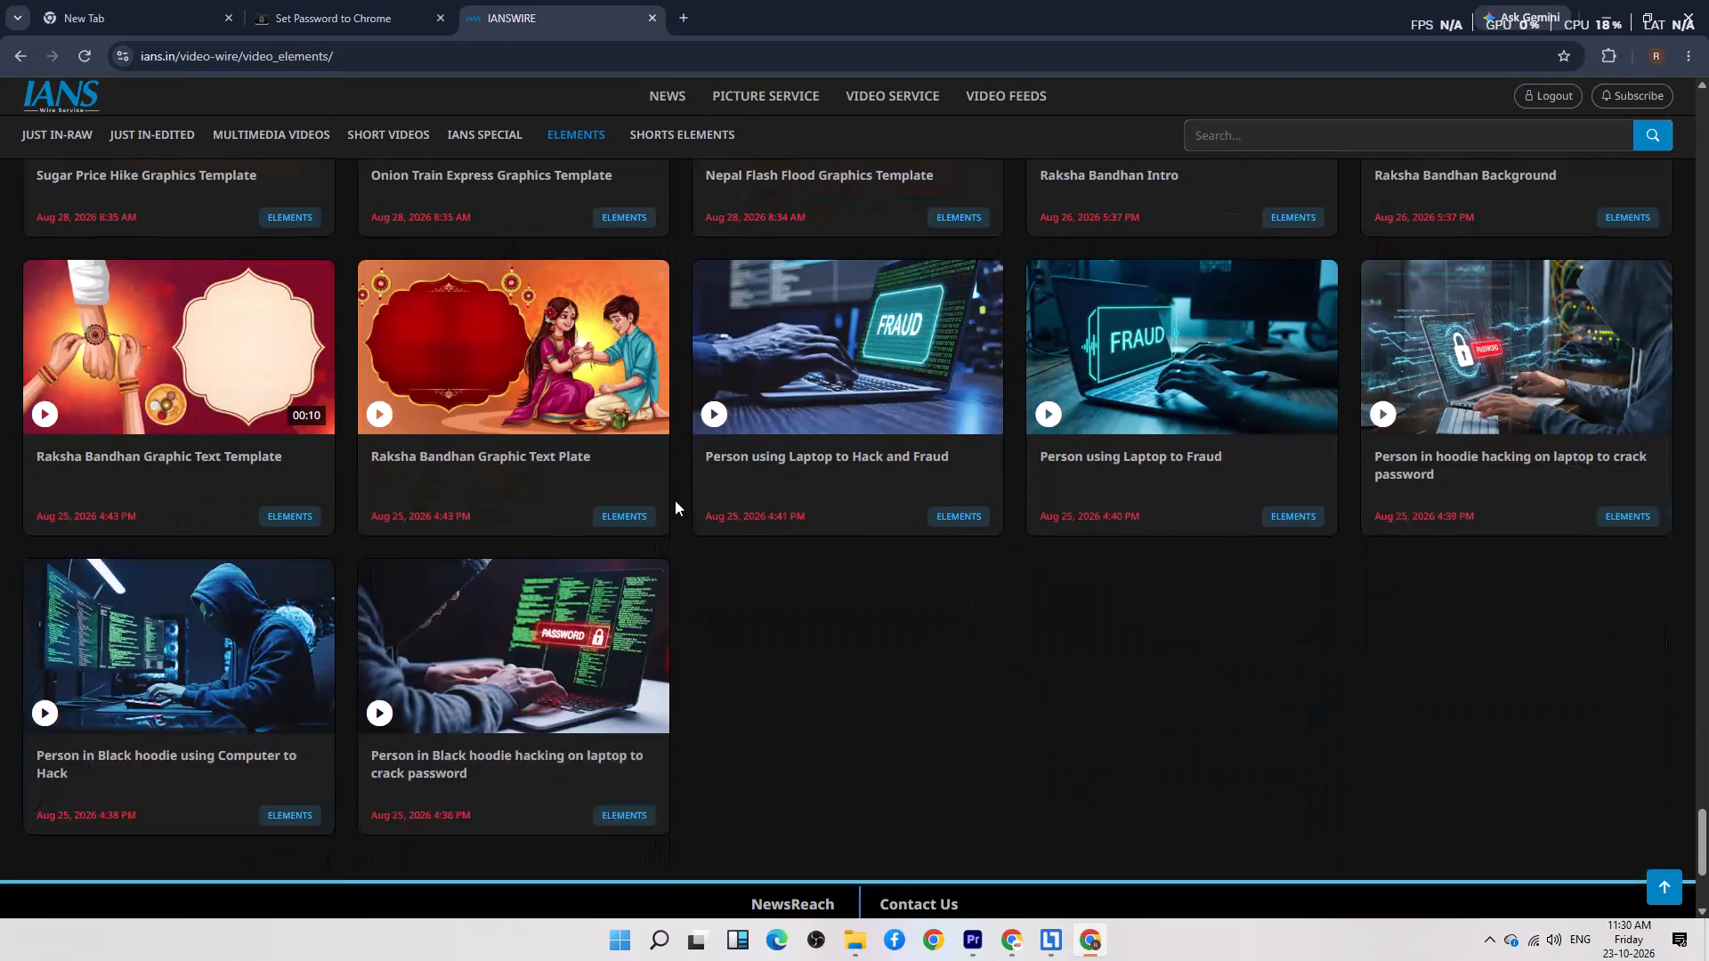
{"action": "scroll", "coordinate": [675, 500], "scroll_direction": "down", "scroll_amount": 9}
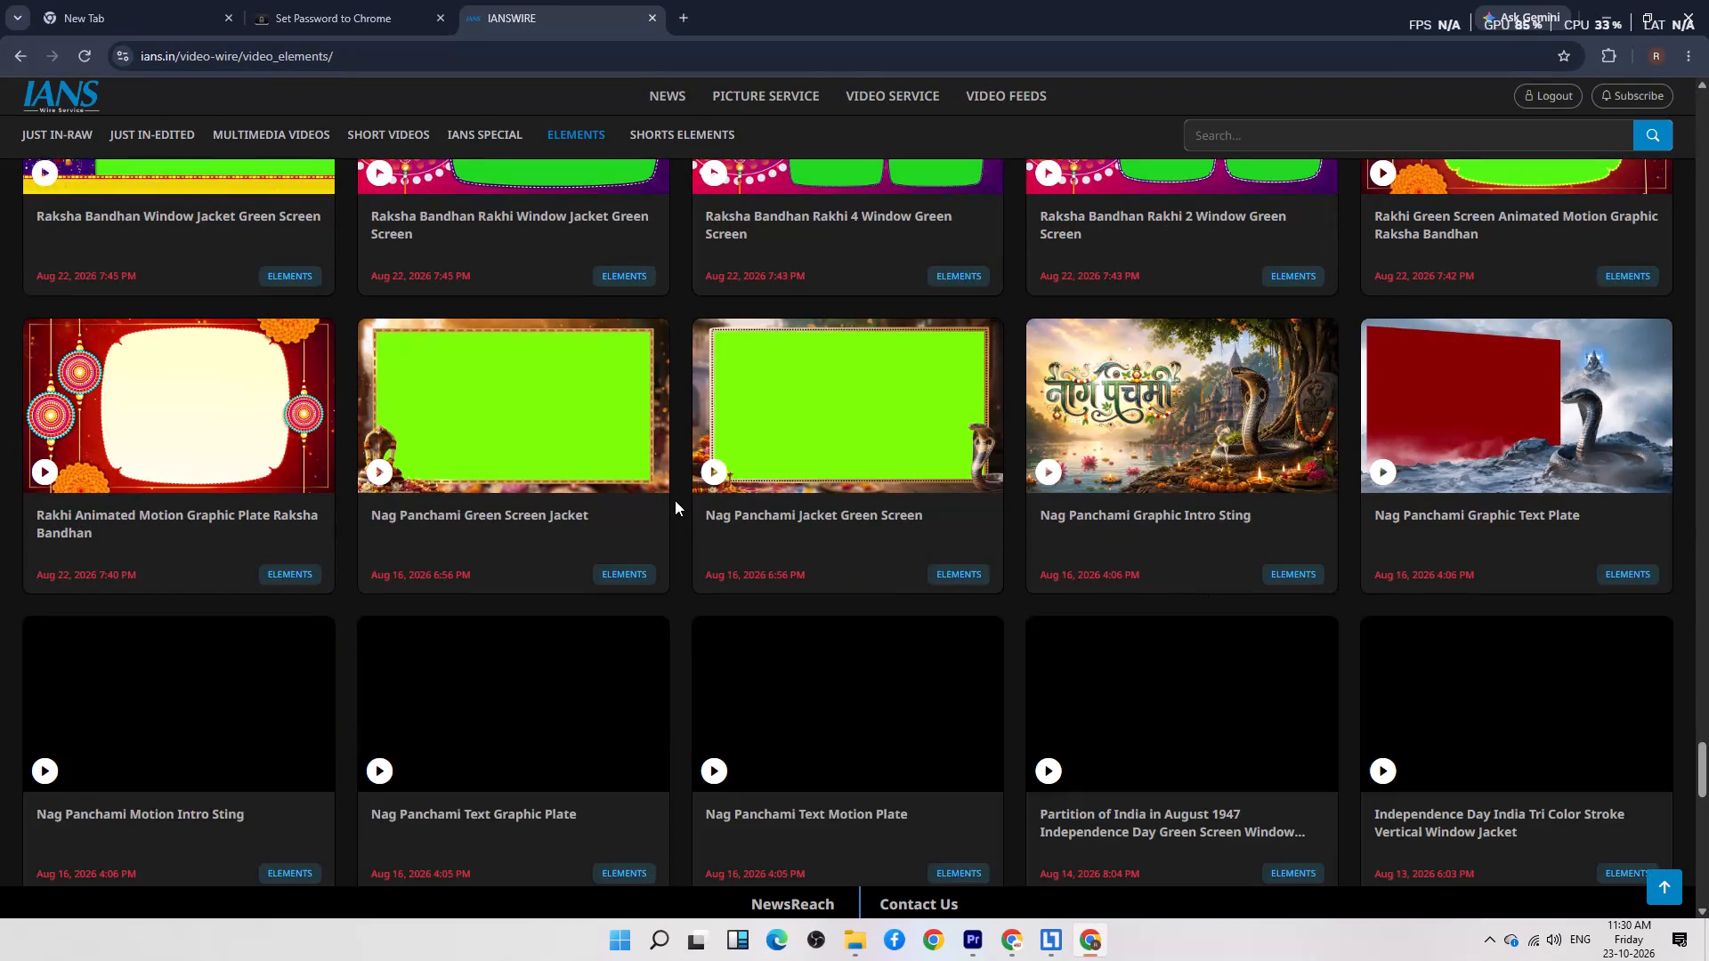
{"action": "scroll", "coordinate": [709, 438], "scroll_direction": "down", "scroll_amount": 7}
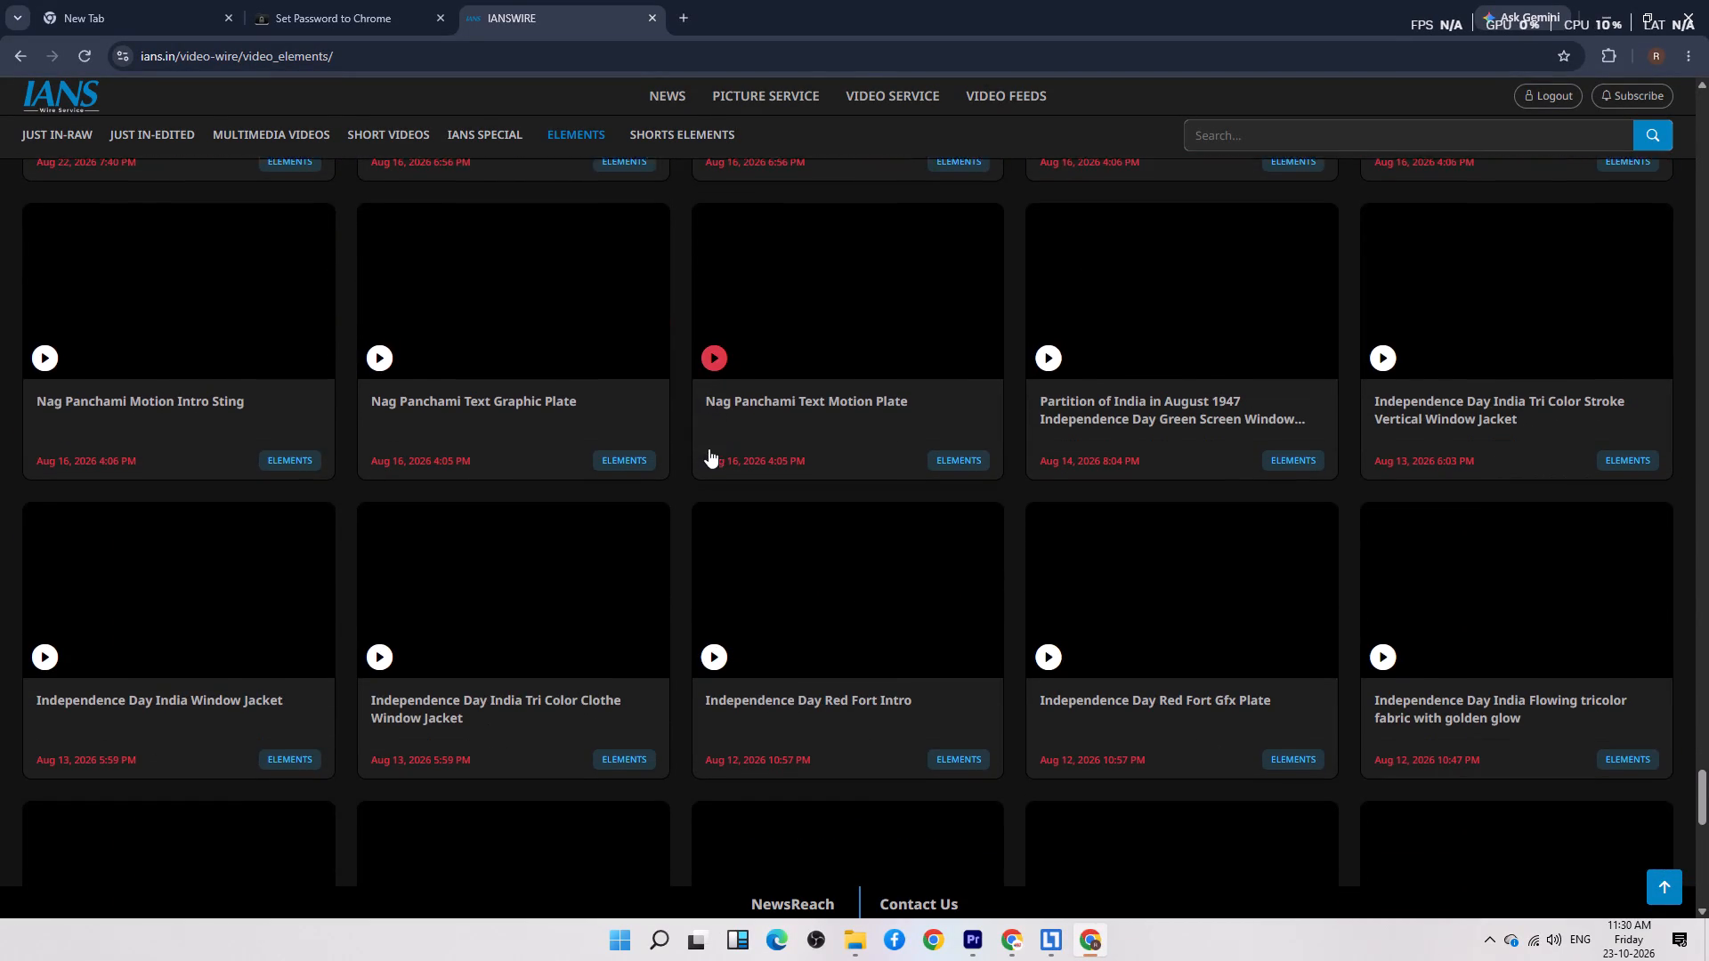
{"action": "scroll", "coordinate": [711, 449], "scroll_direction": "down", "scroll_amount": 1}
{"action": "scroll", "coordinate": [711, 449], "scroll_direction": "up", "scroll_amount": 8}
{"action": "scroll", "coordinate": [693, 453], "scroll_direction": "down", "scroll_amount": 5}
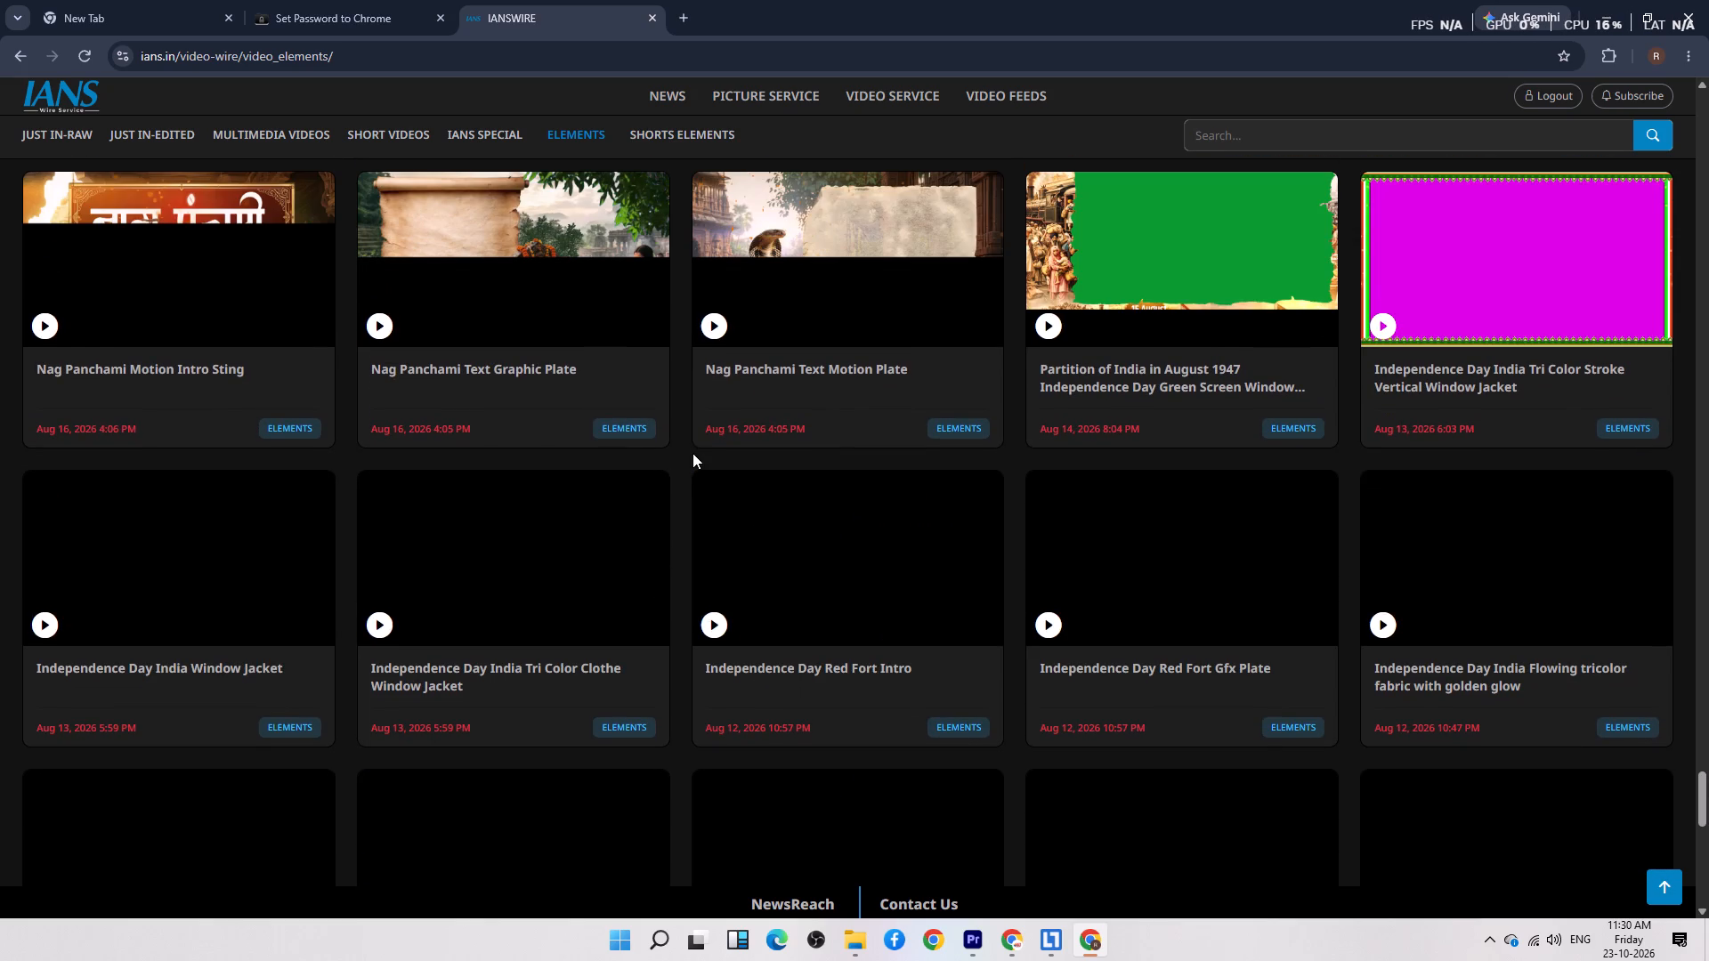
{"action": "scroll", "coordinate": [693, 453], "scroll_direction": "down", "scroll_amount": 3}
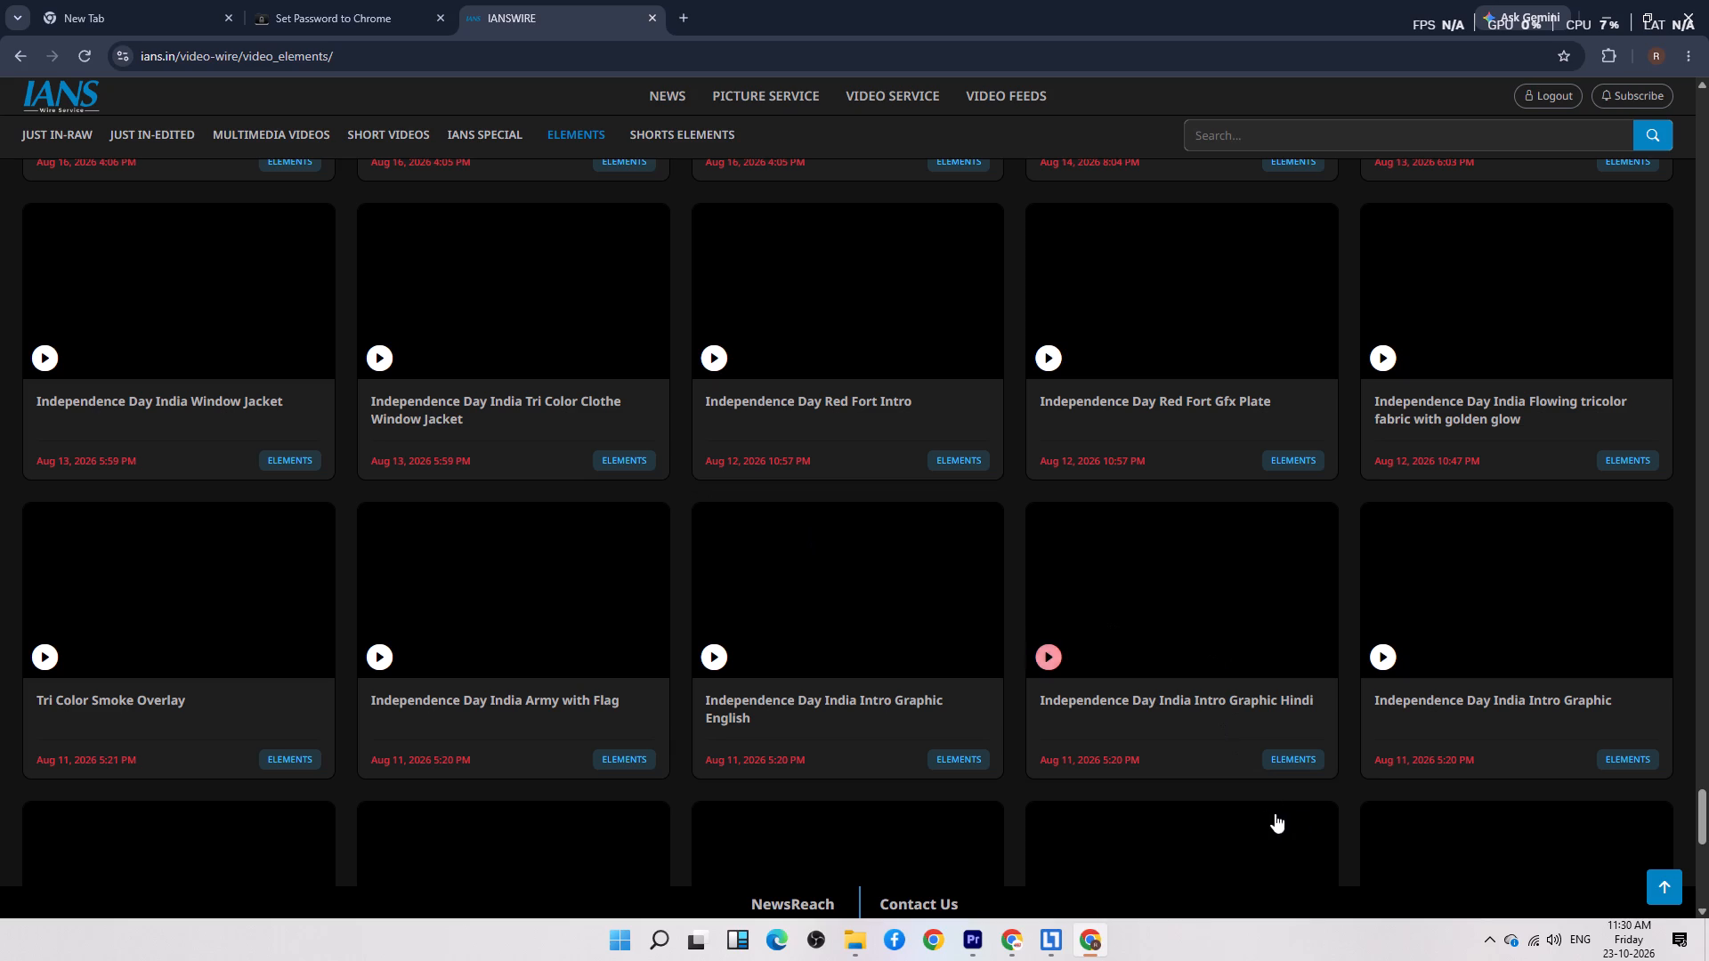
{"action": "scroll", "coordinate": [935, 670], "scroll_direction": "down", "scroll_amount": 4}
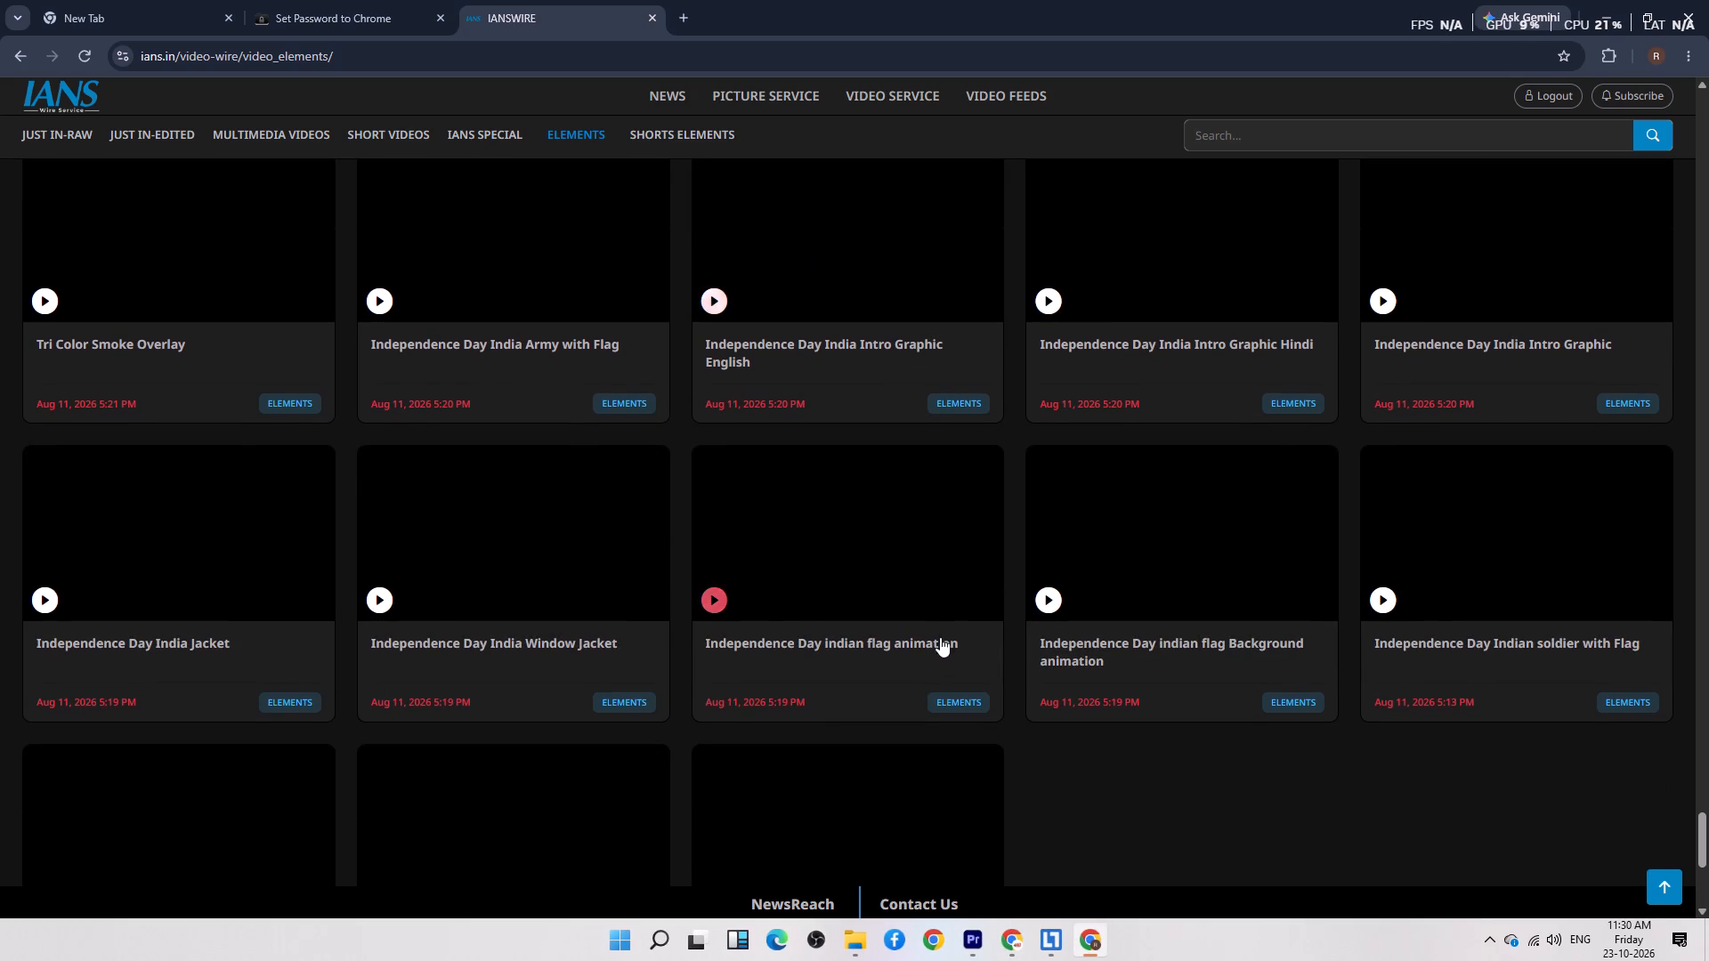
{"action": "scroll", "coordinate": [844, 527], "scroll_direction": "up", "scroll_amount": 11}
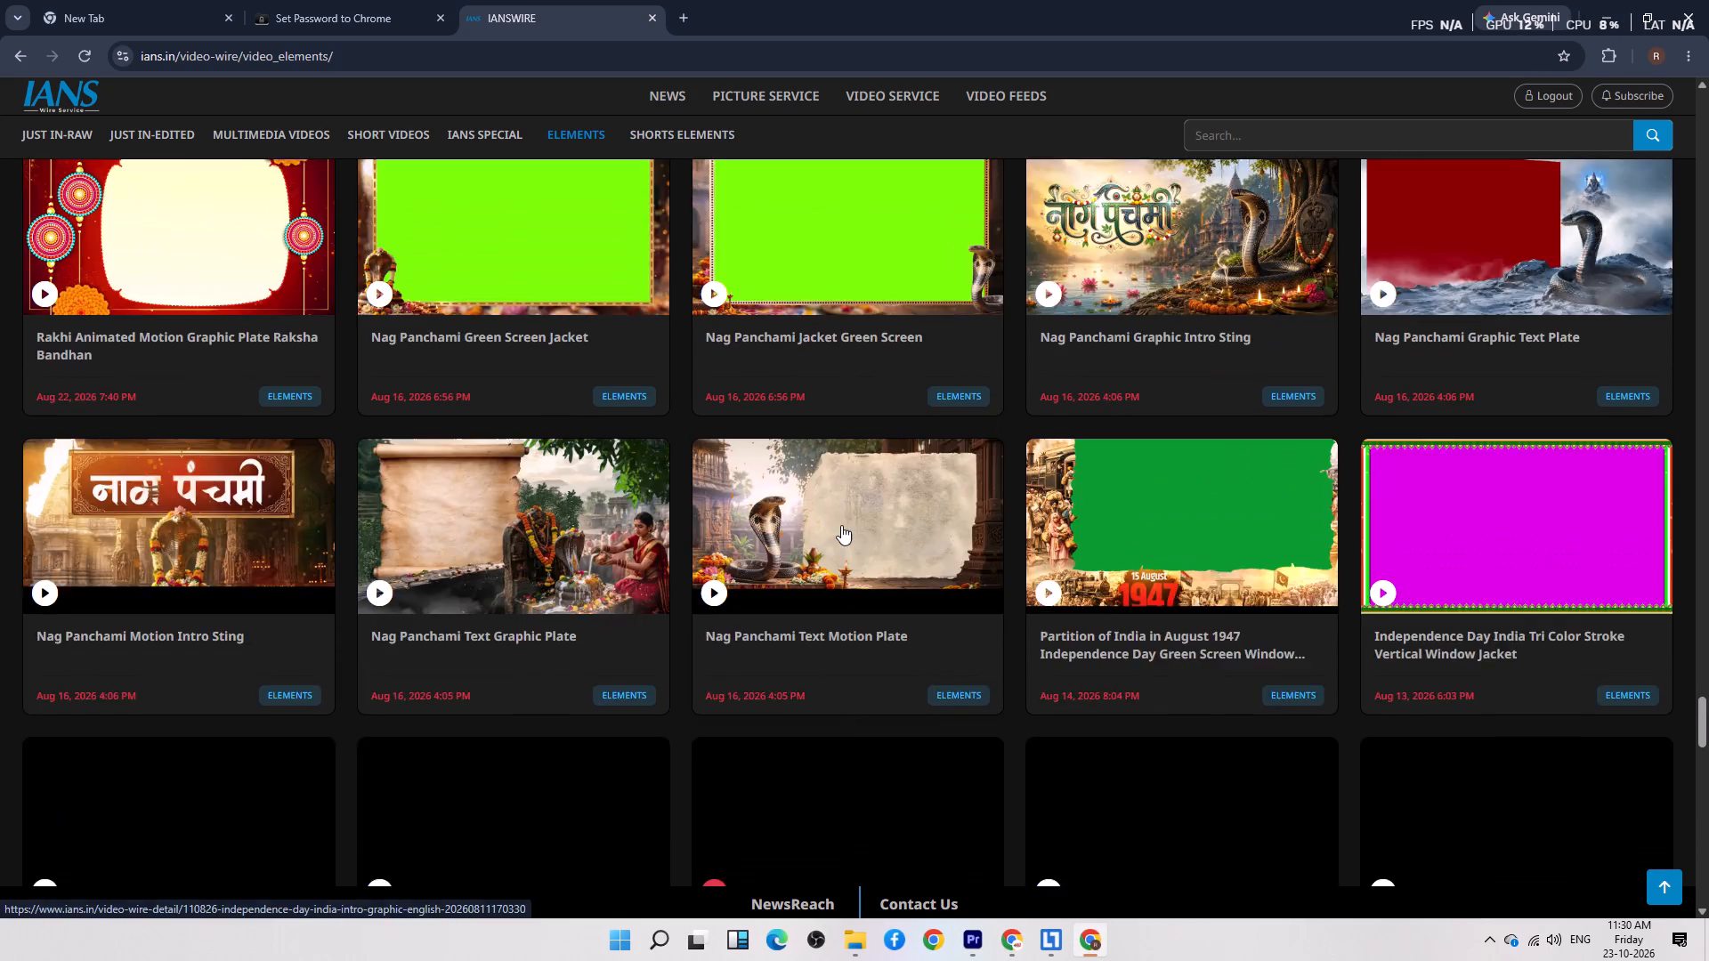
{"action": "scroll", "coordinate": [841, 525], "scroll_direction": "up", "scroll_amount": 4}
{"action": "scroll", "coordinate": [837, 579], "scroll_direction": "down", "scroll_amount": 11}
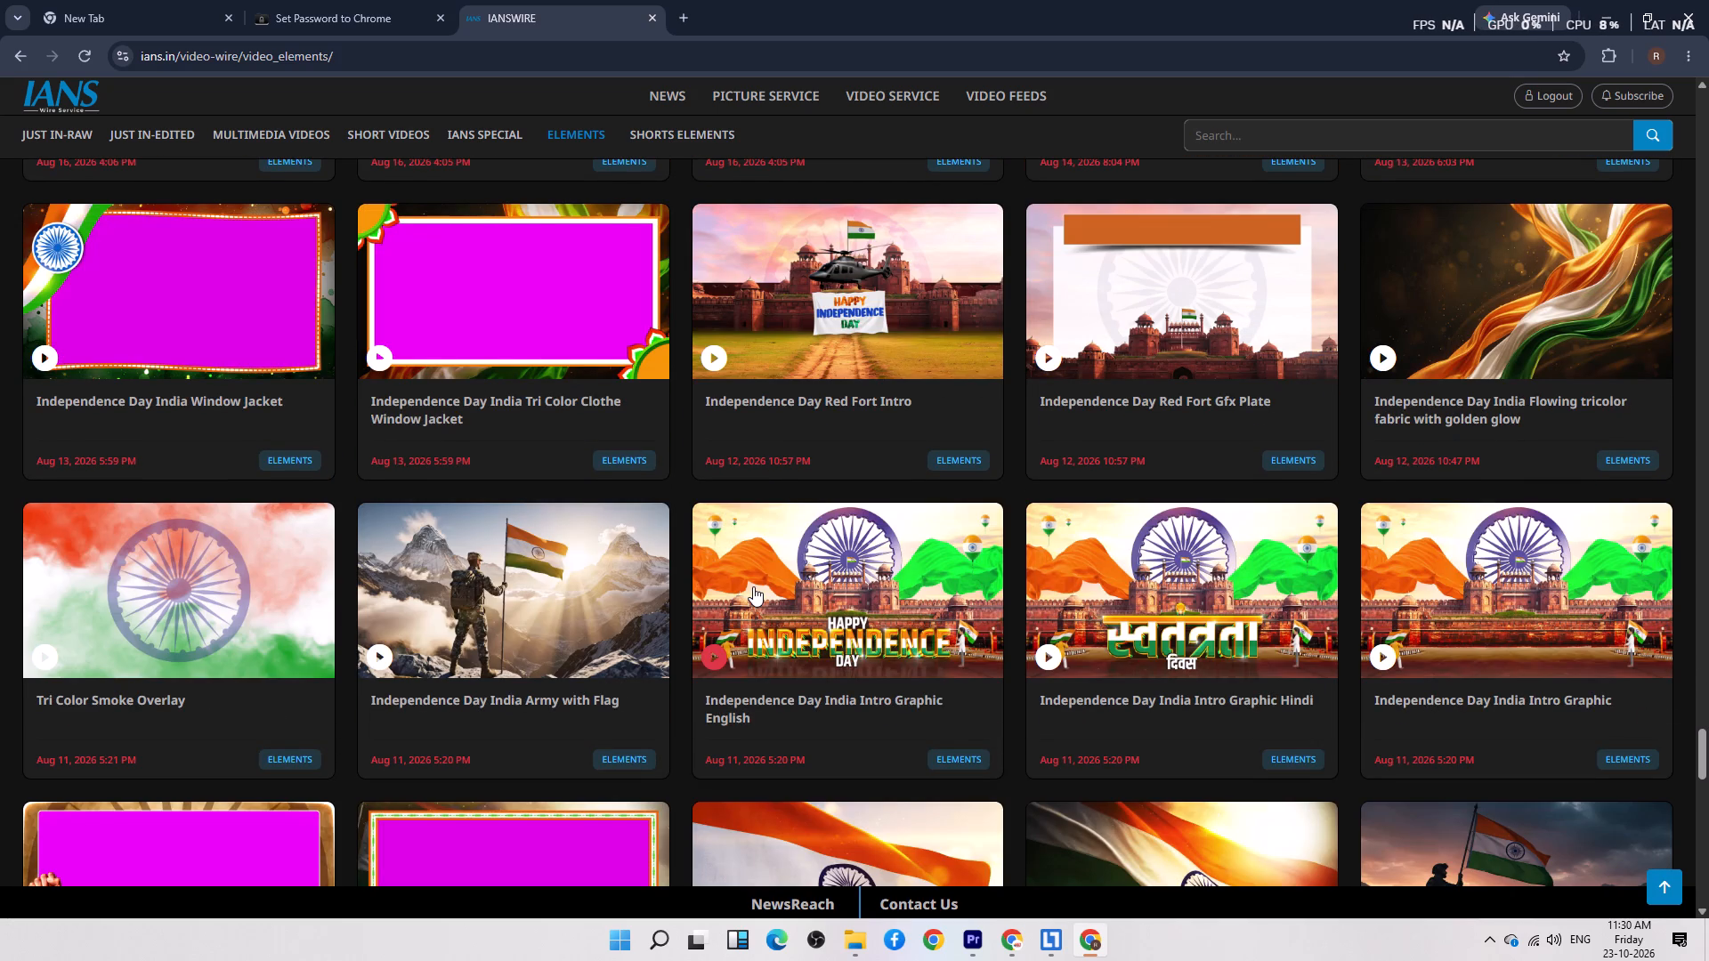
{"action": "scroll", "coordinate": [685, 514], "scroll_direction": "down", "scroll_amount": 7}
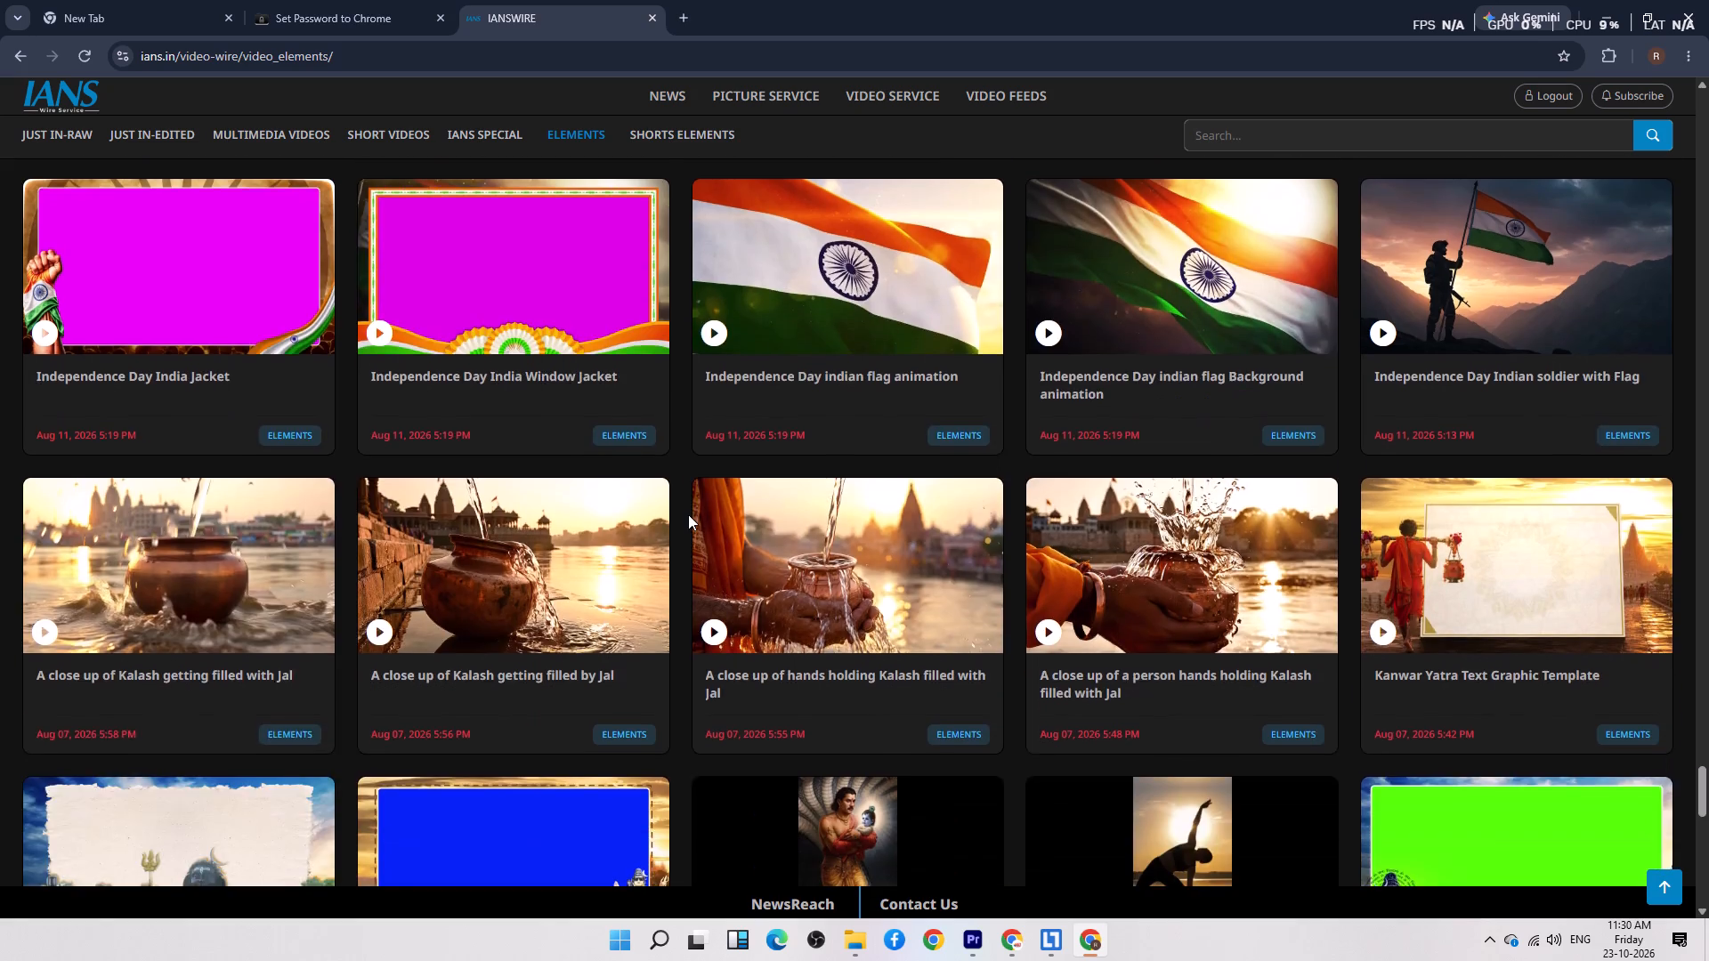
{"action": "scroll", "coordinate": [688, 514], "scroll_direction": "down", "scroll_amount": 15}
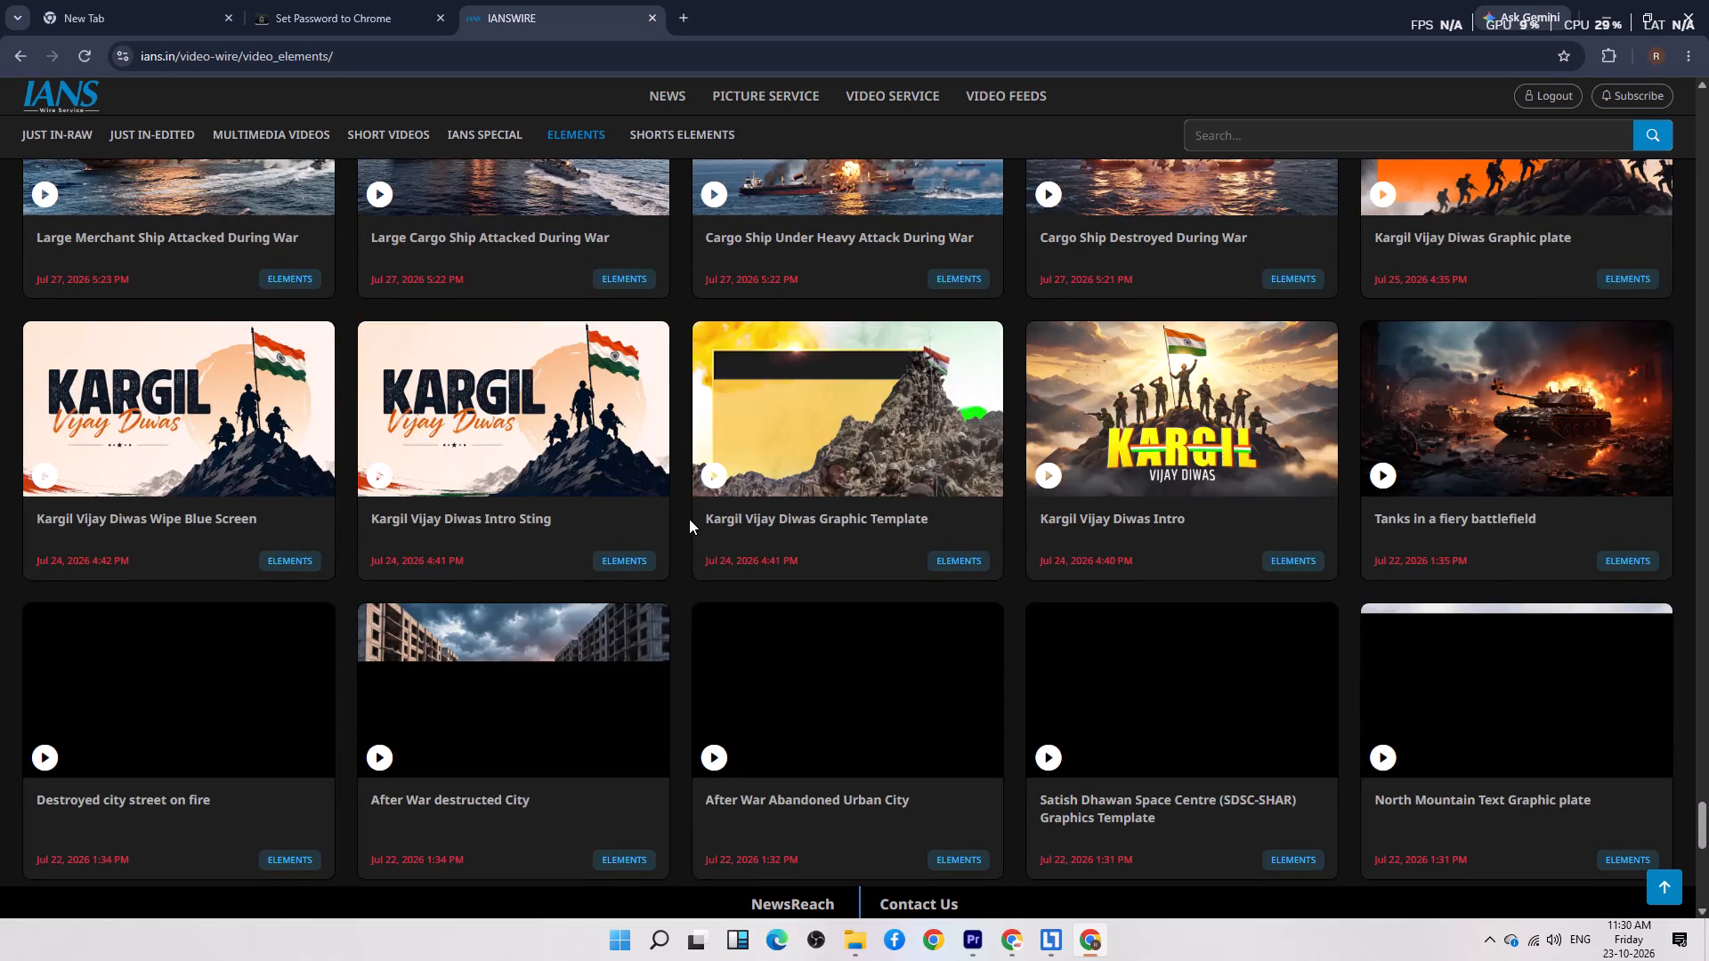
{"action": "scroll", "coordinate": [689, 519], "scroll_direction": "down", "scroll_amount": 5}
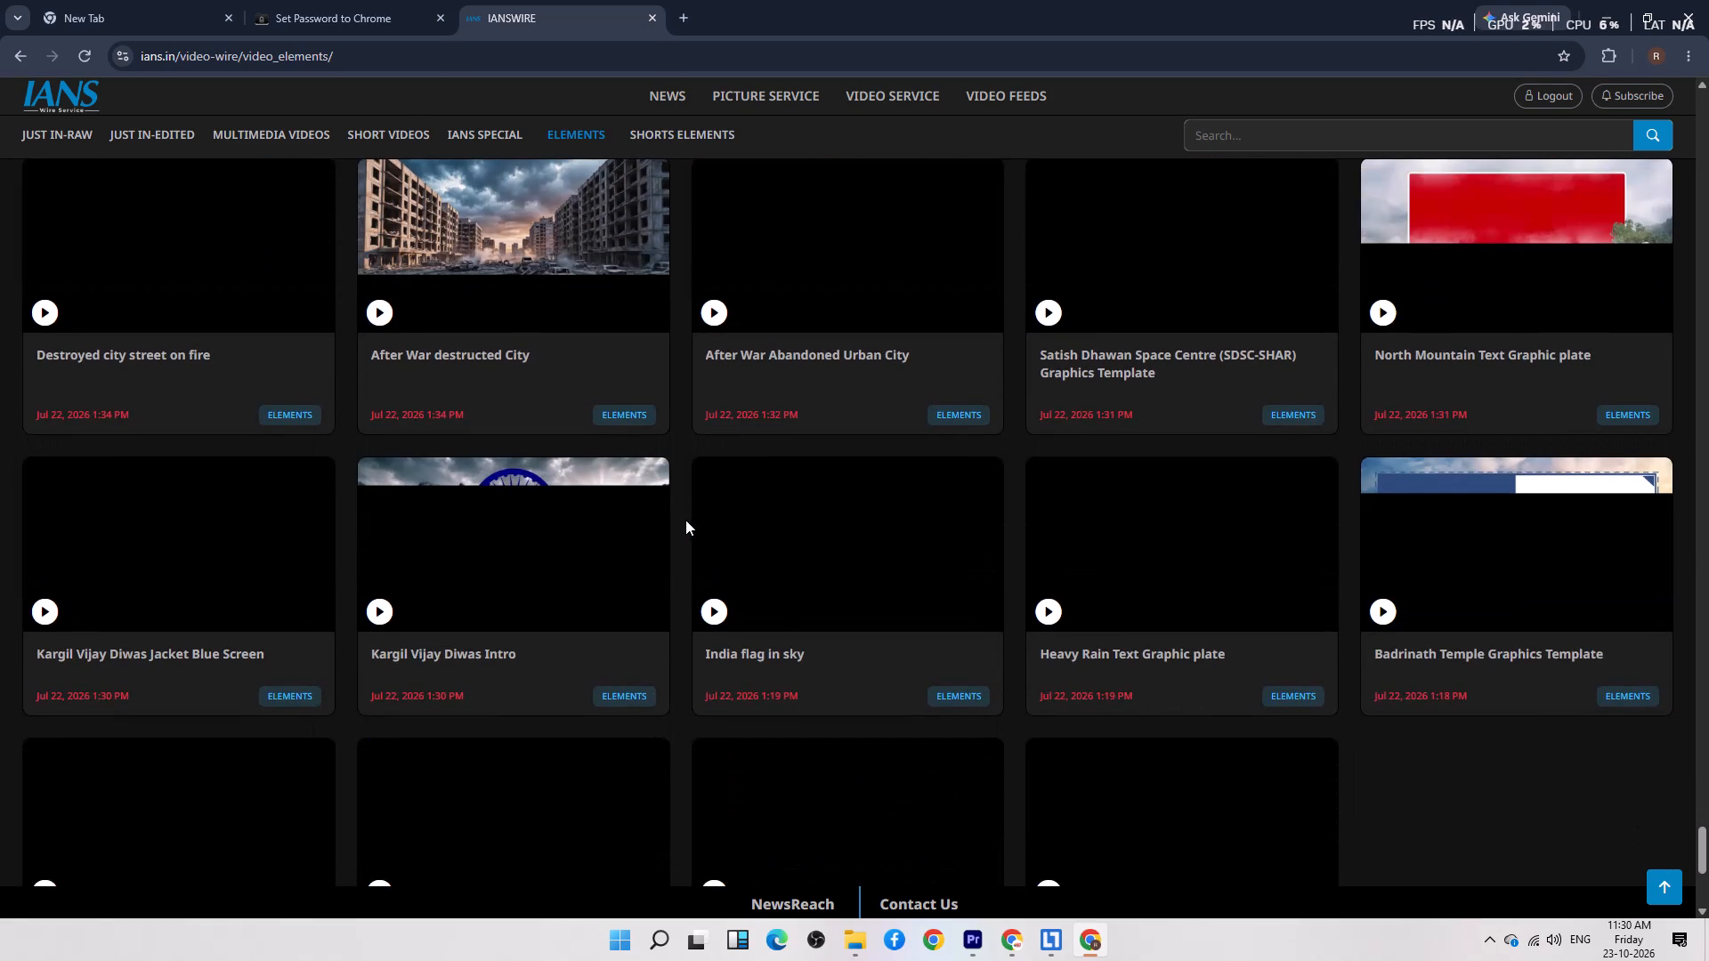
{"action": "scroll", "coordinate": [685, 520], "scroll_direction": "down", "scroll_amount": 5}
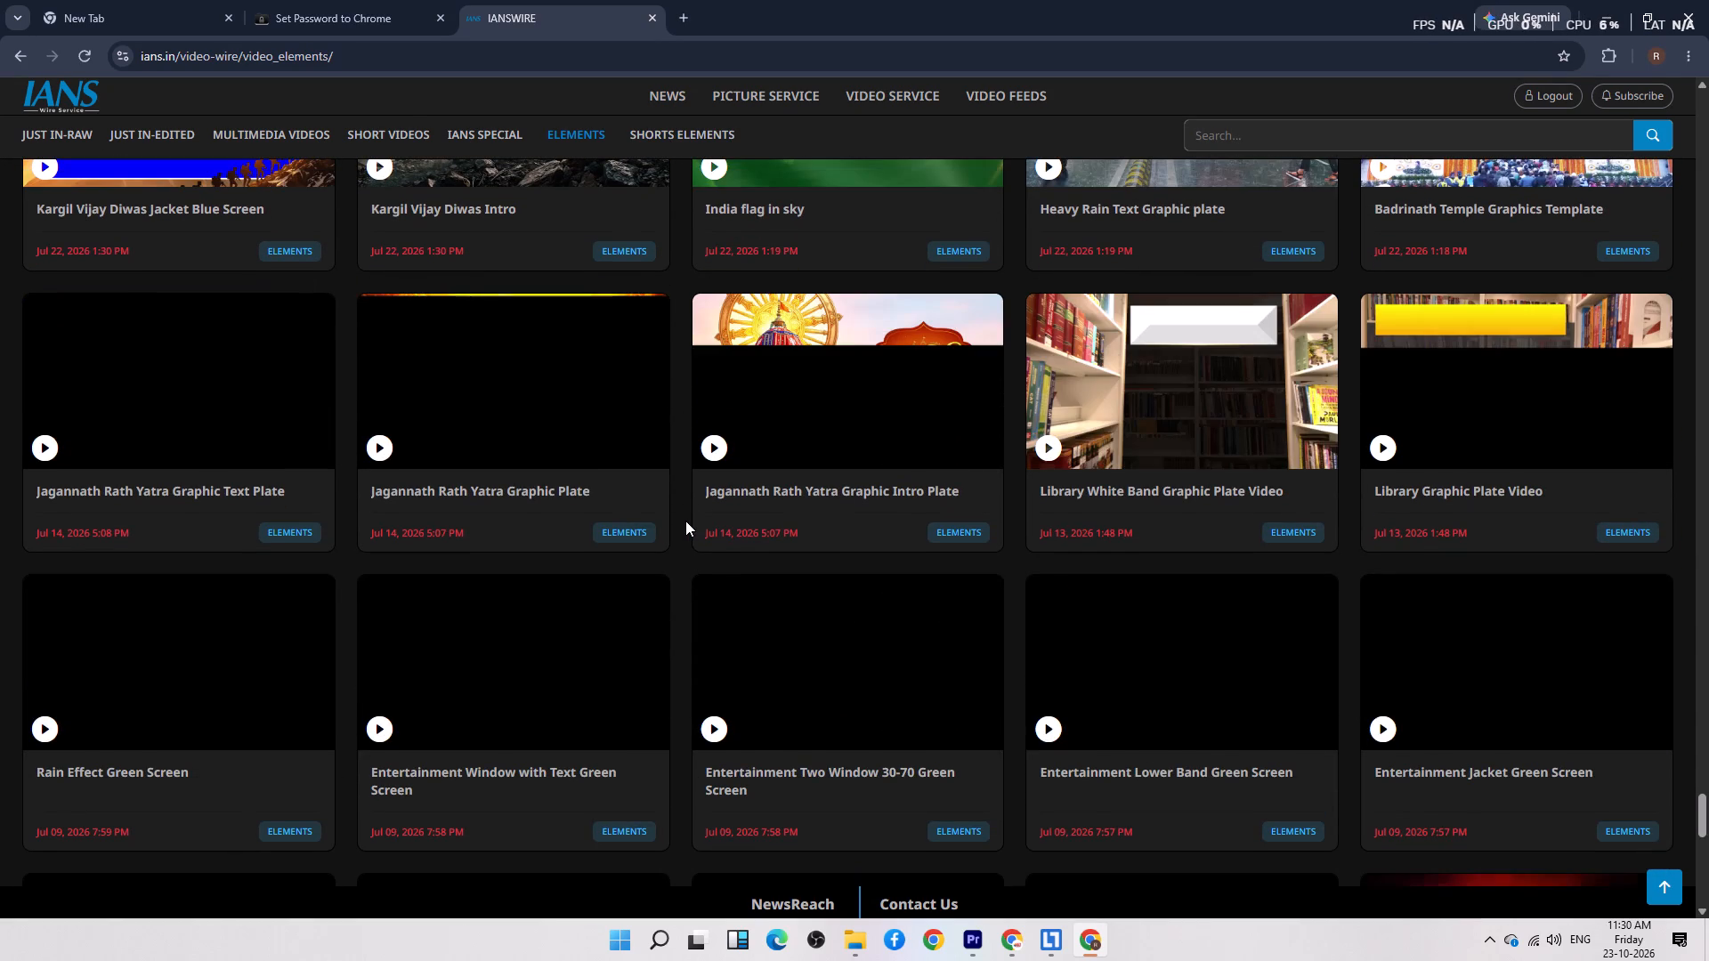
{"action": "scroll", "coordinate": [685, 521], "scroll_direction": "down", "scroll_amount": 3}
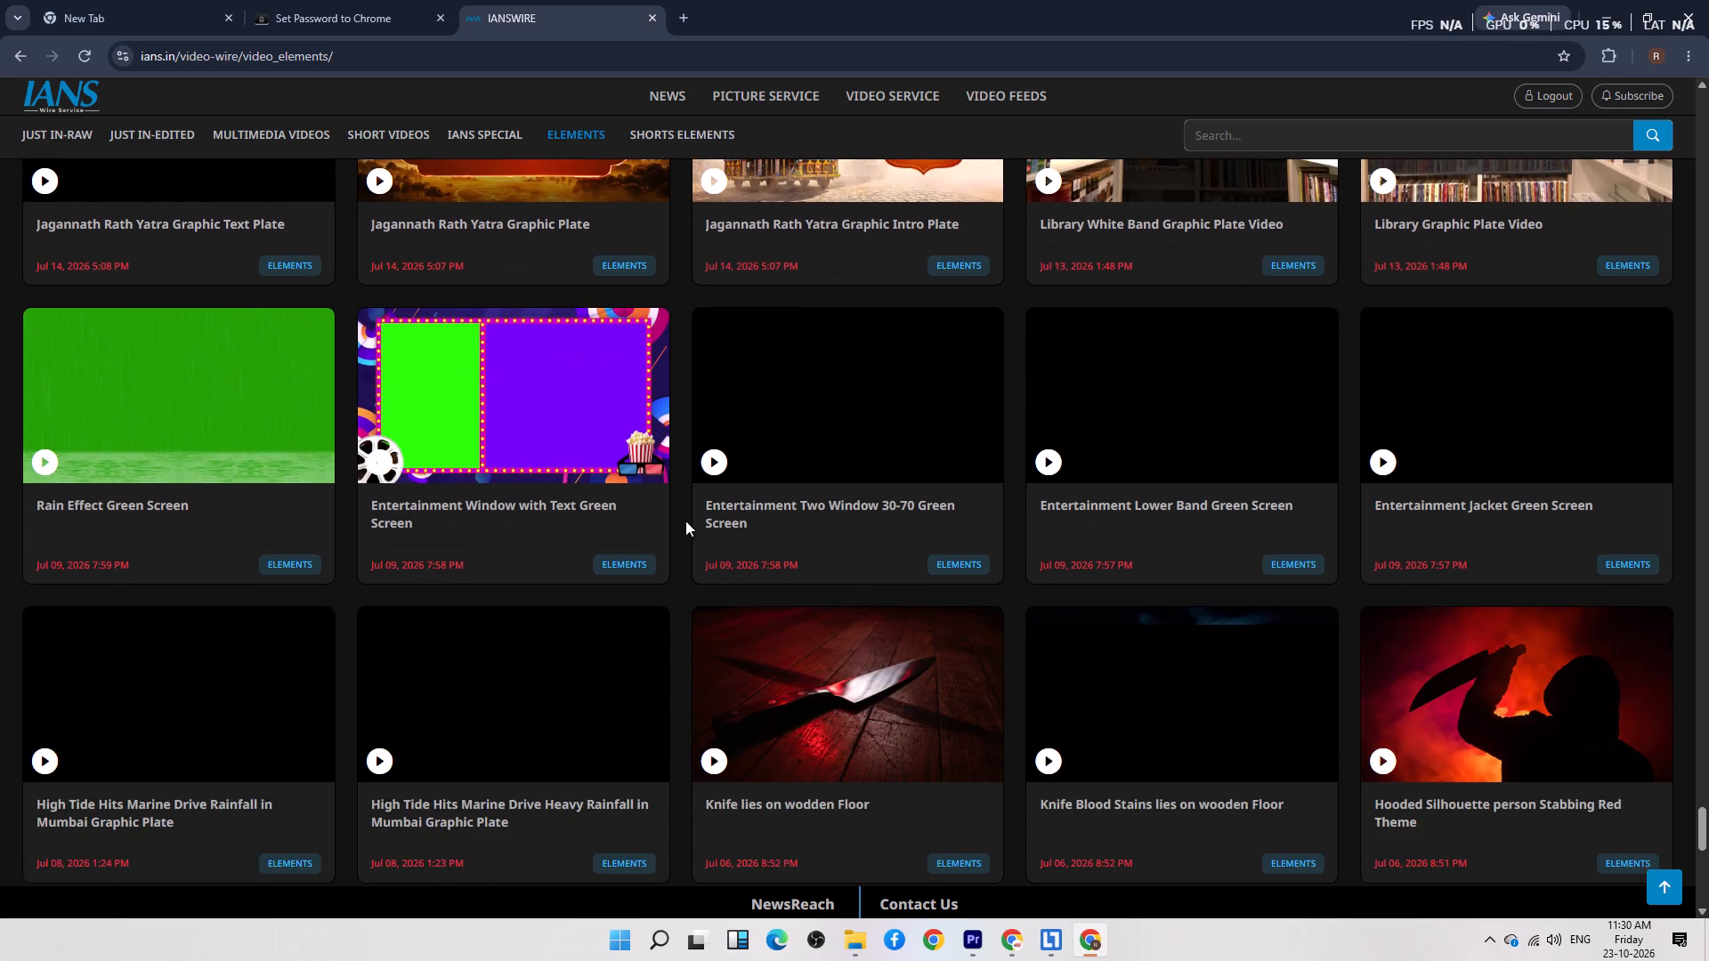
{"action": "scroll", "coordinate": [685, 521], "scroll_direction": "down", "scroll_amount": 7}
{"action": "scroll", "coordinate": [685, 529], "scroll_direction": "up", "scroll_amount": 1}
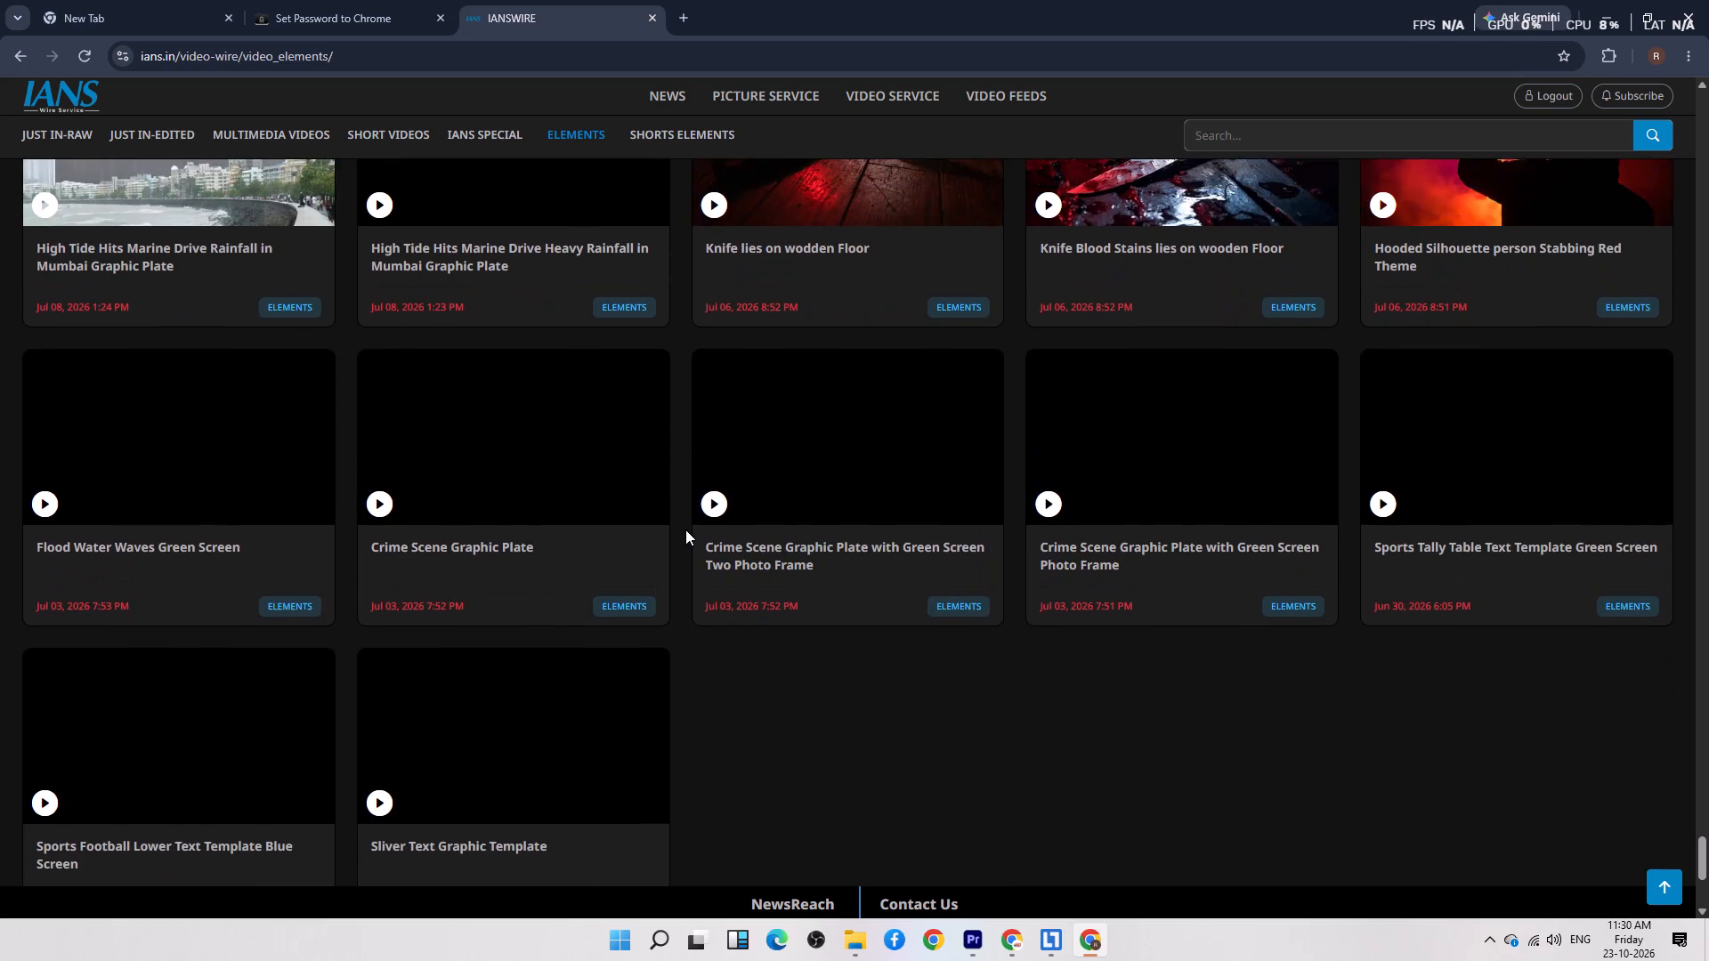
{"action": "scroll", "coordinate": [685, 529], "scroll_direction": "down", "scroll_amount": 1}
{"action": "scroll", "coordinate": [685, 529], "scroll_direction": "up", "scroll_amount": 5}
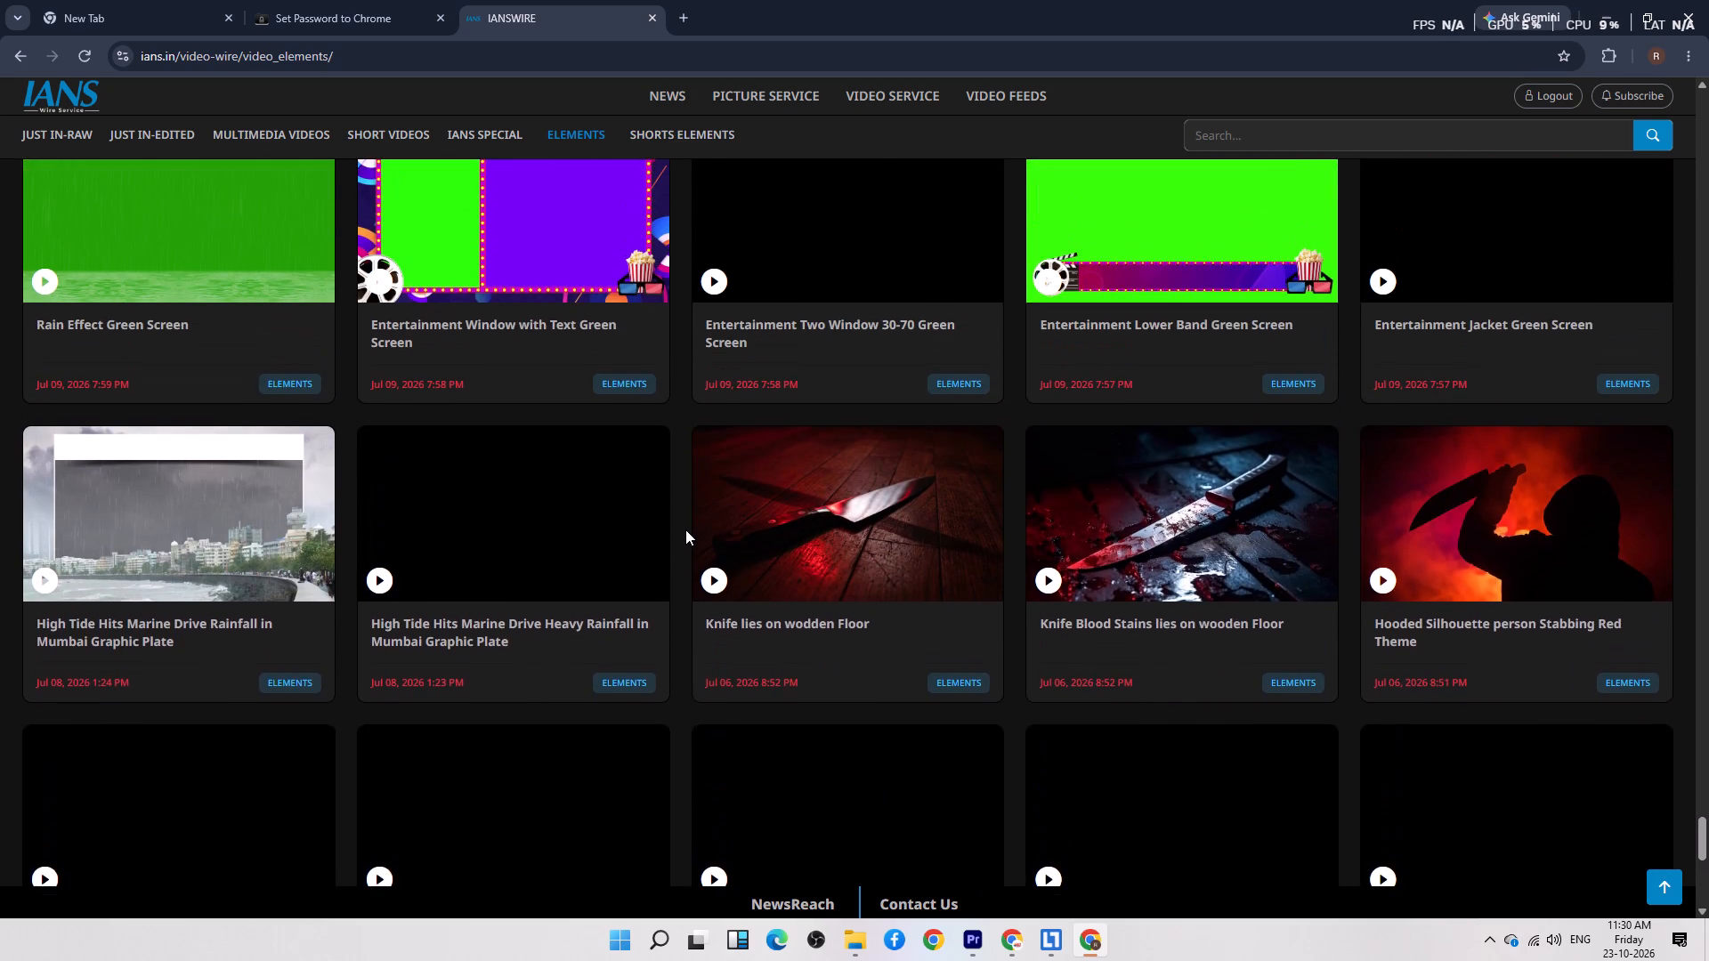
{"action": "scroll", "coordinate": [685, 529], "scroll_direction": "up", "scroll_amount": 2}
{"action": "scroll", "coordinate": [685, 529], "scroll_direction": "down", "scroll_amount": 6}
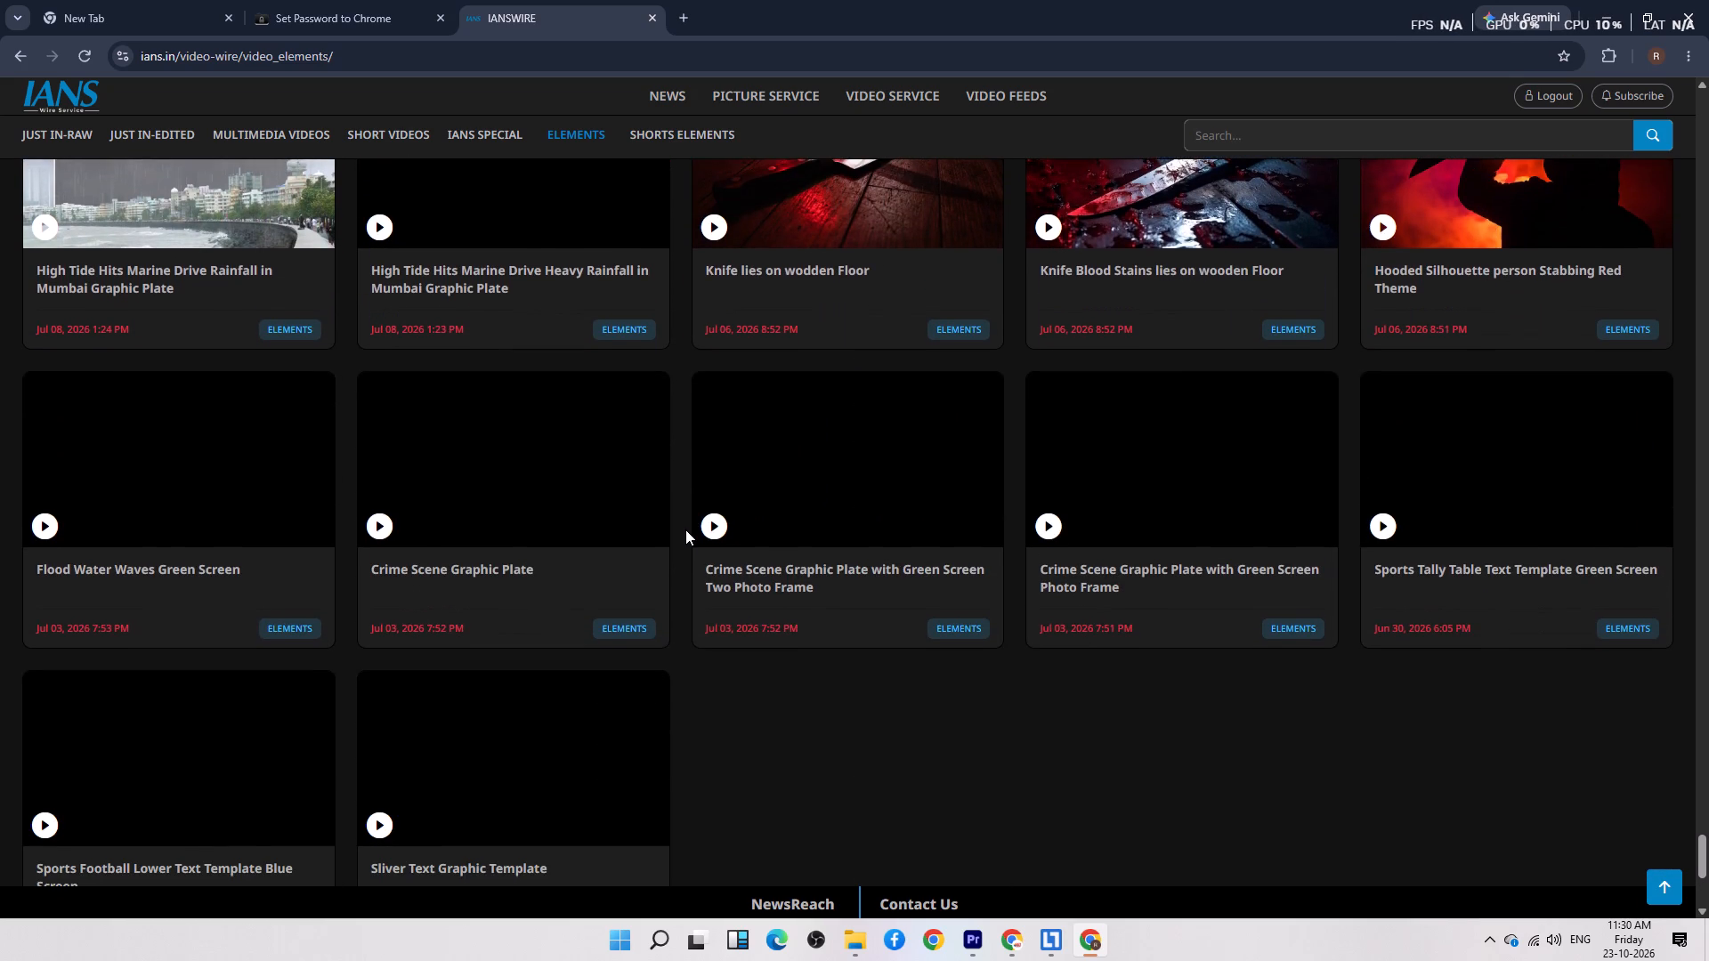
{"action": "scroll", "coordinate": [685, 529], "scroll_direction": "down", "scroll_amount": 6}
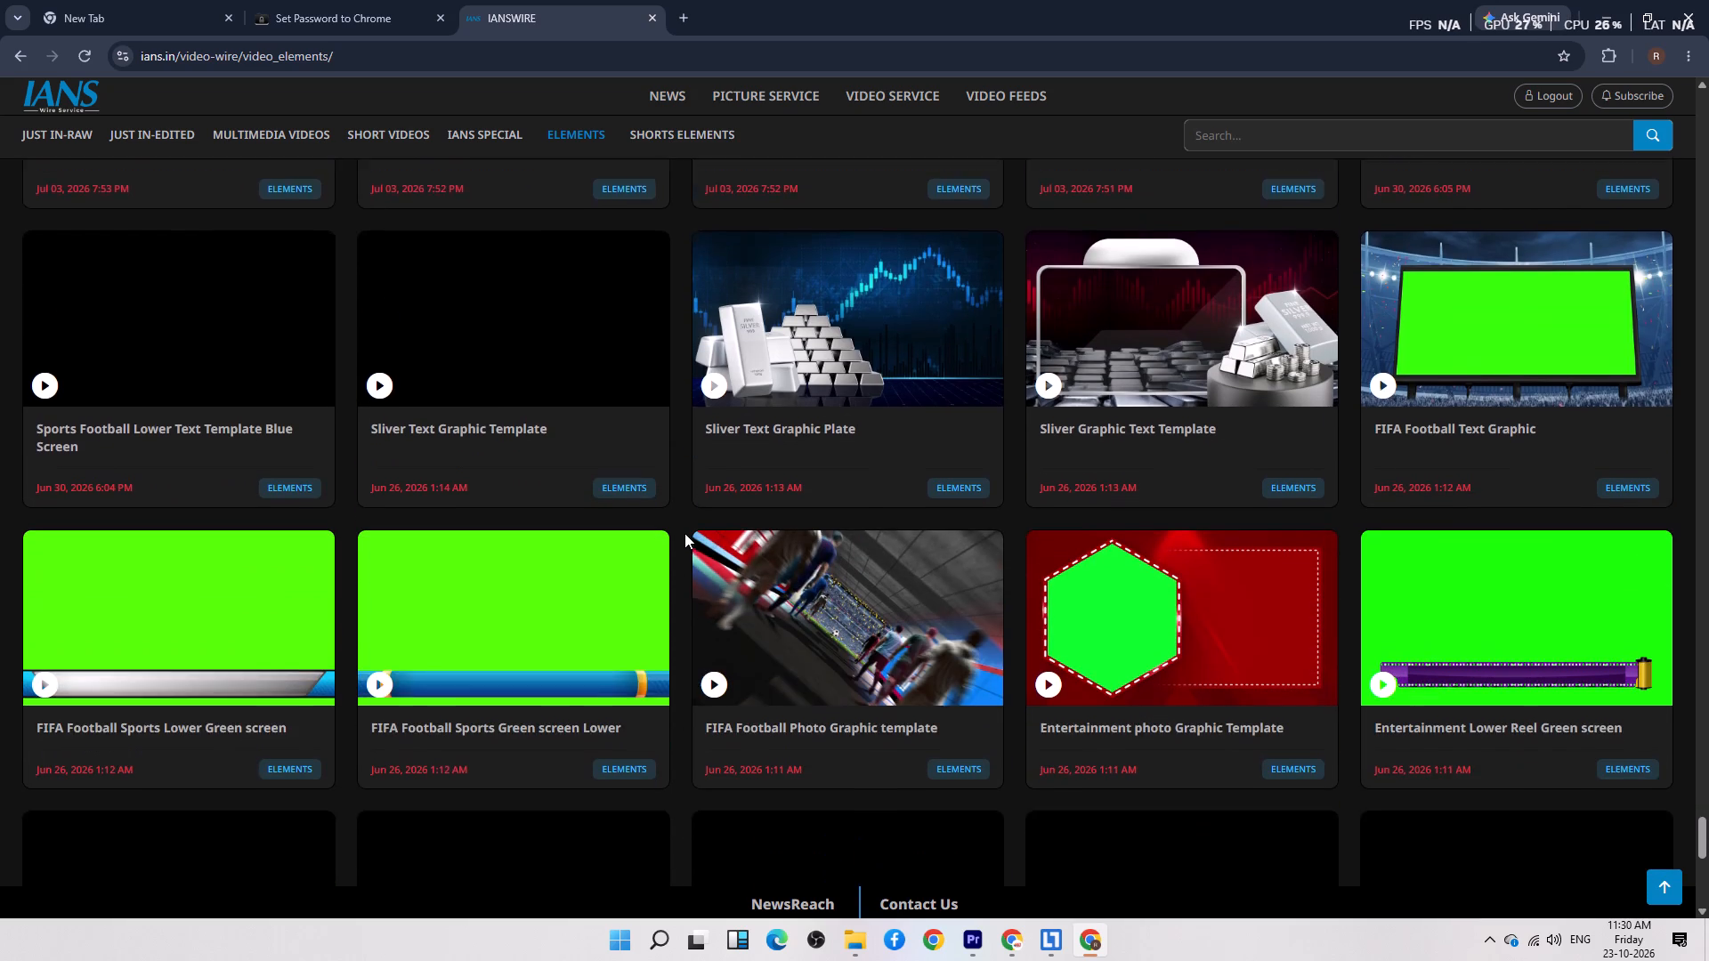
{"action": "scroll", "coordinate": [689, 529], "scroll_direction": "down", "scroll_amount": 10}
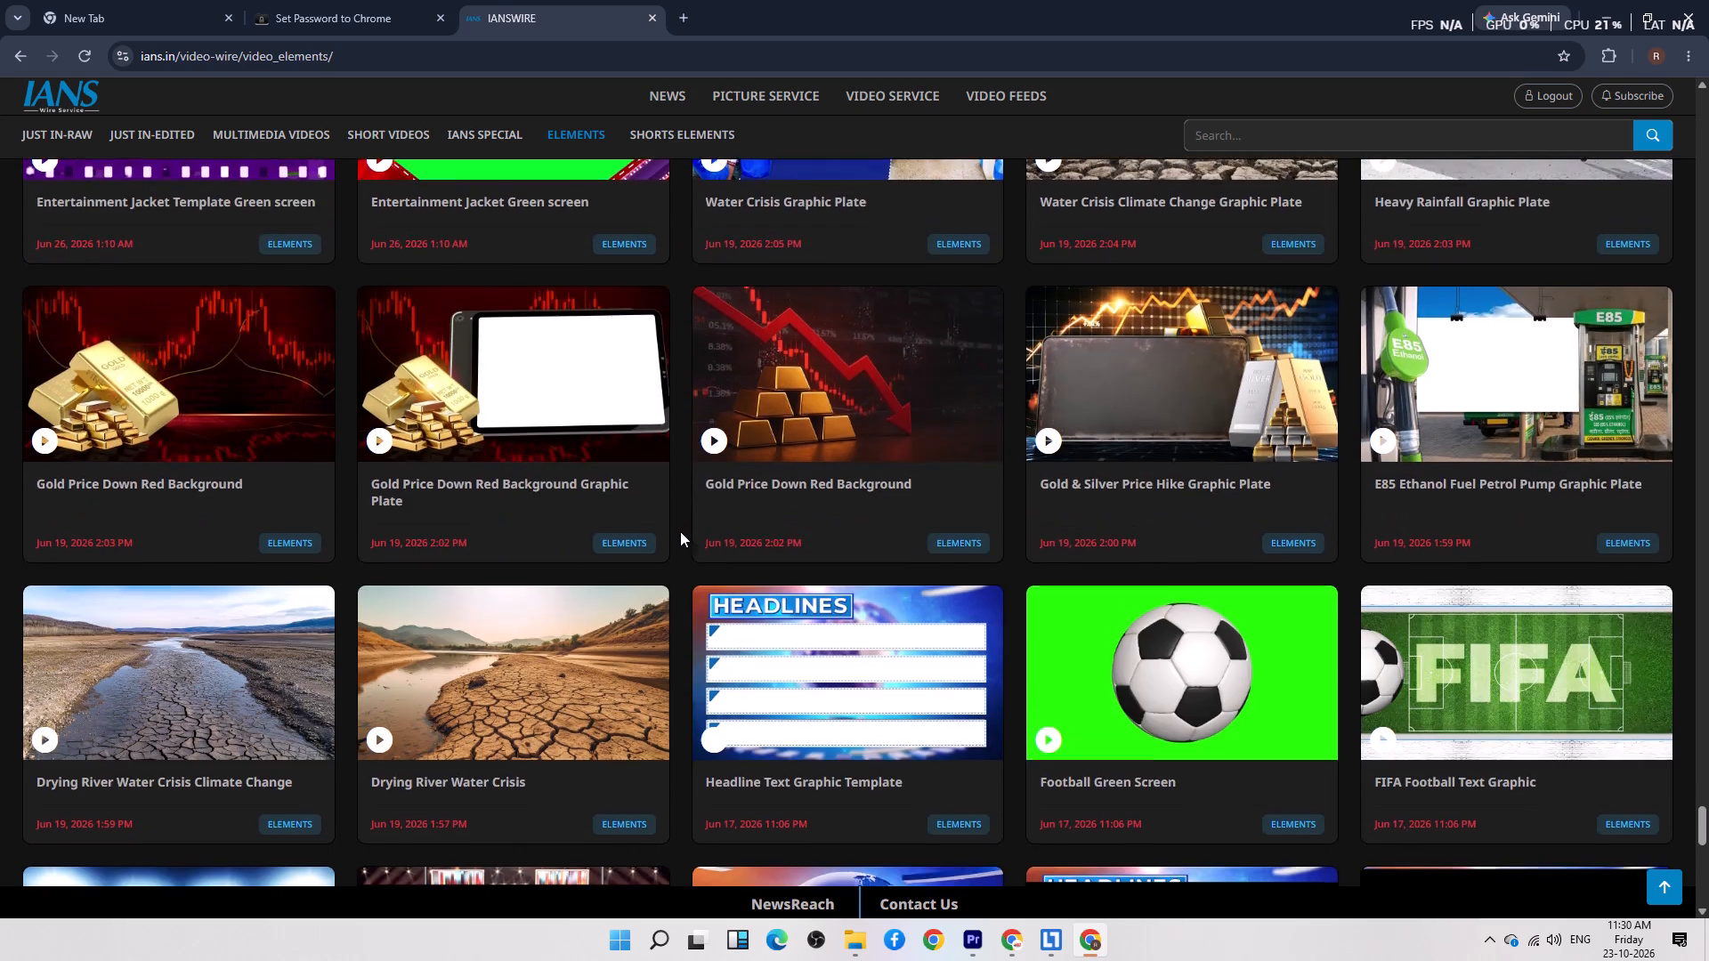
{"action": "scroll", "coordinate": [680, 531], "scroll_direction": "down", "scroll_amount": 7}
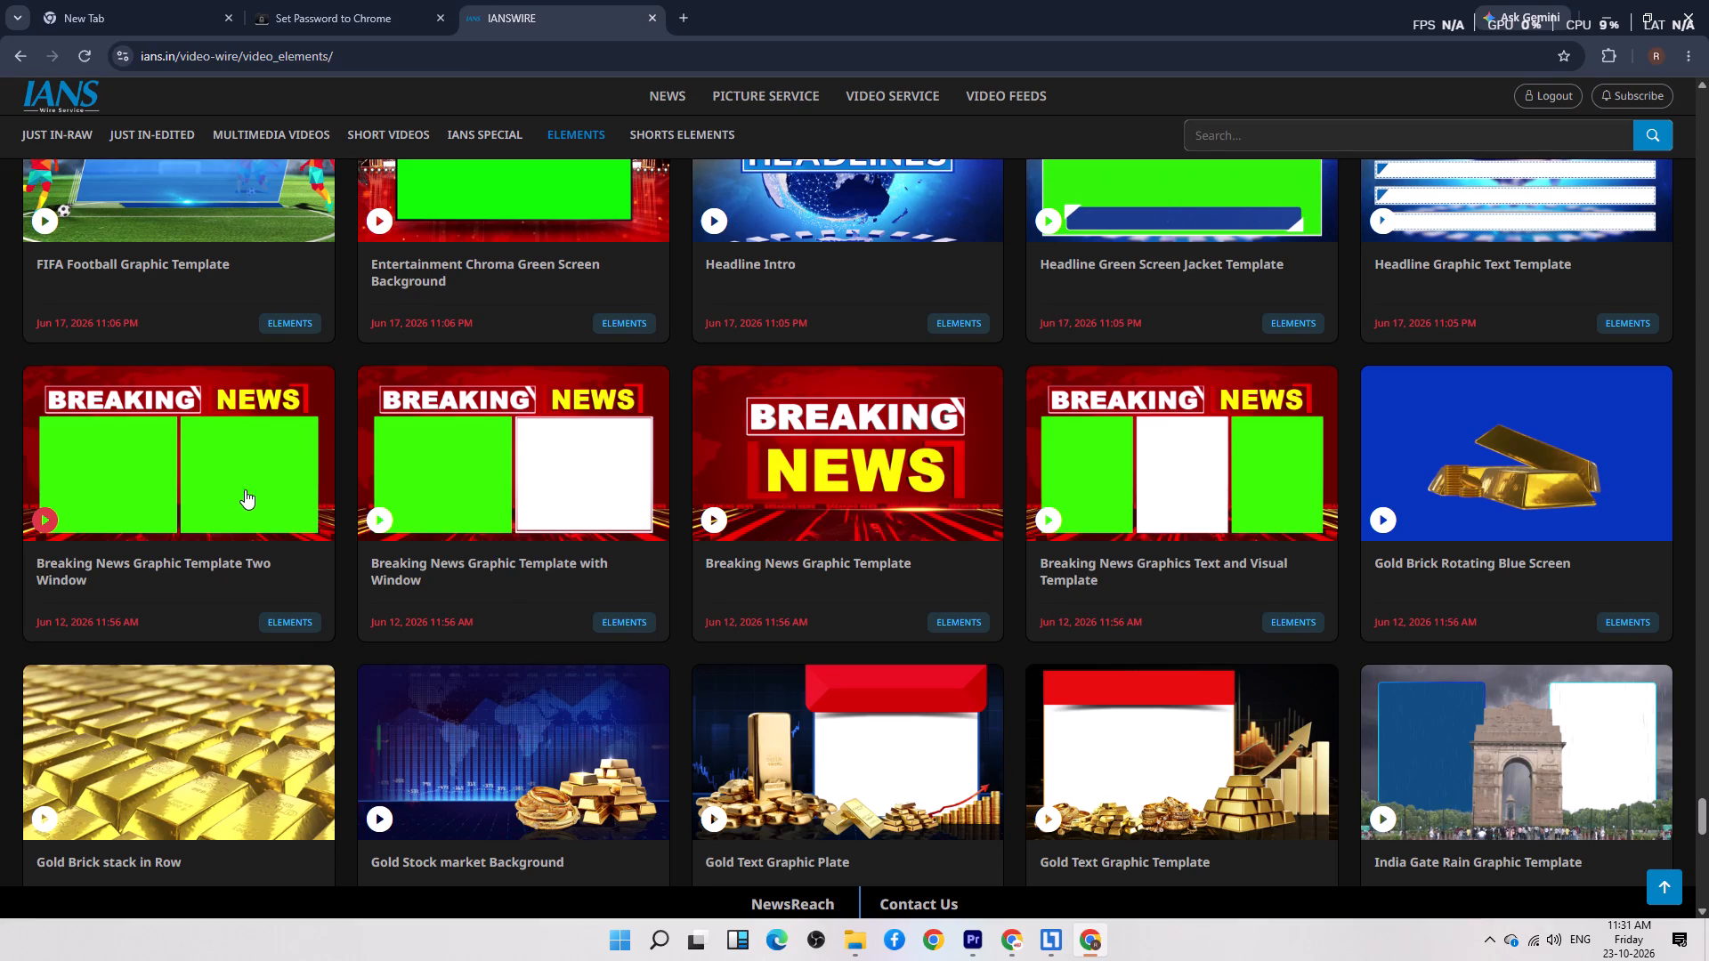
Check the ALL WINDOWS AND TAMPLATES folder in File Explorer, and download the Breaking News Graphic Template Two Window video from IANS in Chrome.
{"action": "left_click", "coordinate": [840, 943]}
{"action": "scroll", "coordinate": [449, 509], "scroll_direction": "up", "scroll_amount": 5}
{"action": "scroll", "coordinate": [448, 512], "scroll_direction": "down", "scroll_amount": 5}
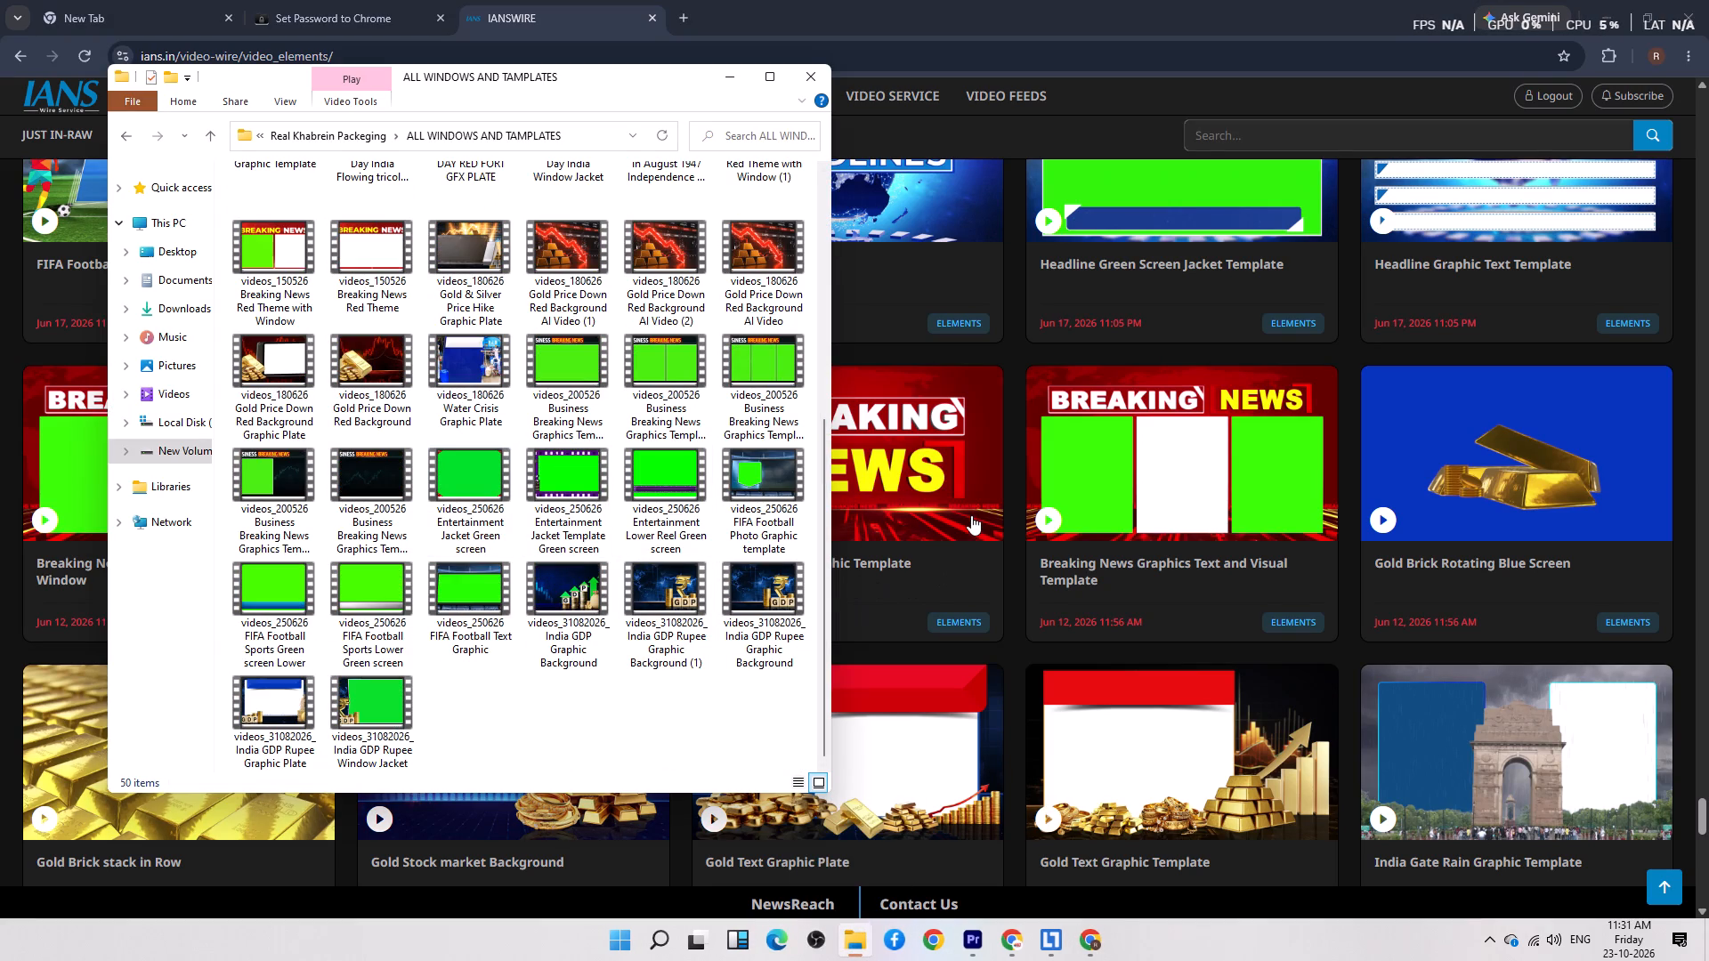
{"action": "left_click", "coordinate": [62, 419]}
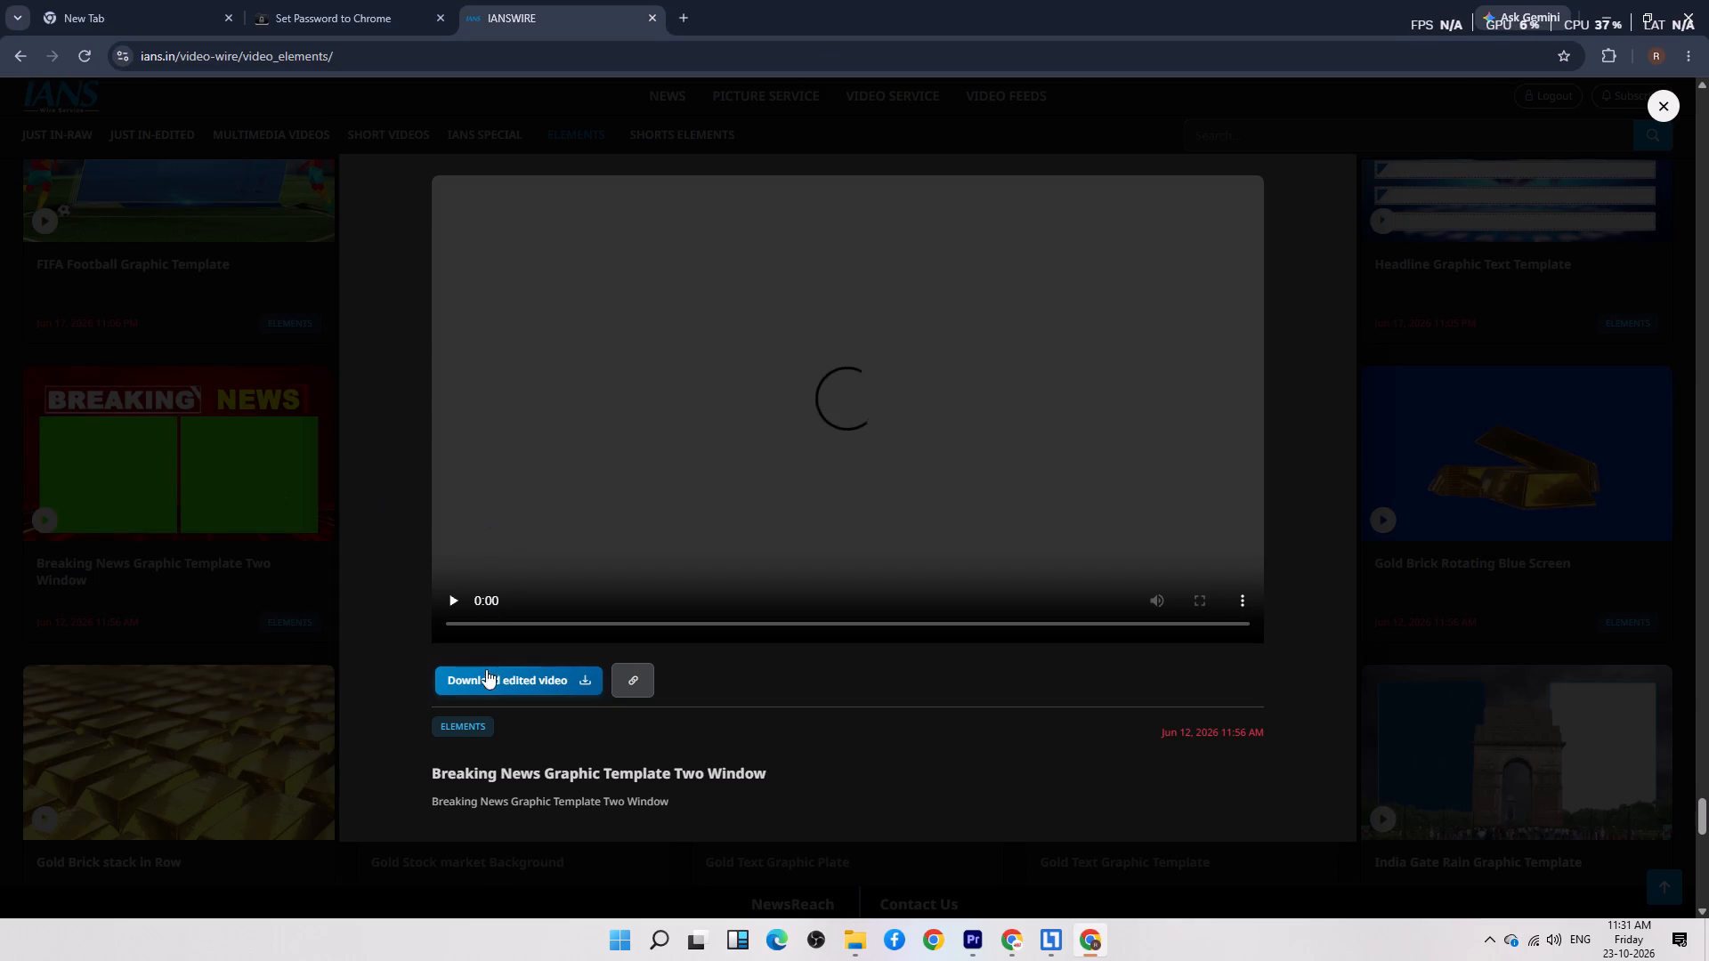
{"action": "left_click", "coordinate": [493, 685]}
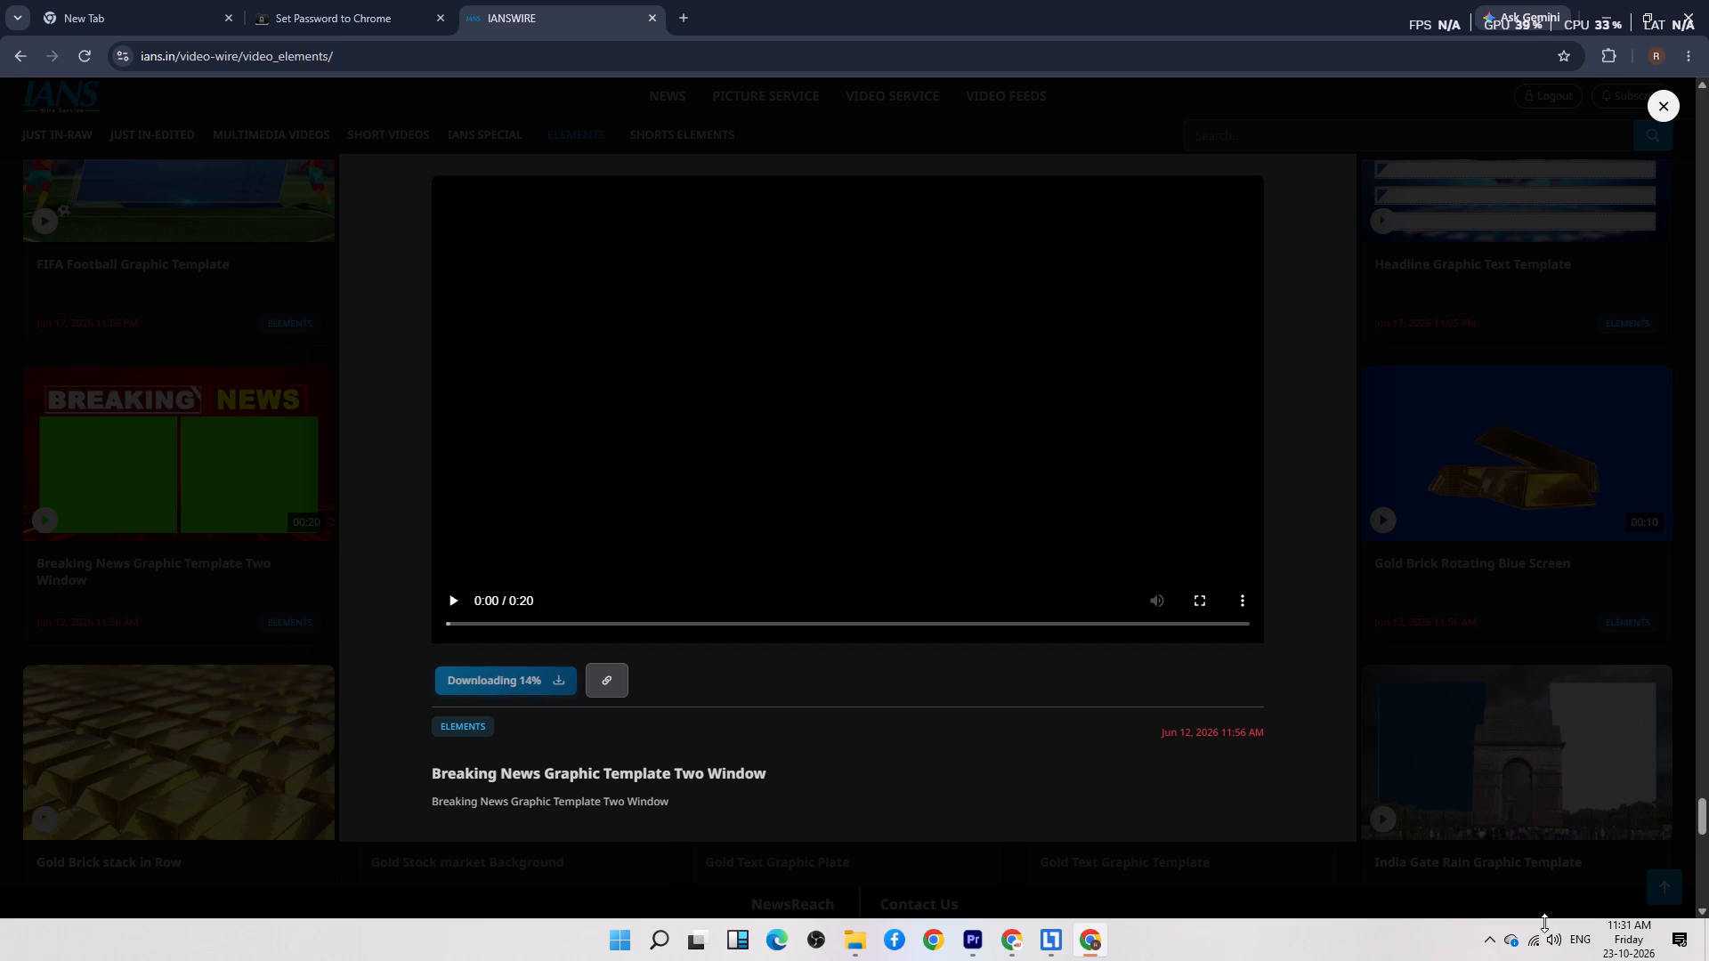
{"action": "left_click", "coordinate": [1671, 102]}
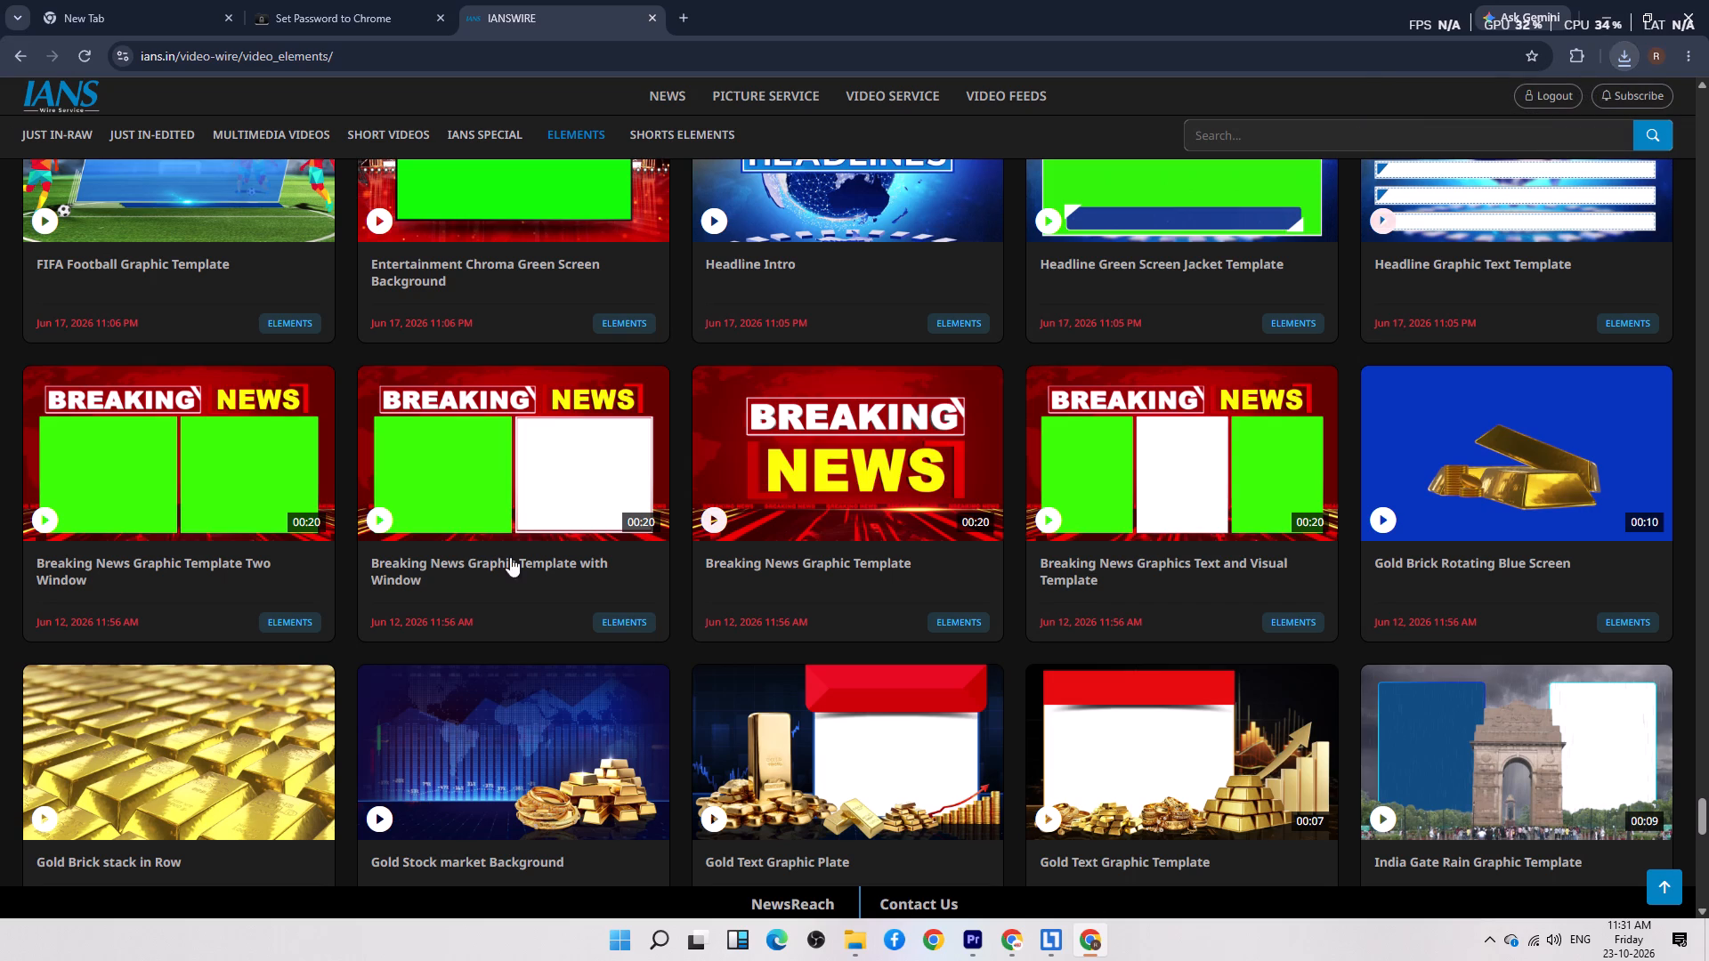
Download the Breaking News Graphic Template with Window, Breaking News Graphic Template, and Breaking News Graphics Text and Visual Template videos.
{"action": "left_click", "coordinate": [490, 513]}
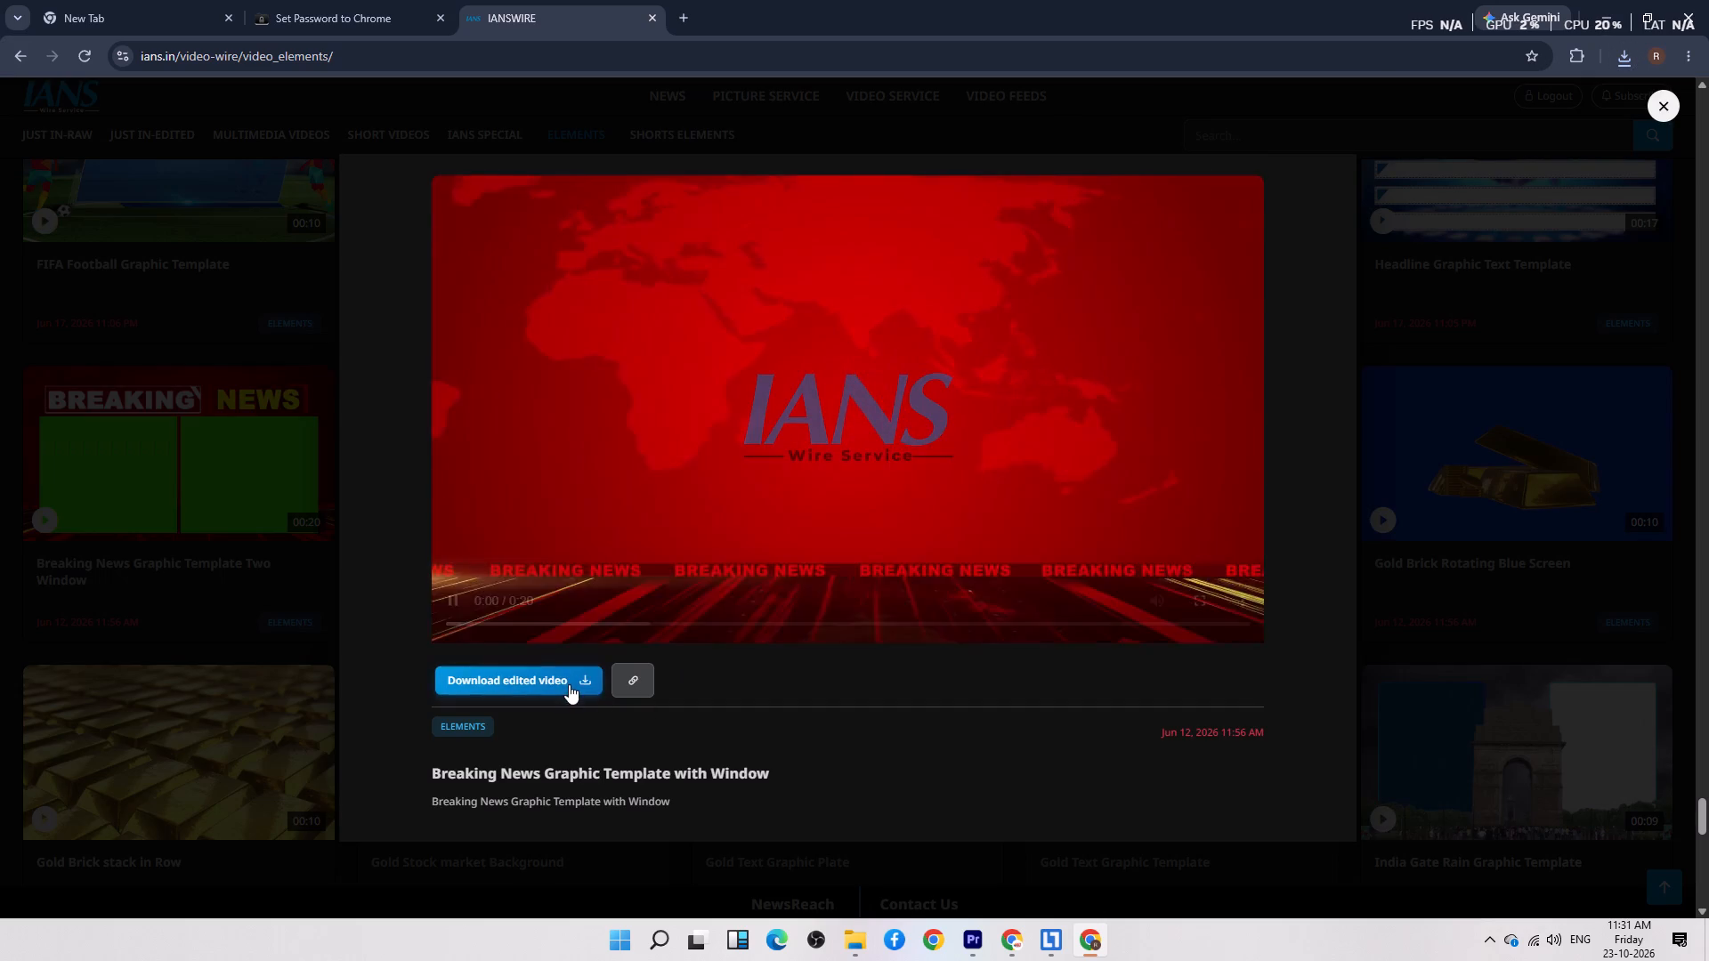
{"action": "left_click", "coordinate": [569, 683]}
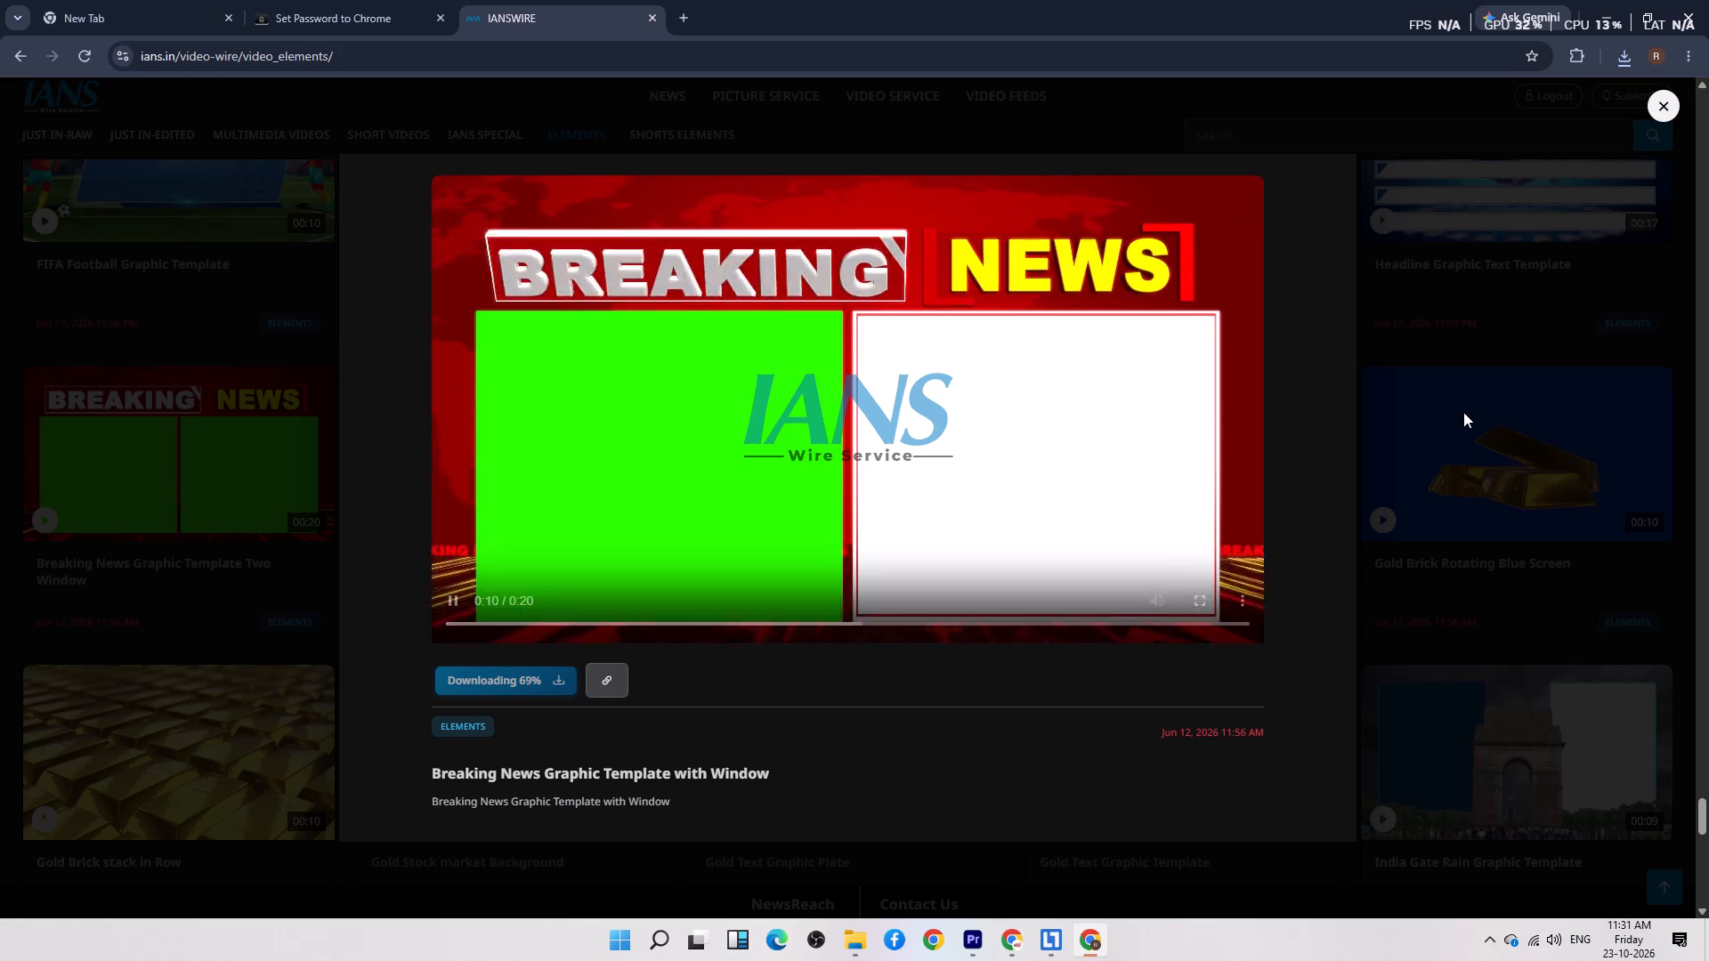
{"action": "left_click", "coordinate": [1651, 99]}
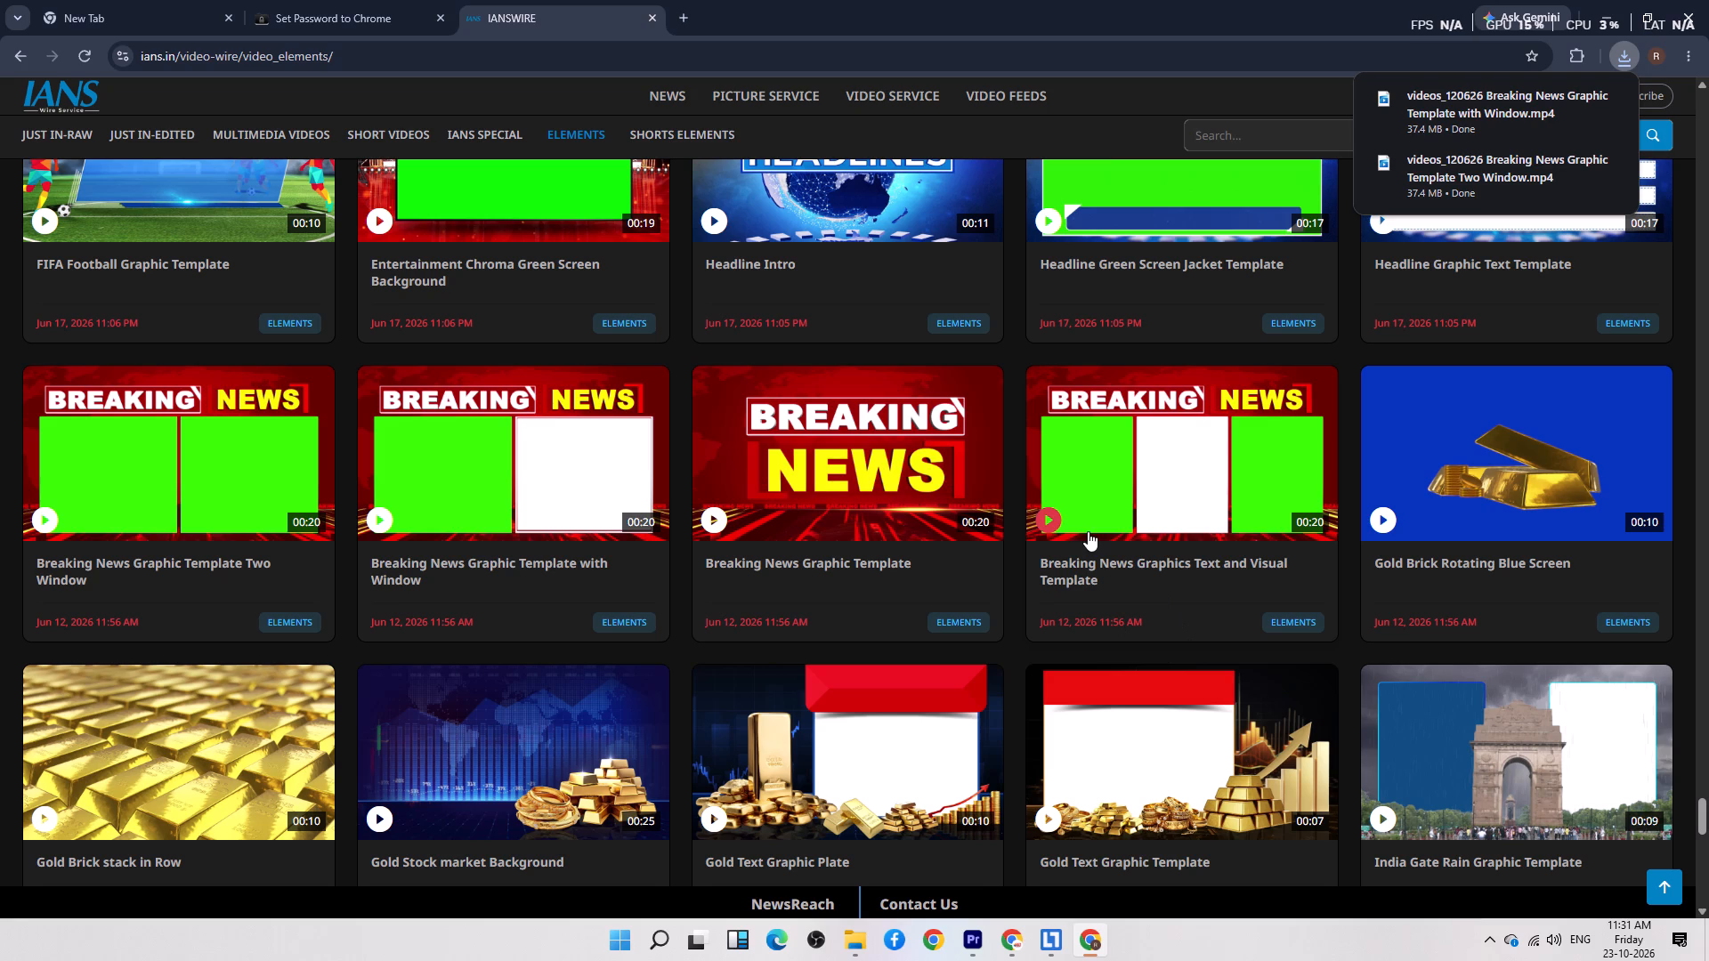
{"action": "left_click", "coordinate": [911, 472]}
{"action": "left_click", "coordinate": [594, 674]}
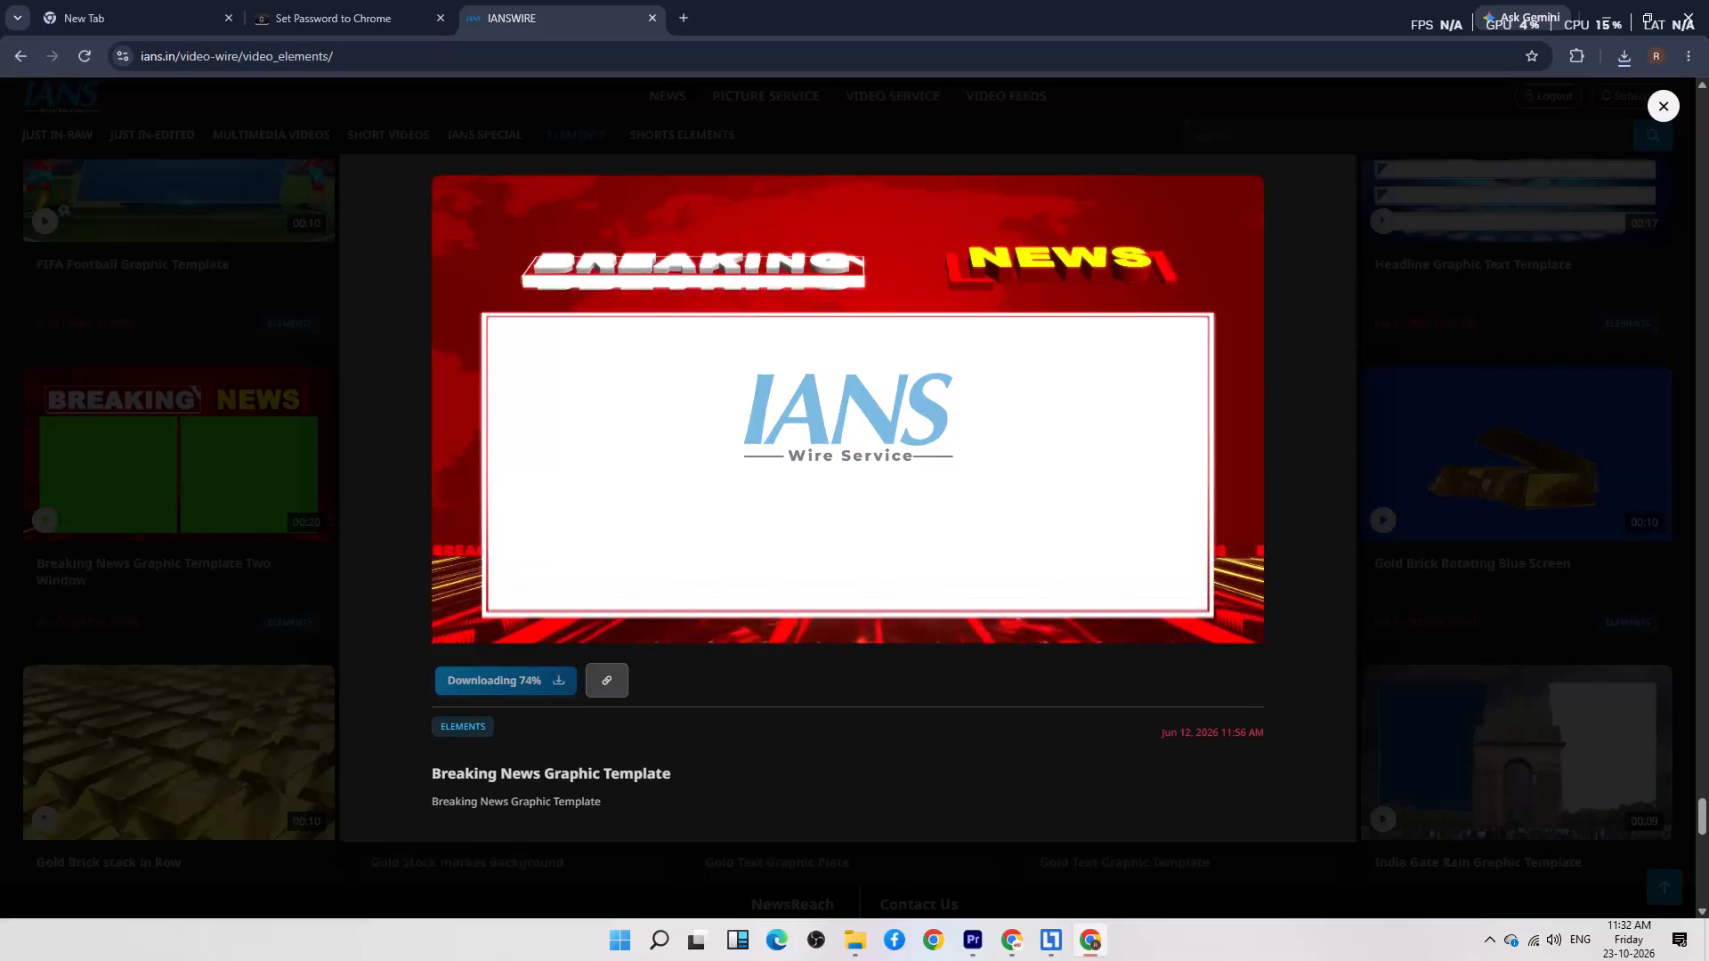
{"action": "left_click", "coordinate": [1659, 101]}
{"action": "left_click", "coordinate": [1265, 456]}
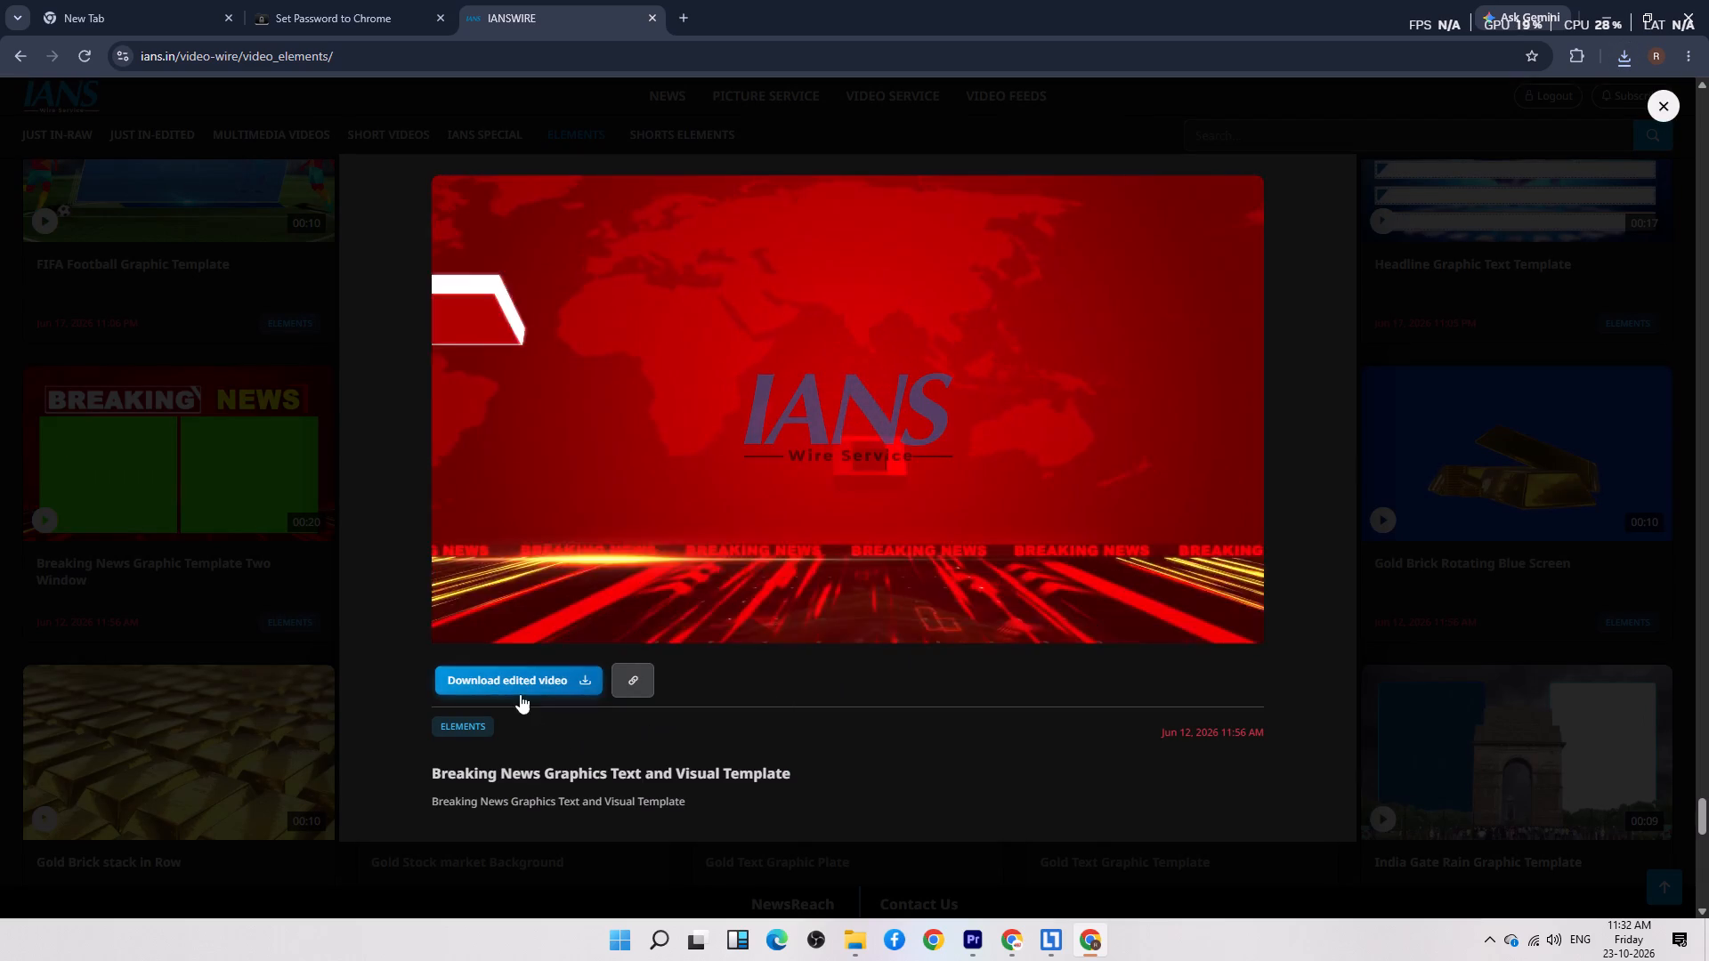
{"action": "left_click", "coordinate": [520, 694]}
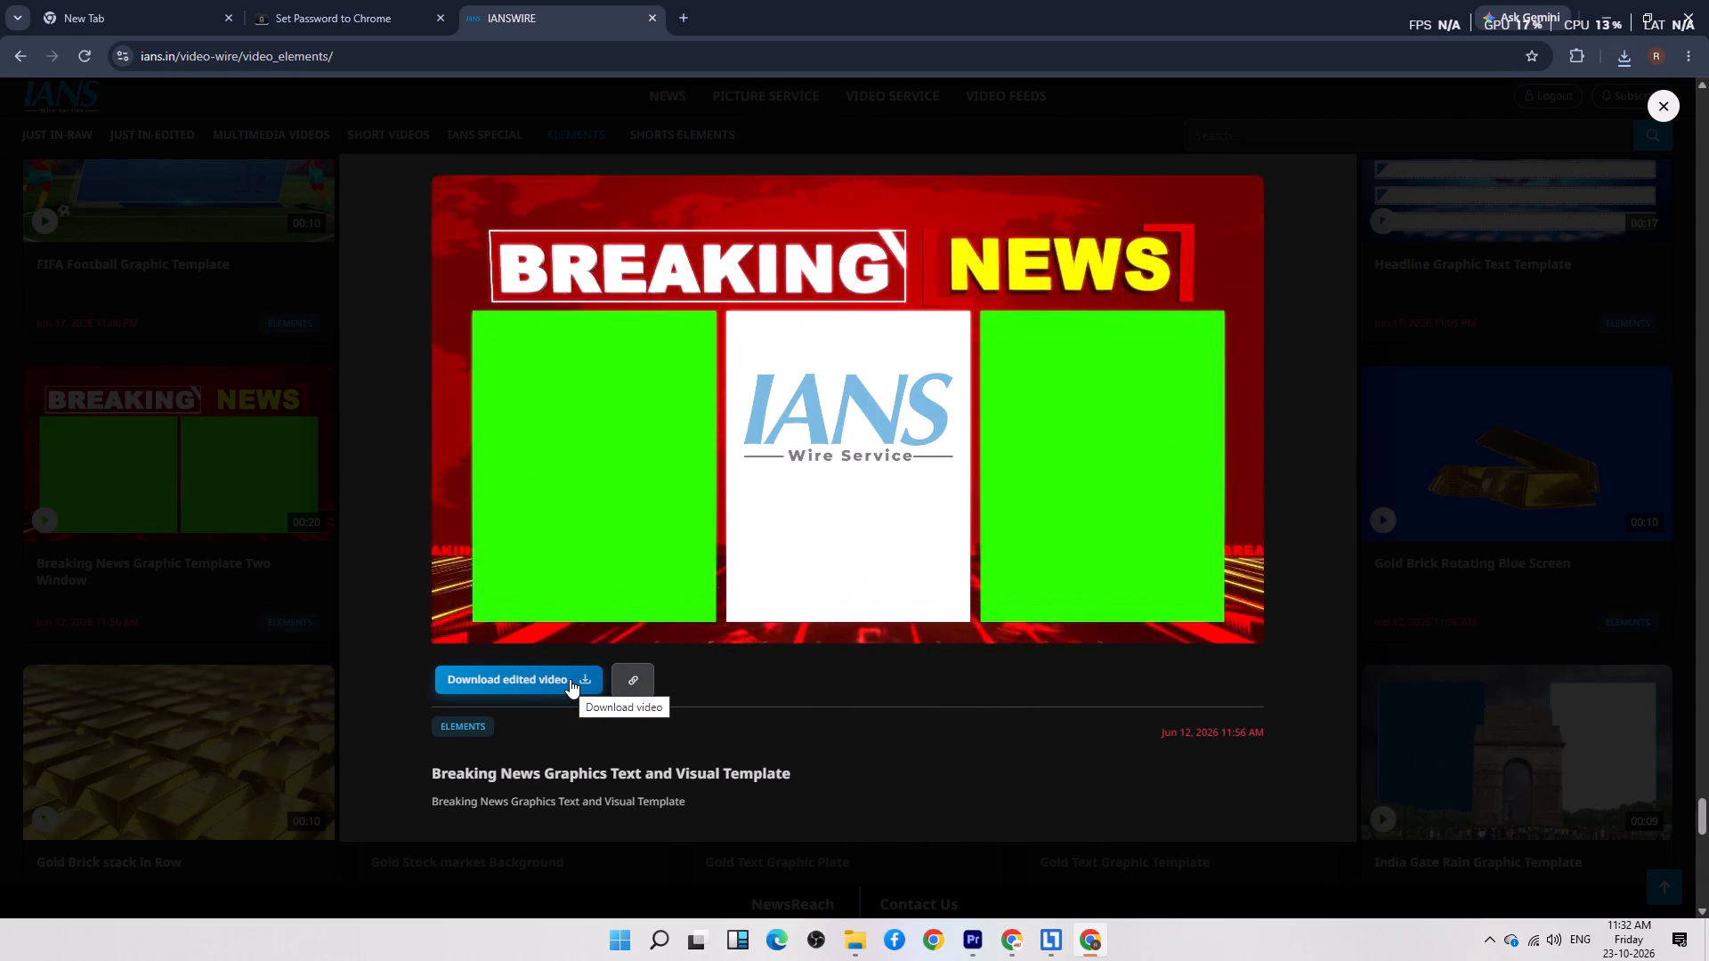
{"action": "left_click", "coordinate": [570, 679]}
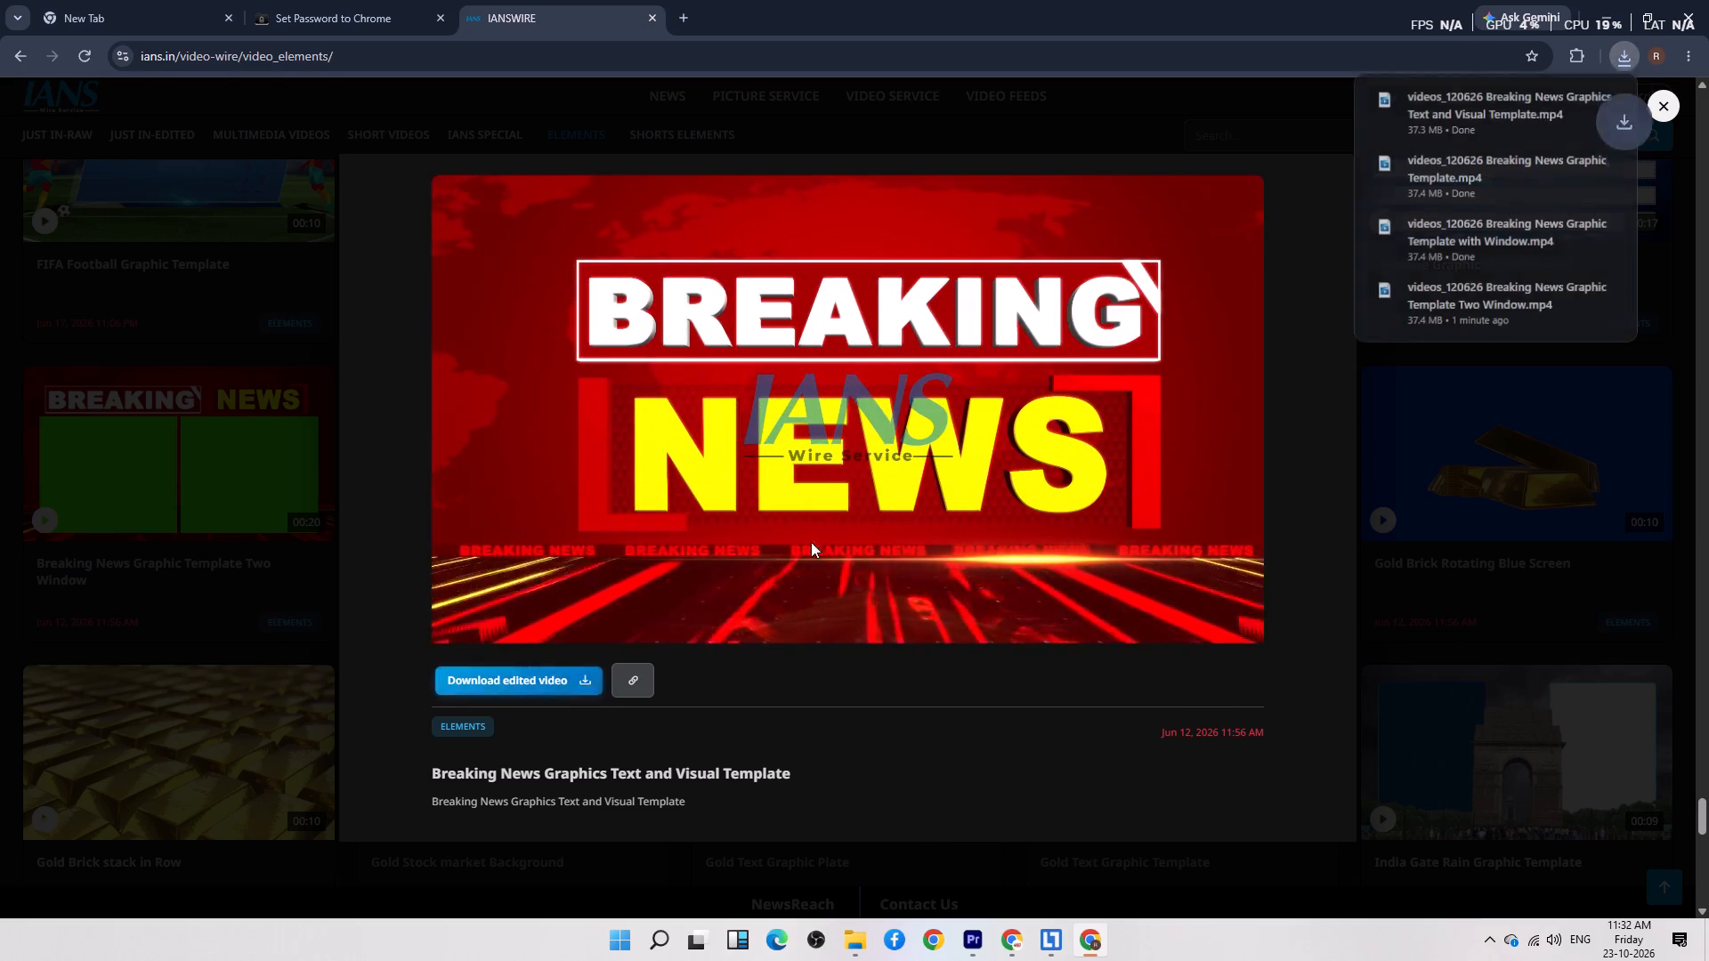
{"action": "left_click", "coordinate": [1677, 108]}
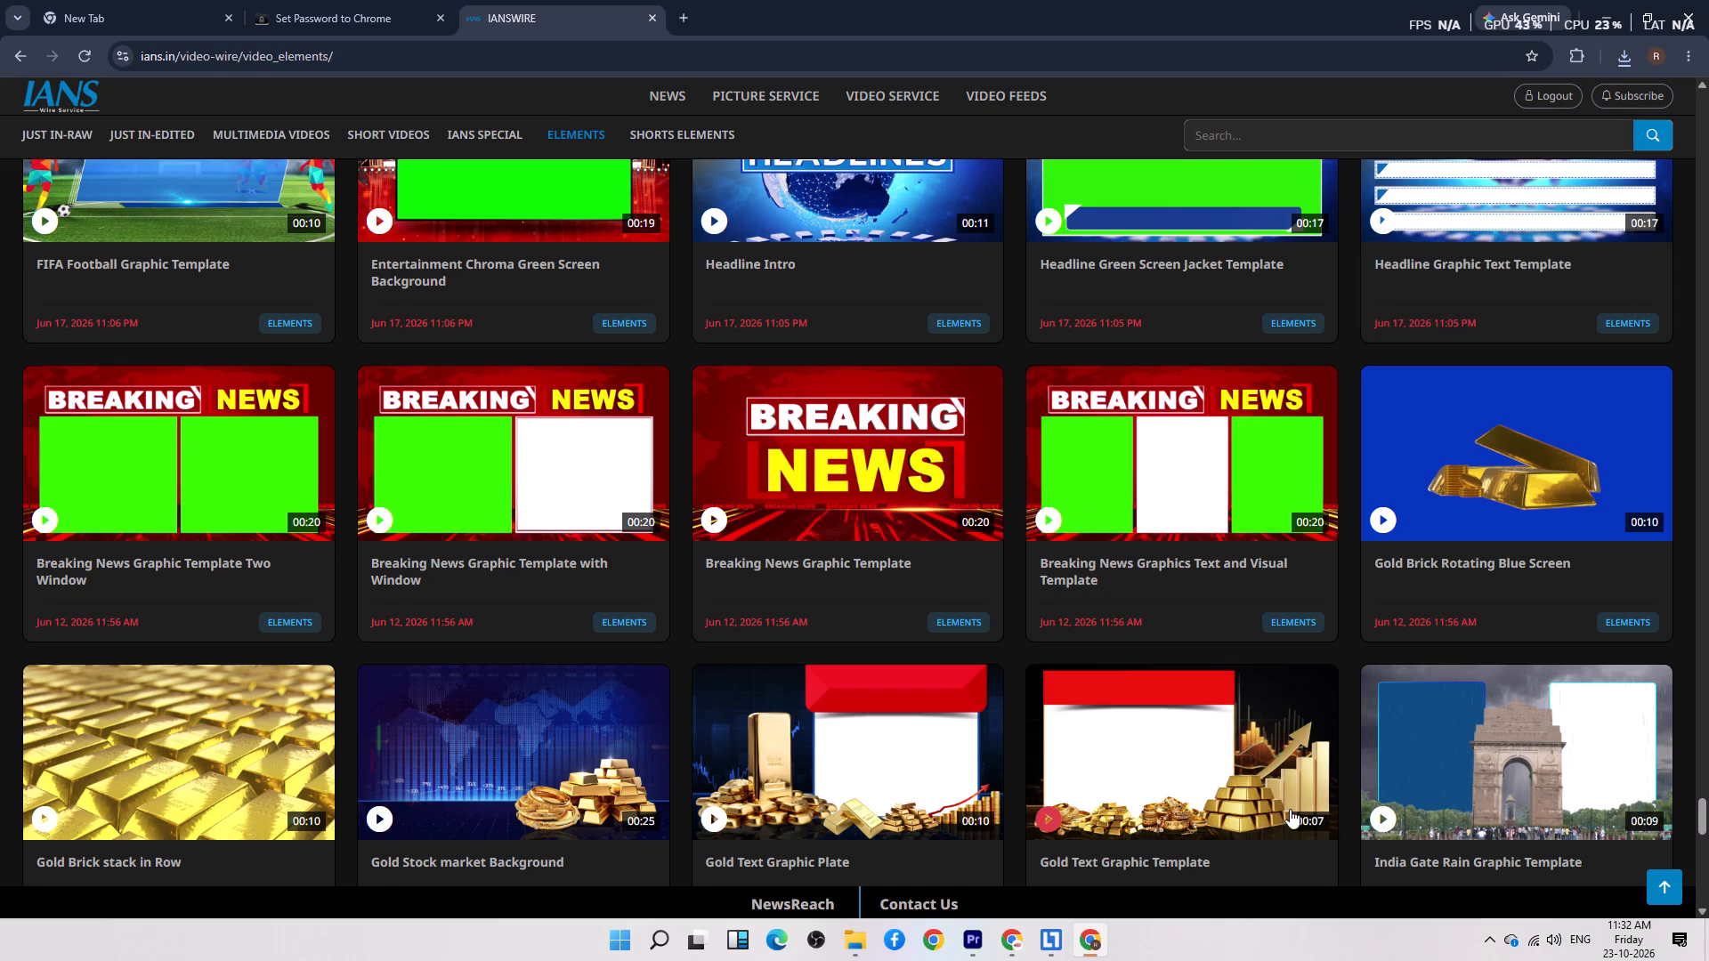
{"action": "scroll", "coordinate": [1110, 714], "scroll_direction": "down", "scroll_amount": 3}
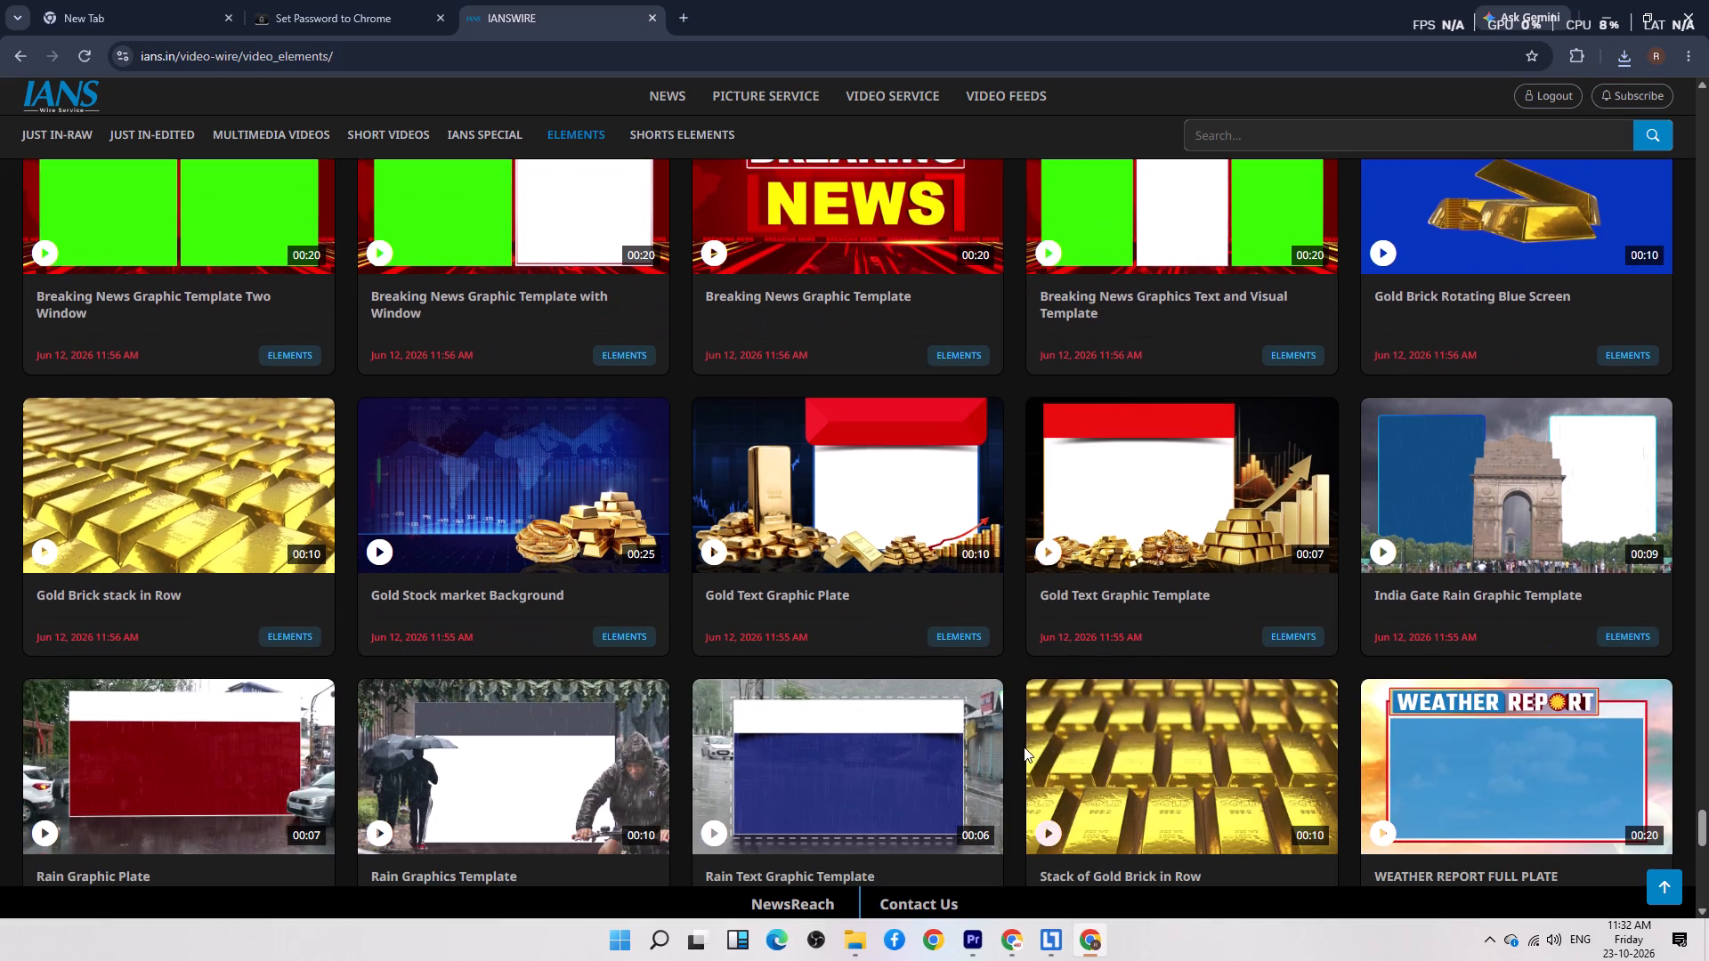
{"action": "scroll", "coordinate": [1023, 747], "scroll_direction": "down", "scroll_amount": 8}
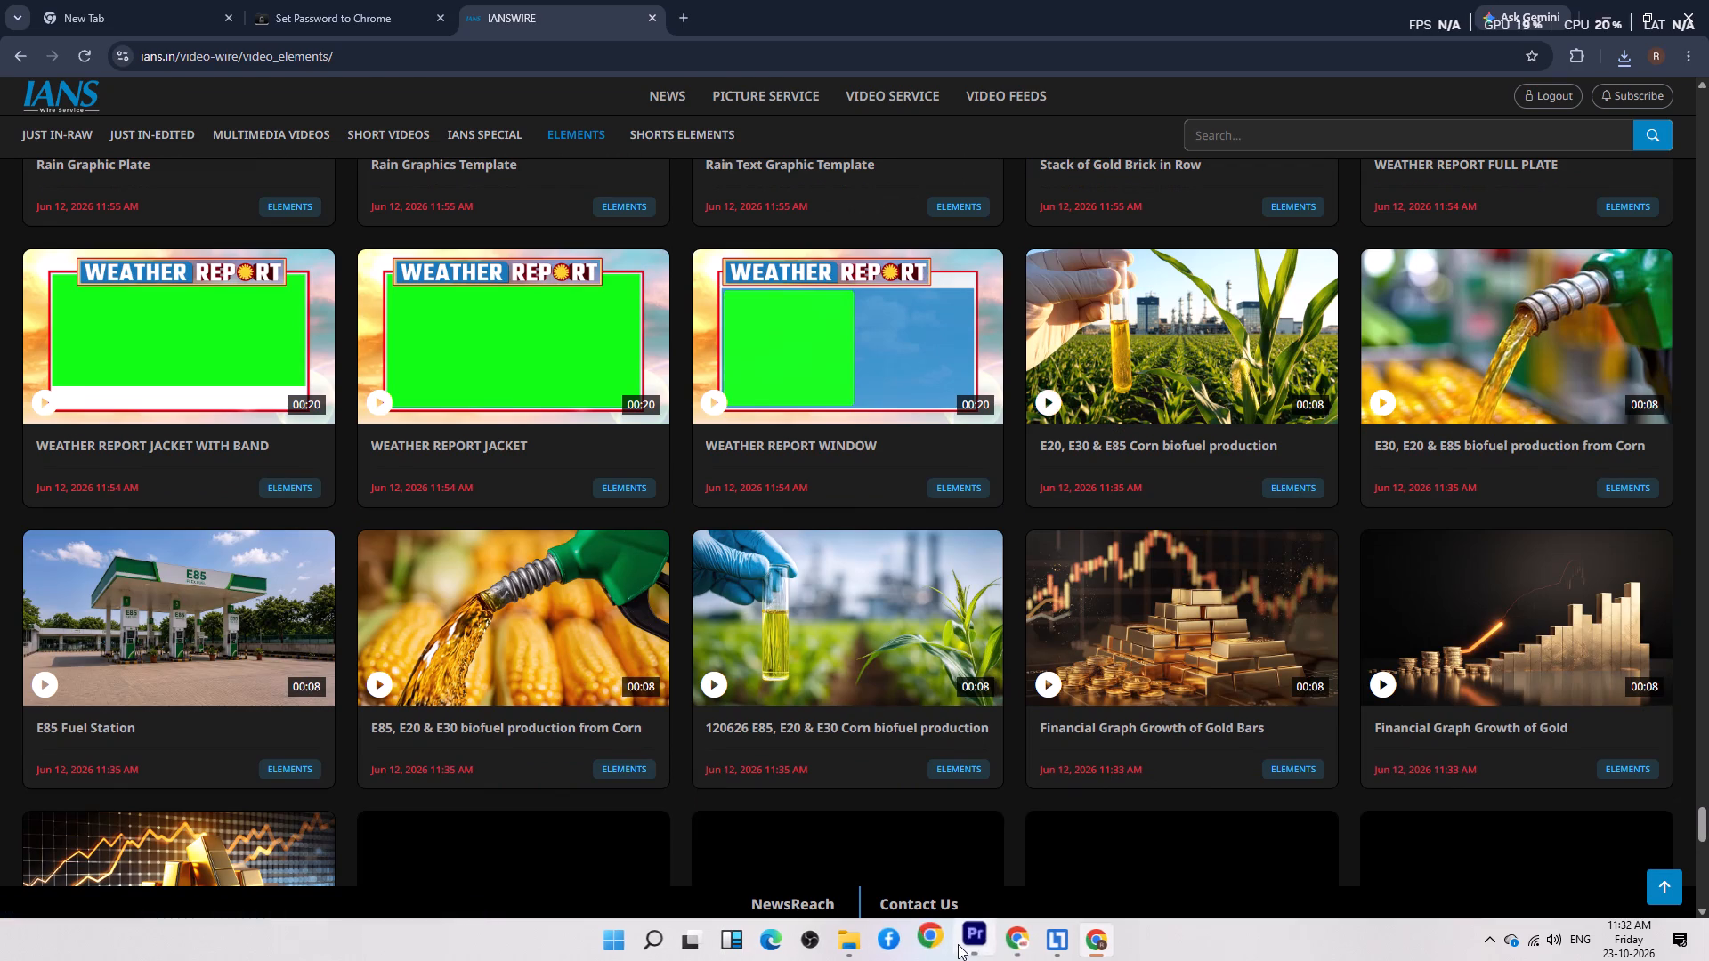
In Premiere, copy the short Breaking intro clip with its A3 sound from the last video's start and paste it at 01;15;26;09.
{"action": "left_click", "coordinate": [958, 944]}
{"action": "left_click_drag", "start_coordinate": [644, 827], "coordinate": [506, 809]}
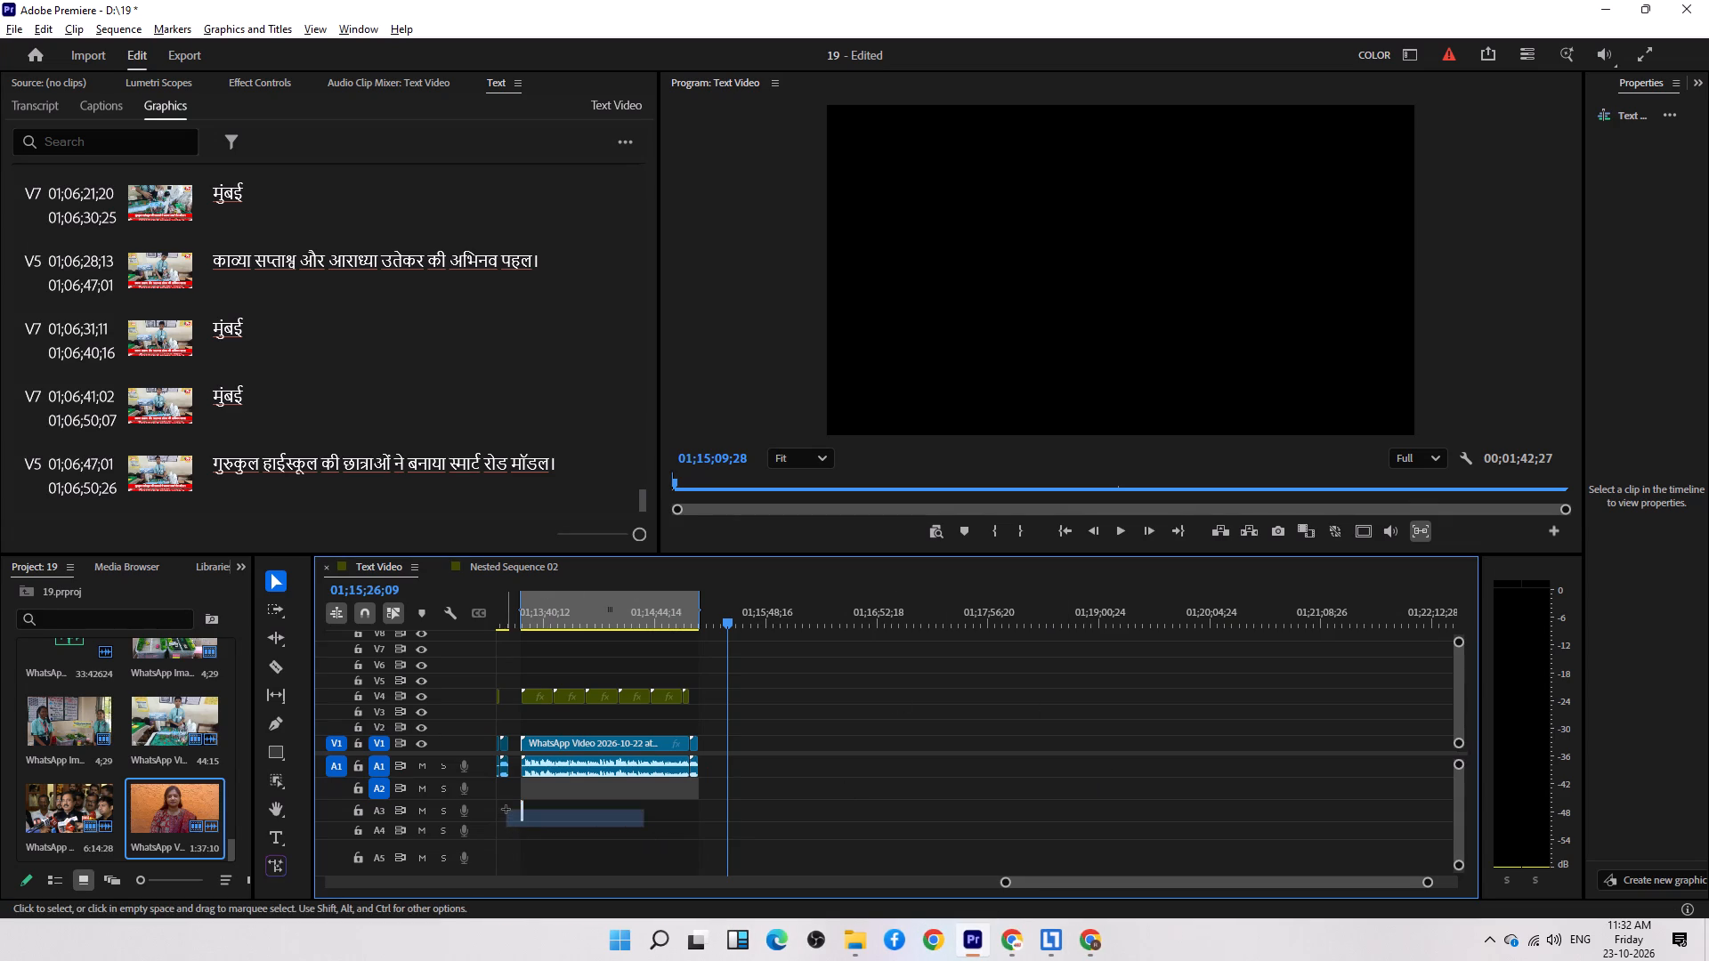
{"action": "left_click_drag", "start_coordinate": [506, 809], "coordinate": [505, 808]}
{"action": "key", "text": "ctrl+c"}
{"action": "key", "text": "ctrl+v"}
{"action": "key", "text": "equal"}
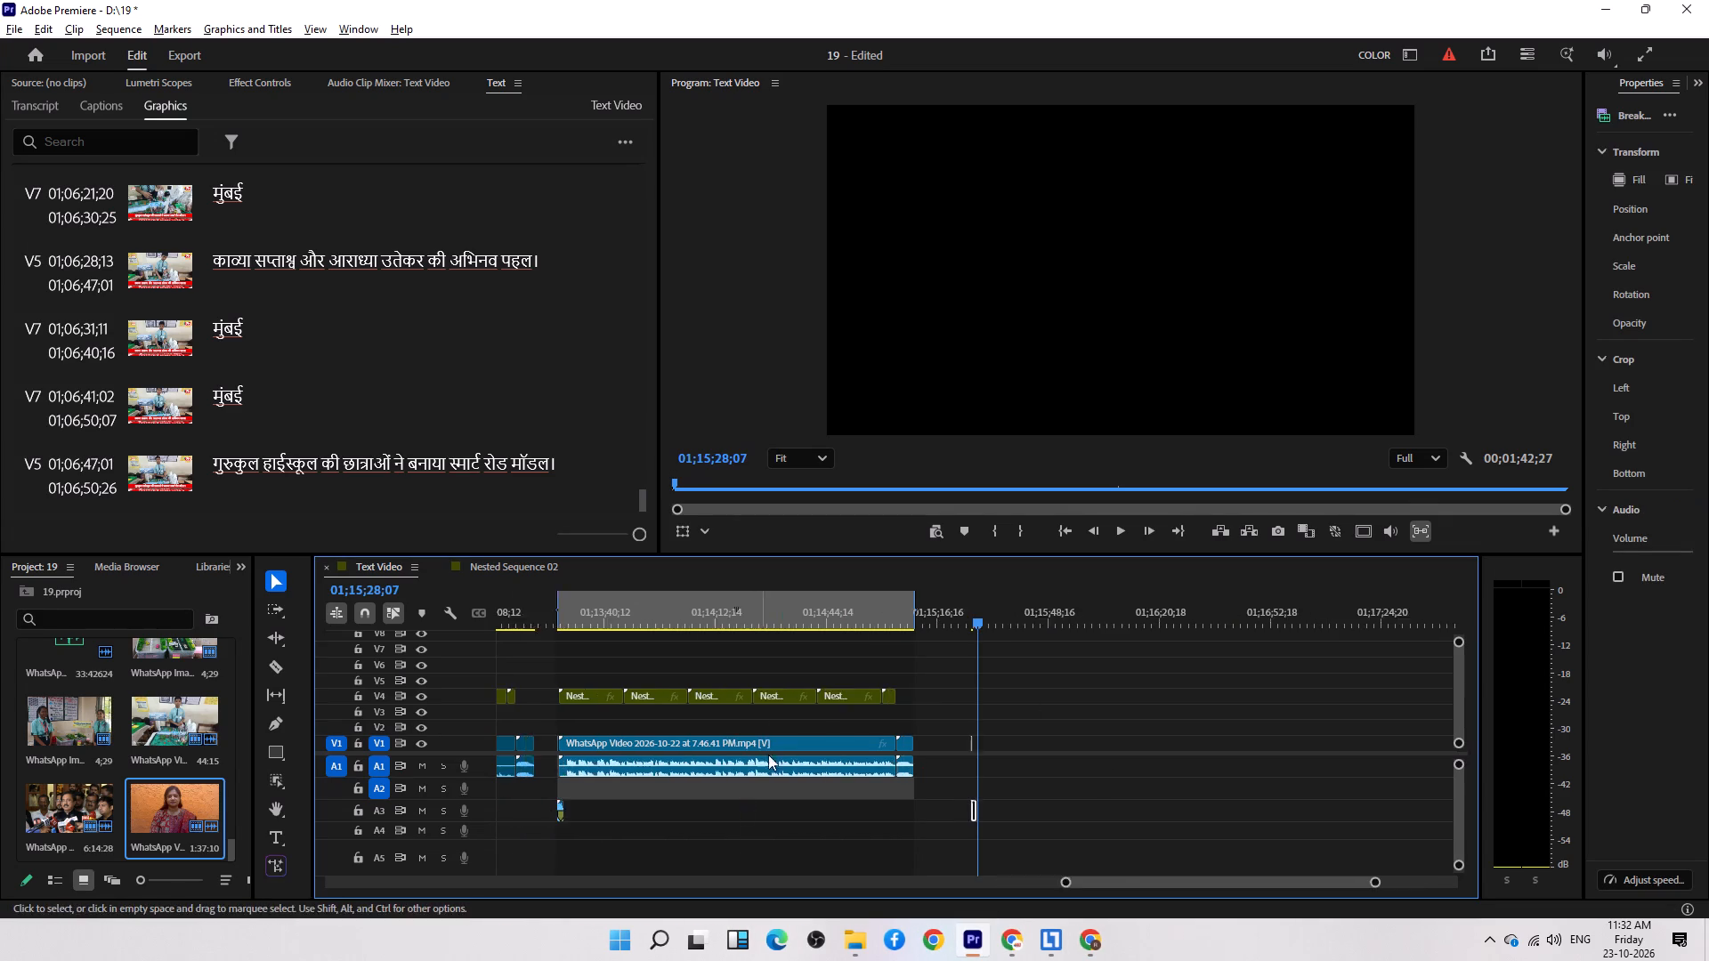
{"action": "key", "text": "equal"}
{"action": "key", "text": "equal"}
{"action": "type", "text": "=="}
{"action": "key", "text": "equal"}
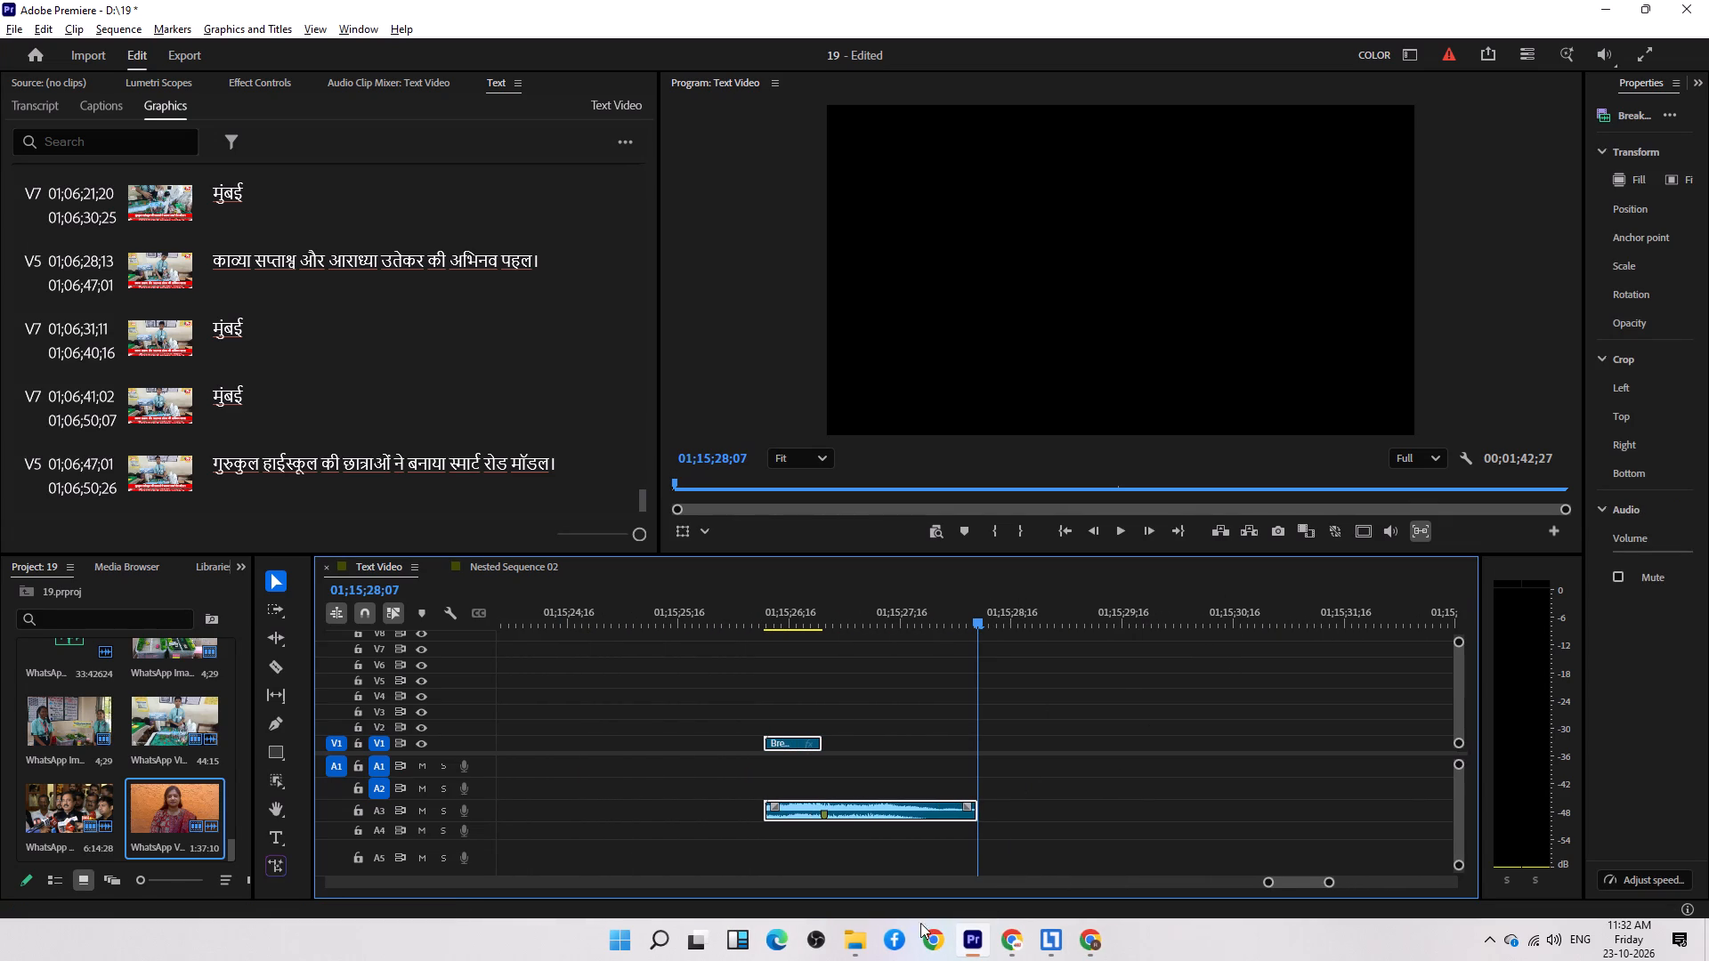
Add the Breaking News Graphics Text and Visual Template video from the Downloads folder to V1, shortly after the pasted intro clip.
{"action": "left_click", "coordinate": [857, 945]}
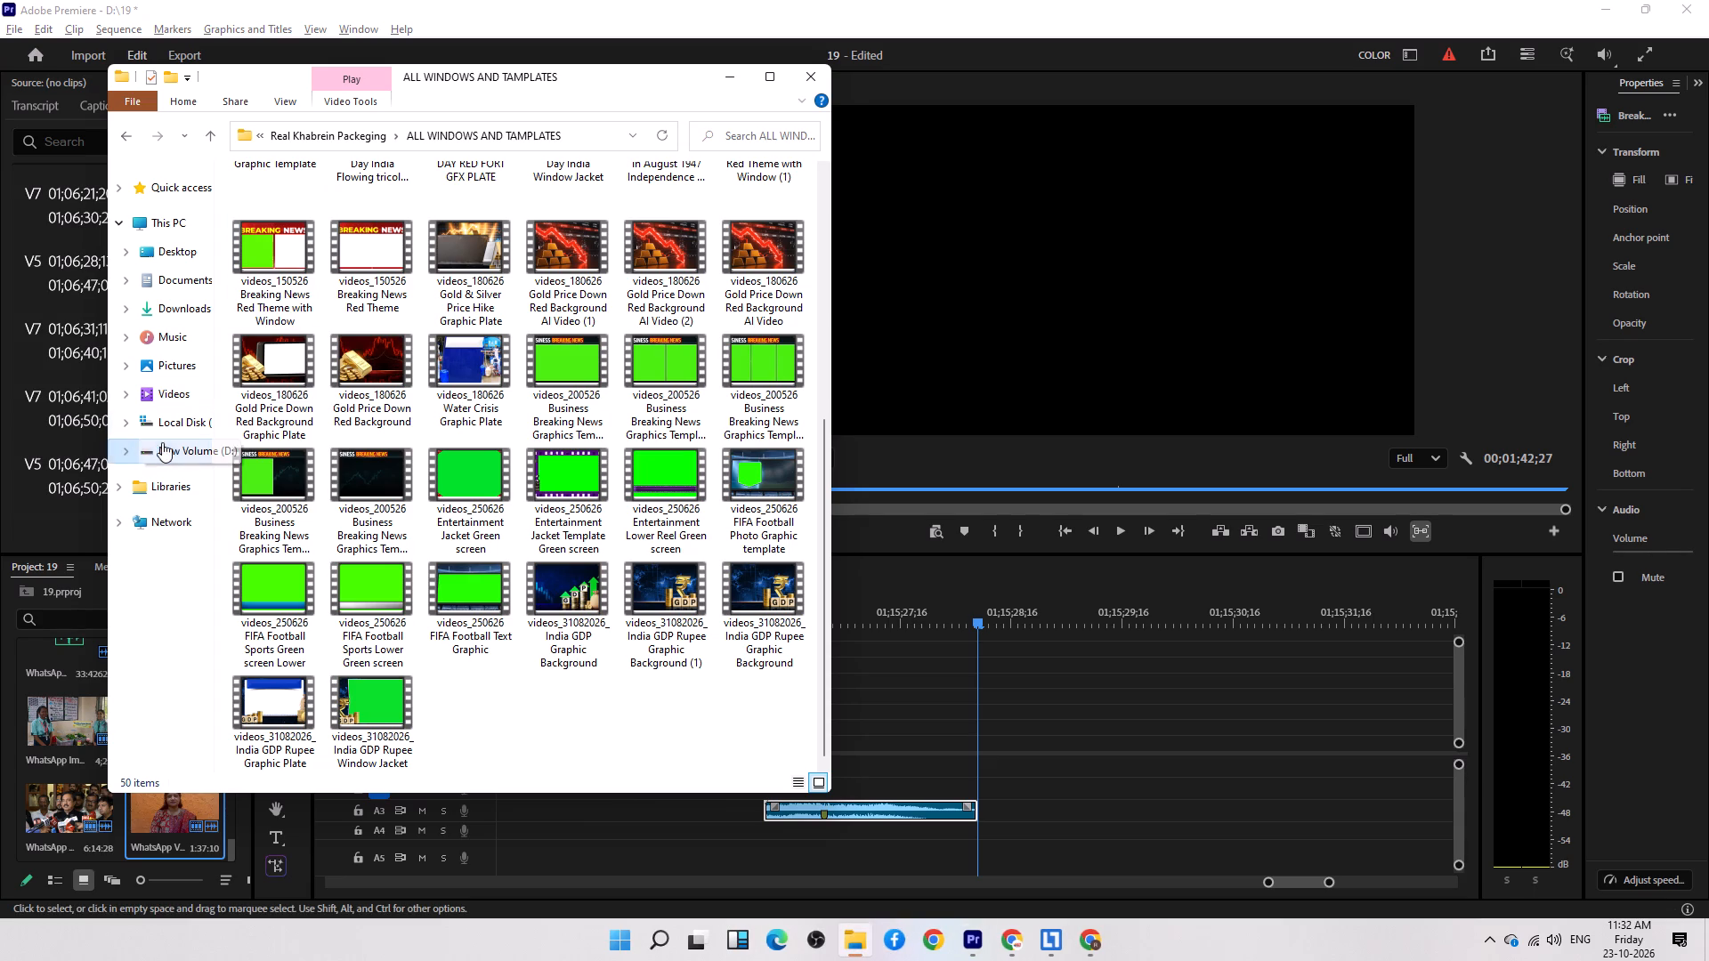
{"action": "left_click", "coordinate": [148, 299]}
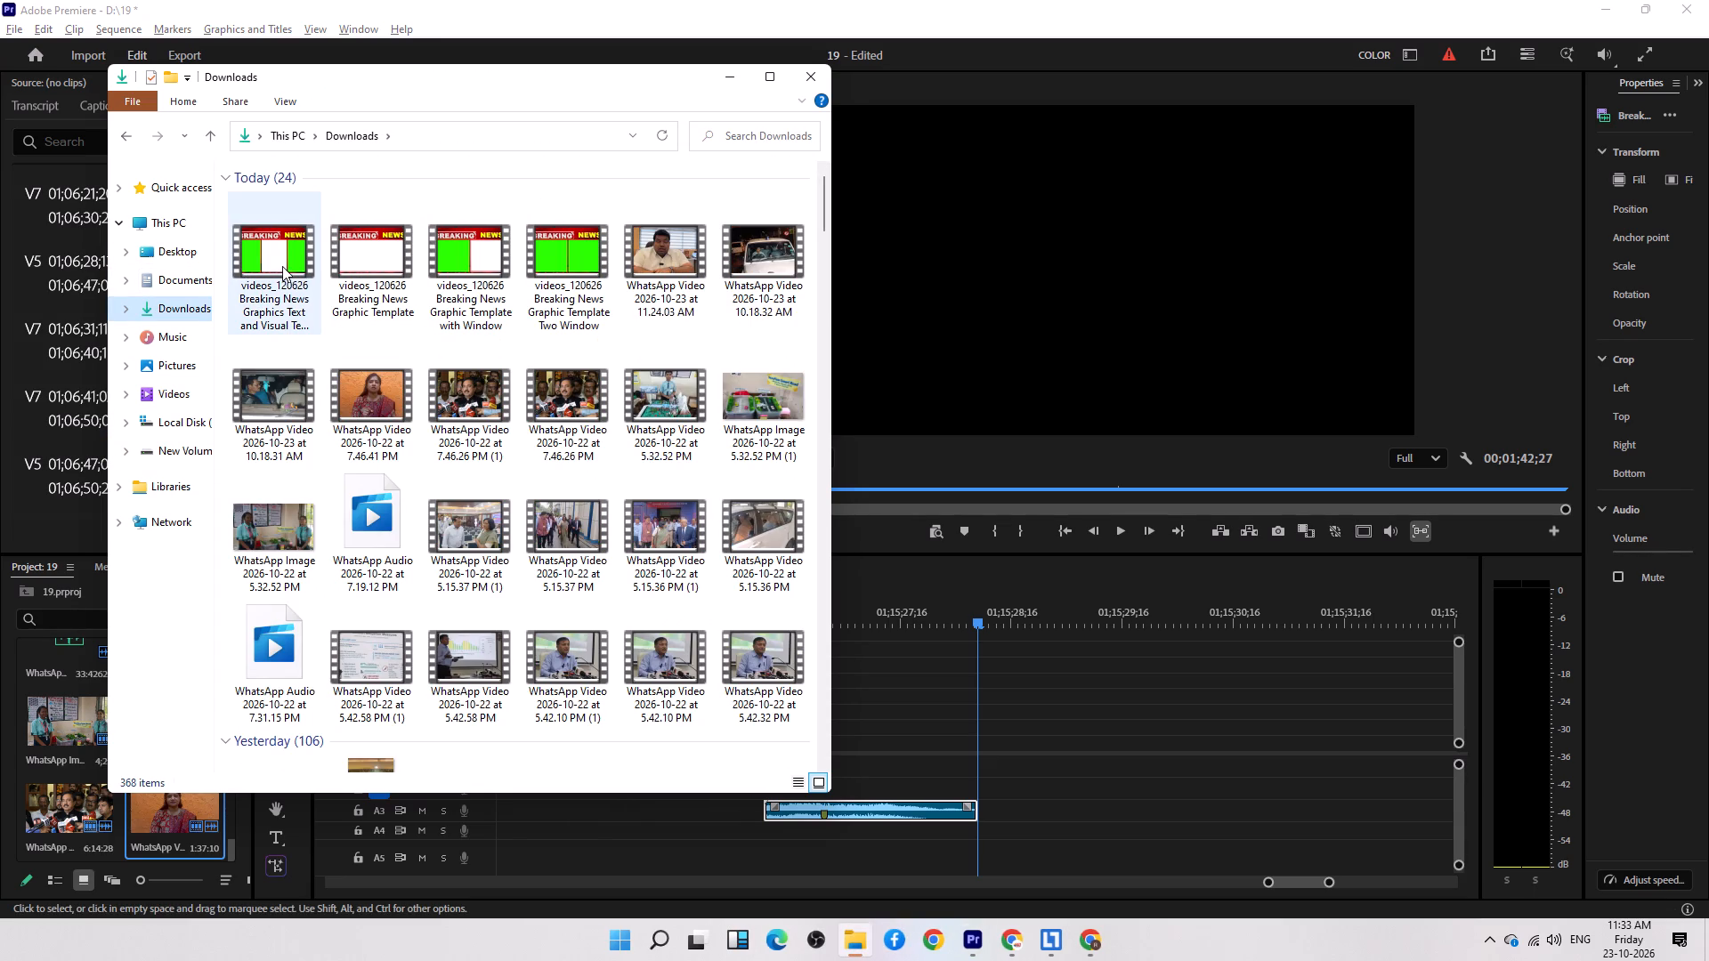
{"action": "left_click_drag", "start_coordinate": [282, 266], "coordinate": [866, 736]}
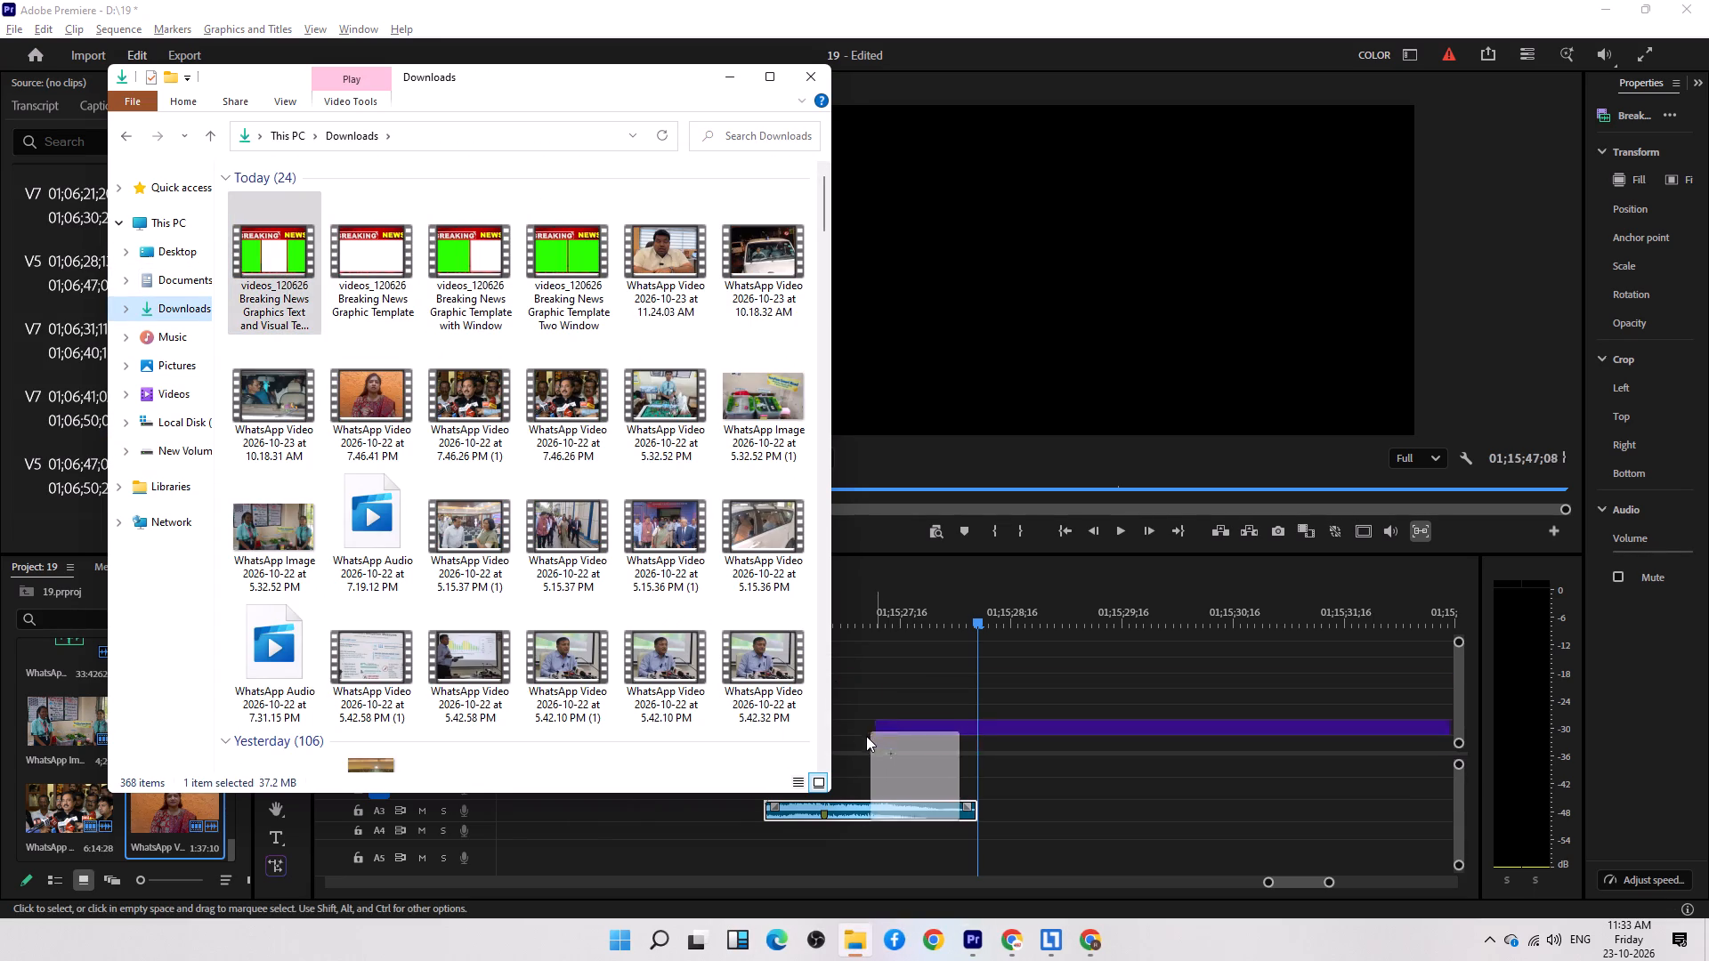
{"action": "left_click_drag", "start_coordinate": [866, 736], "coordinate": [852, 744]}
{"action": "left_click", "coordinate": [1000, 696]}
Split the template clip at 01;15;31;24, where its windows are fully displayed, and delete the animated opening portion.
{"action": "left_click_drag", "start_coordinate": [935, 614], "coordinate": [940, 612]}
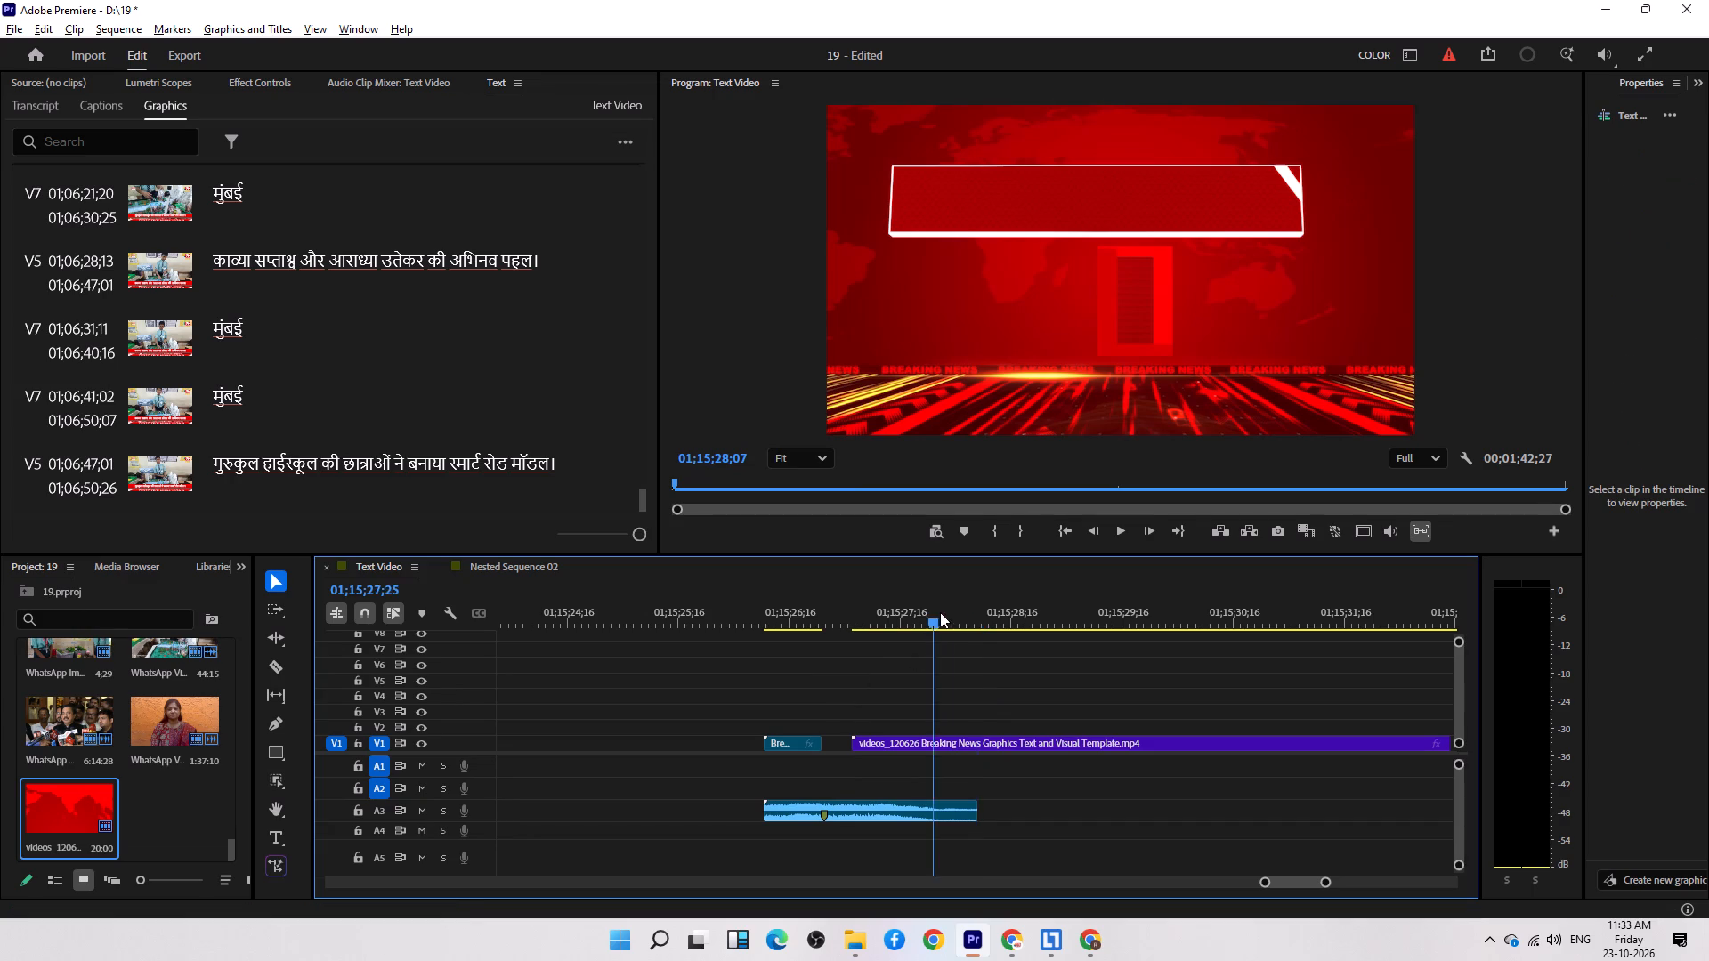
{"action": "left_click_drag", "start_coordinate": [940, 612], "coordinate": [1149, 682]}
{"action": "scroll", "coordinate": [1116, 674], "scroll_direction": "down", "scroll_amount": 12}
{"action": "scroll", "coordinate": [1012, 710], "scroll_direction": "up", "scroll_amount": 1}
{"action": "scroll", "coordinate": [990, 703], "scroll_direction": "down", "scroll_amount": 5}
{"action": "key", "text": "minus"}
{"action": "key", "text": "minus"}
{"action": "left_click_drag", "start_coordinate": [919, 620], "coordinate": [959, 636]}
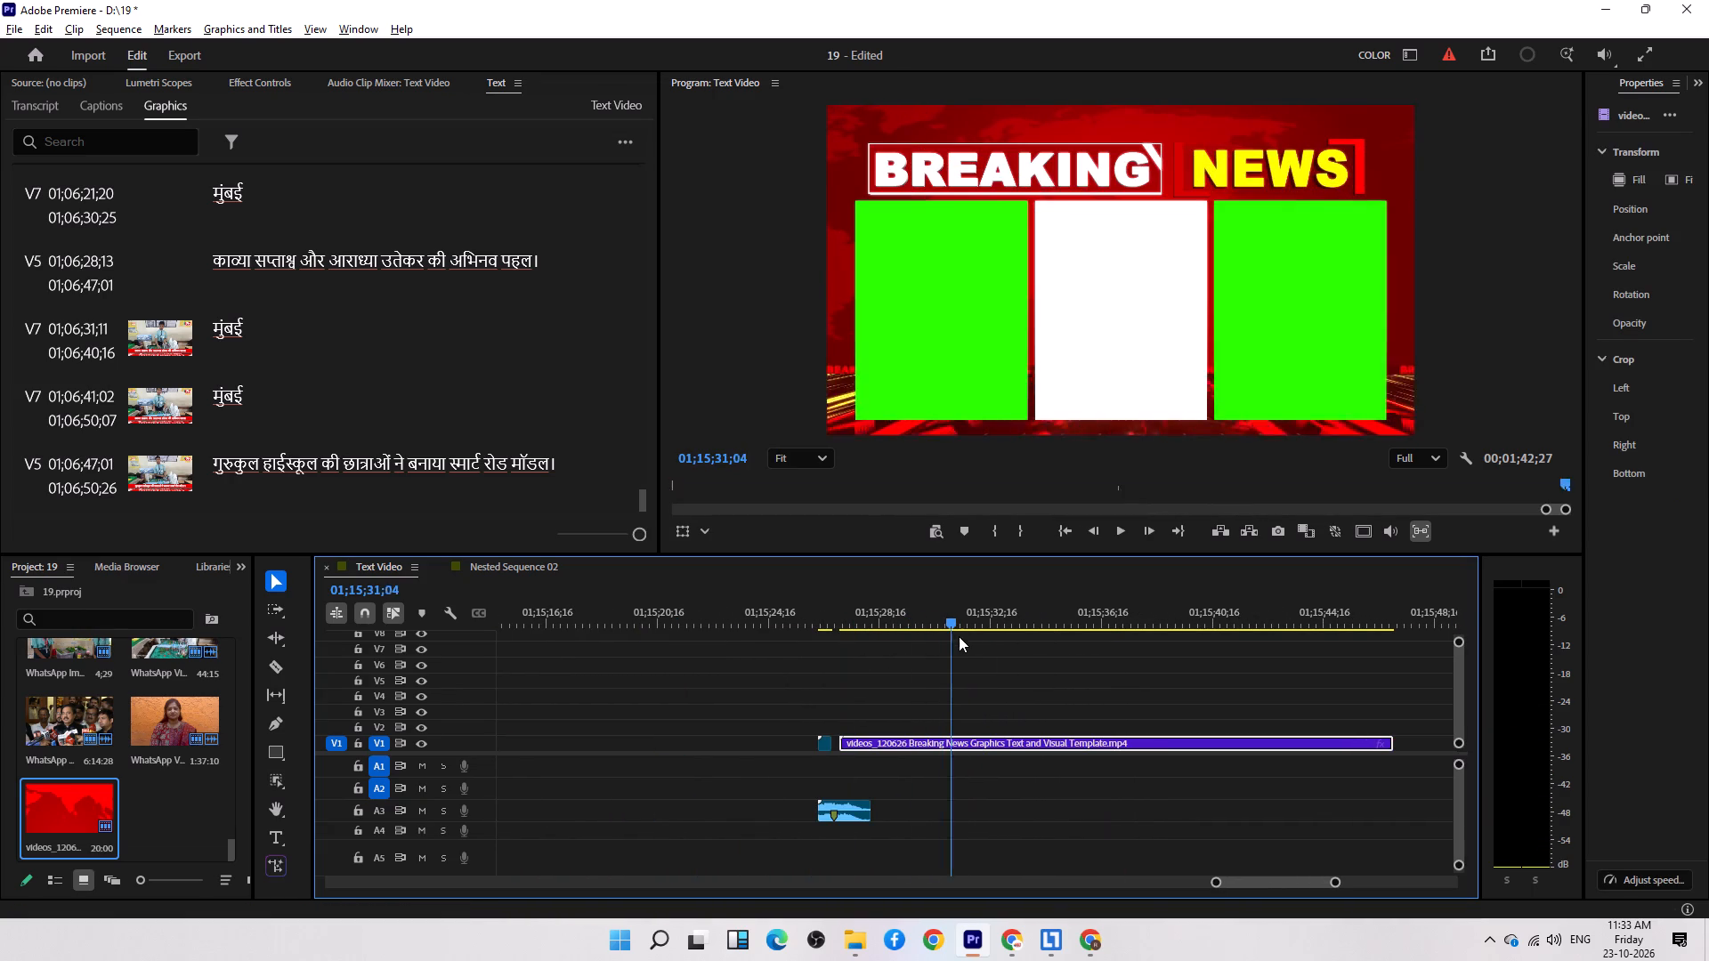
{"action": "left_click_drag", "start_coordinate": [959, 636], "coordinate": [972, 640]}
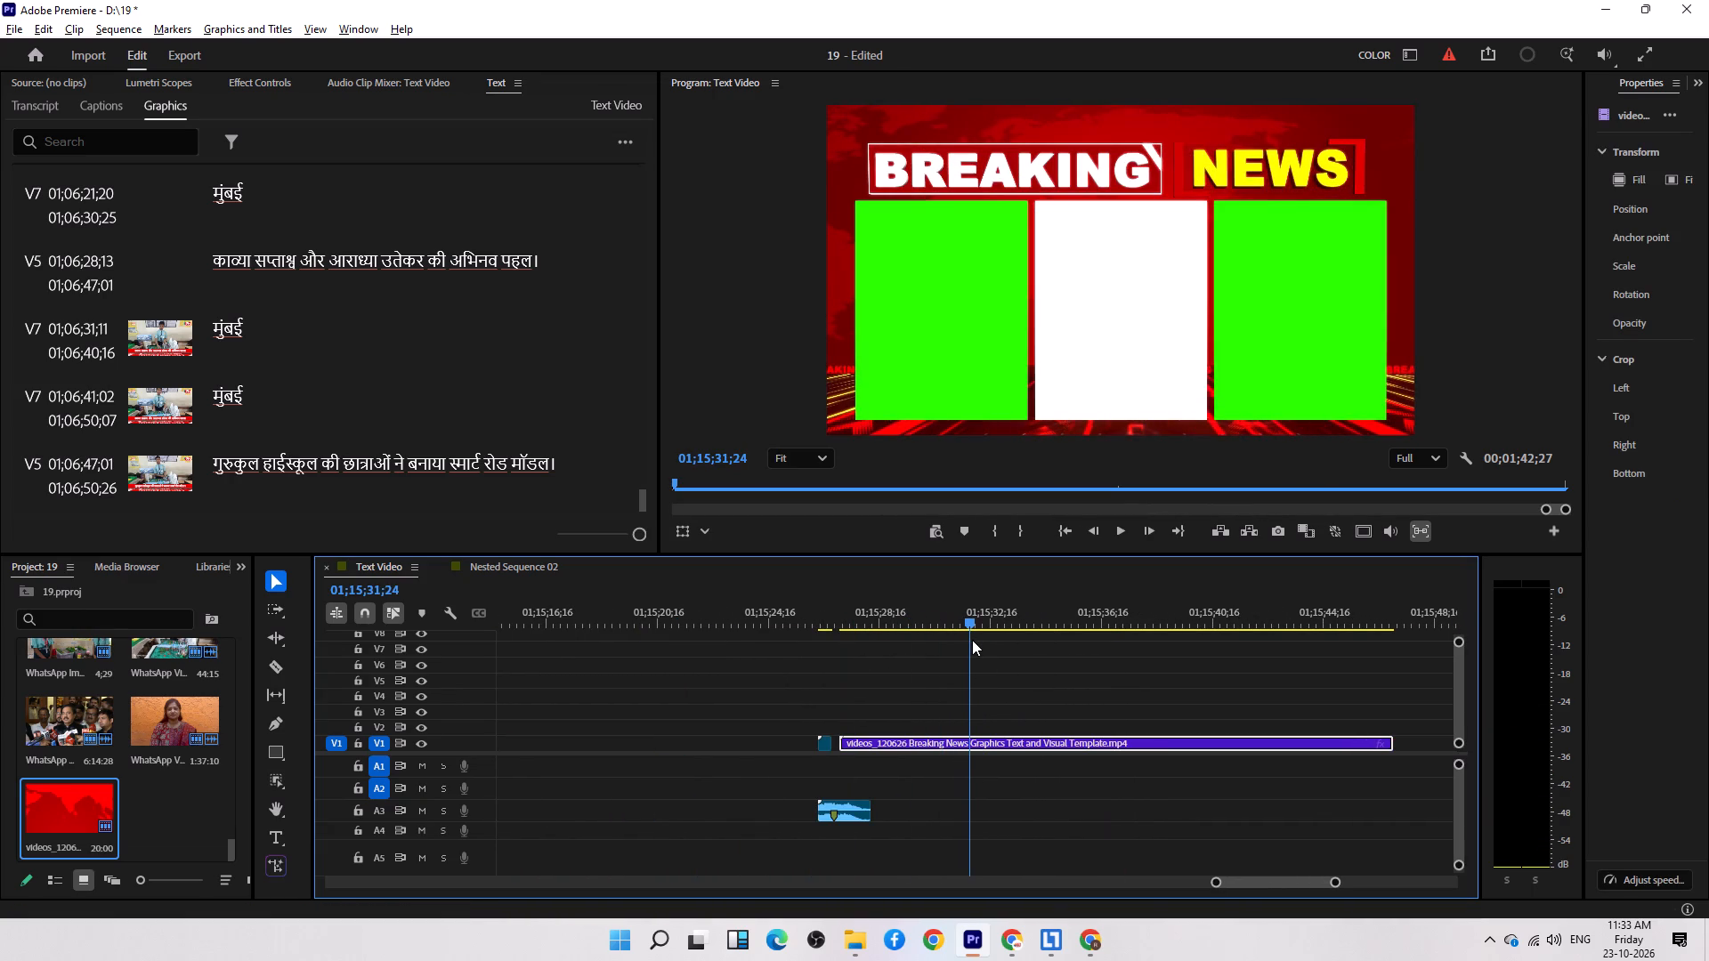
{"action": "left_click_drag", "start_coordinate": [972, 640], "coordinate": [934, 661]}
{"action": "key", "text": "s"}
{"action": "key", "text": "z"}
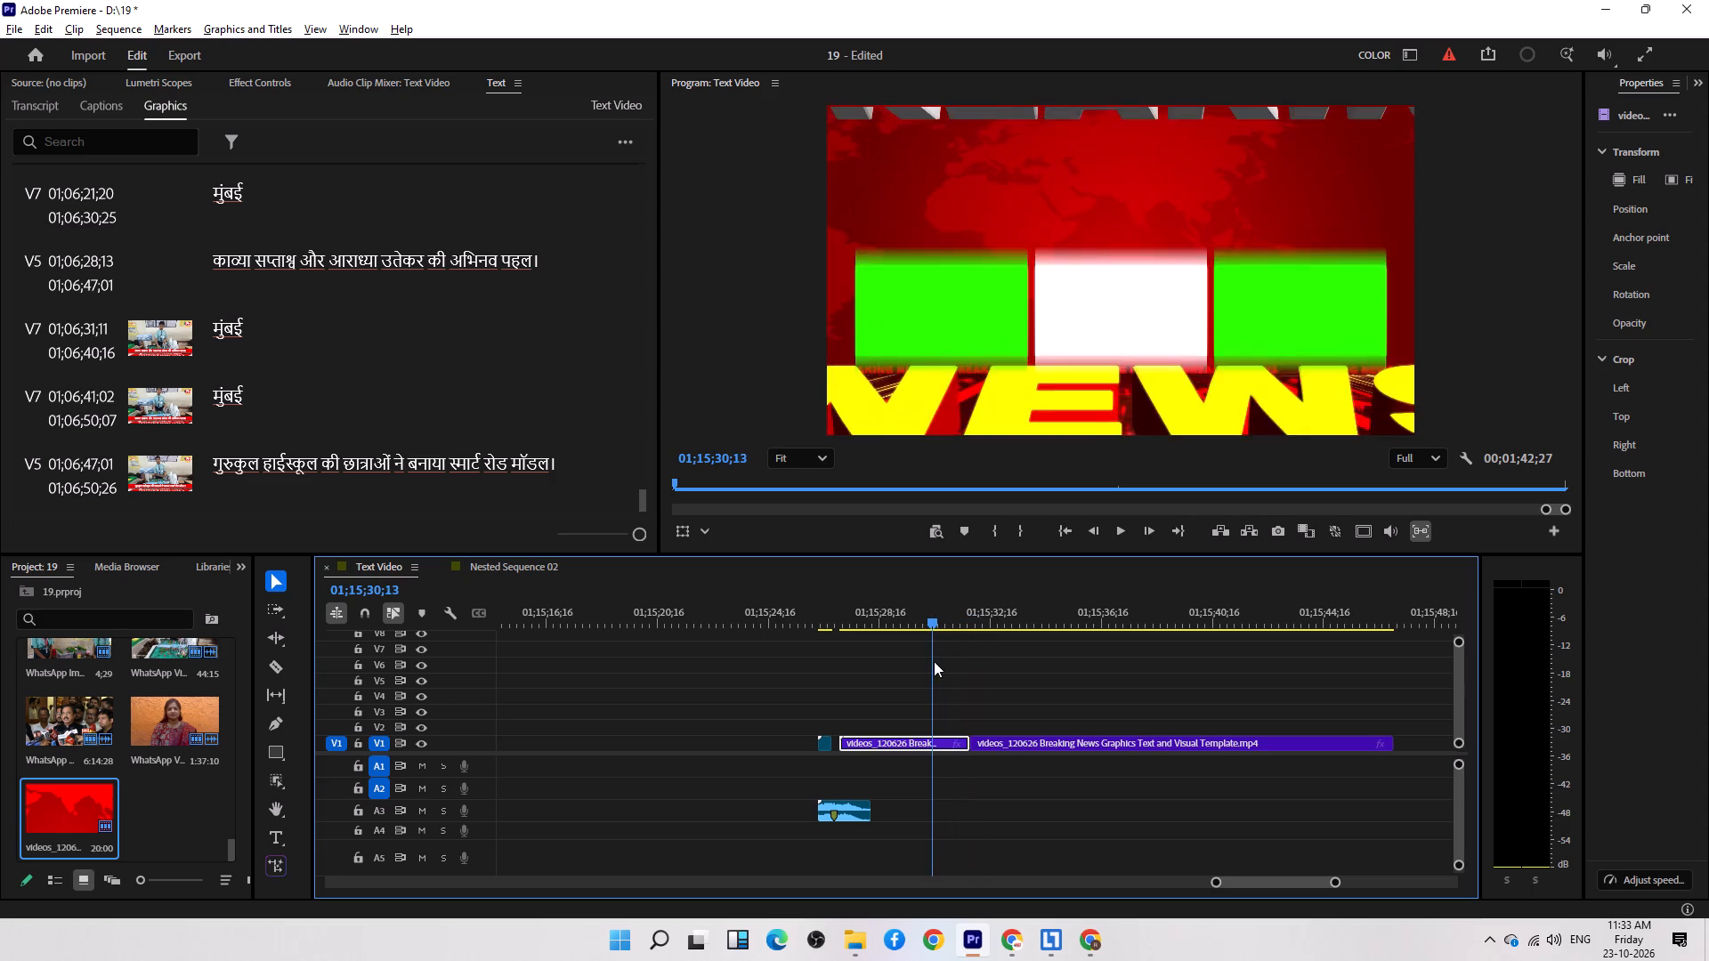
{"action": "left_click_drag", "start_coordinate": [934, 661], "coordinate": [928, 661]}
{"action": "key", "text": "4"}
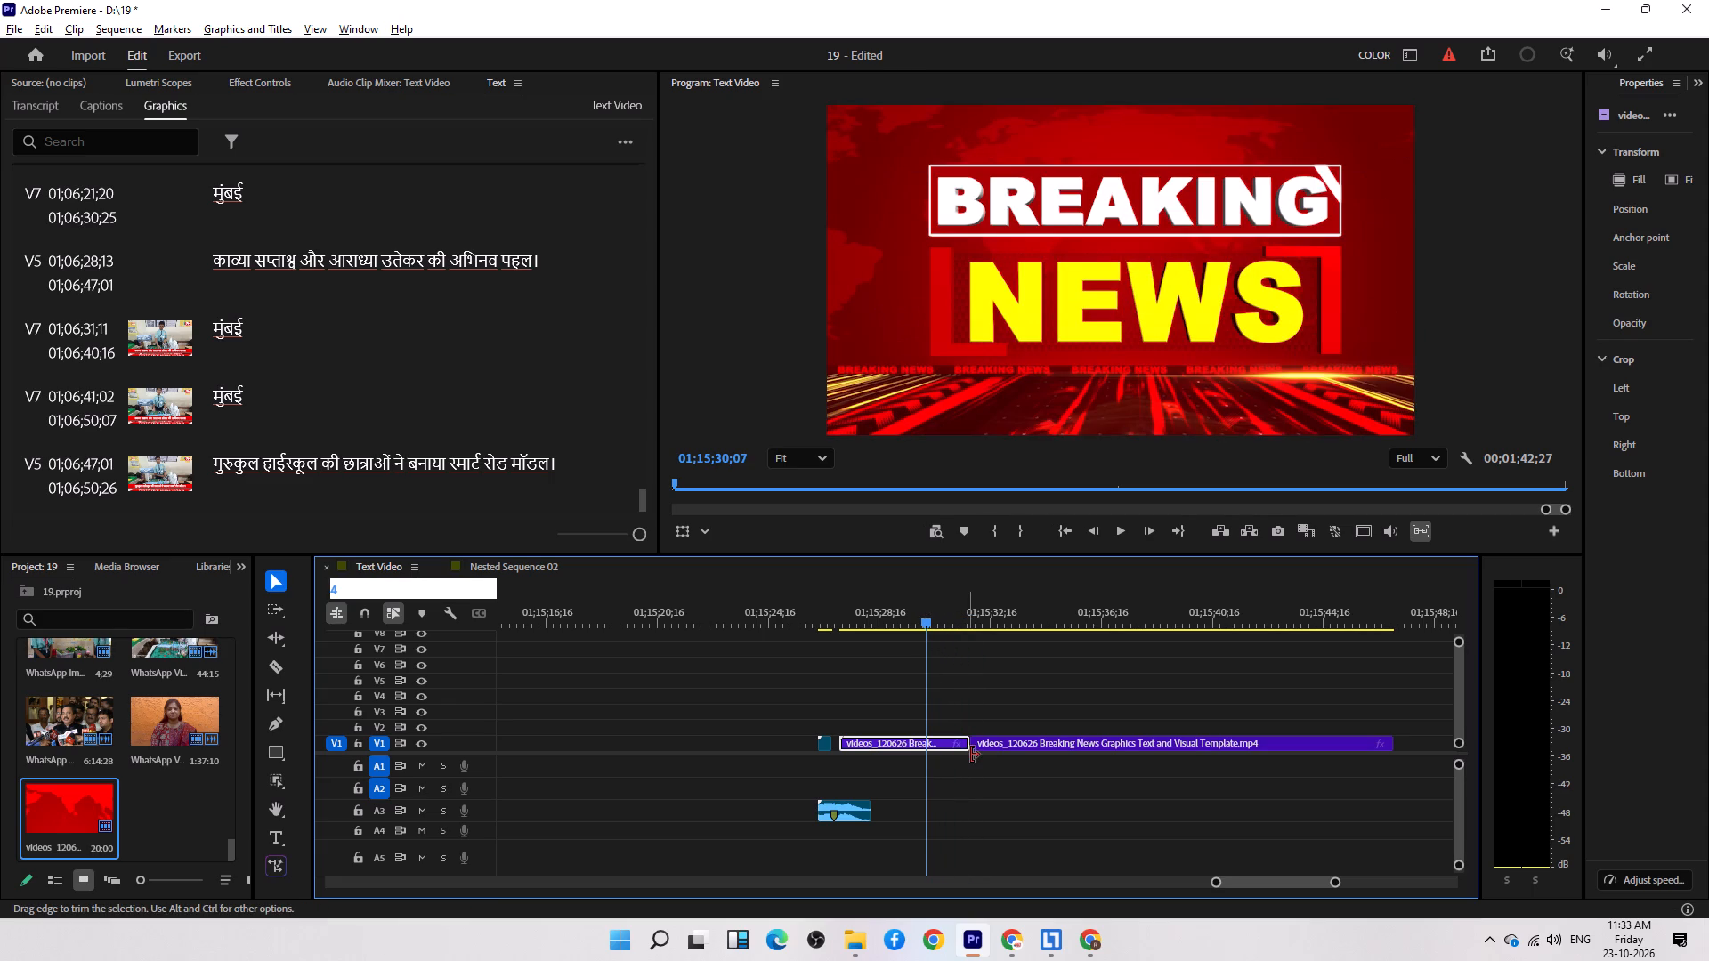
{"action": "key", "text": "Delete"}
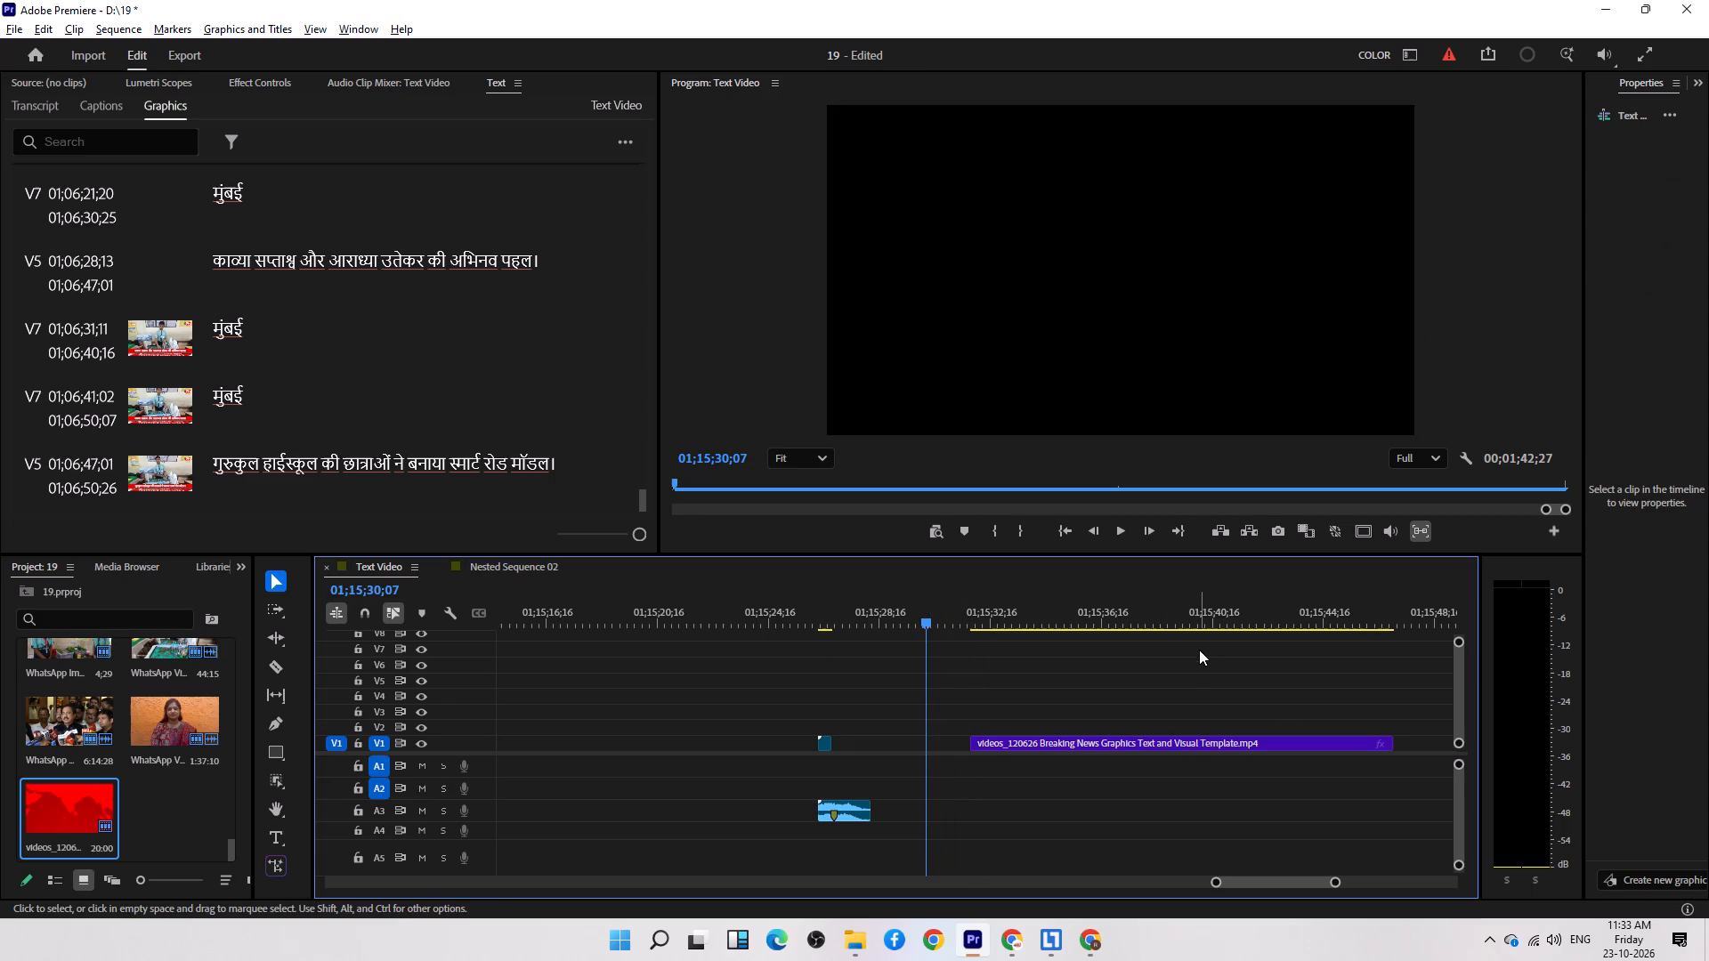
Move the remaining template clip earlier on V1 so it starts shortly after the Breaking intro clip.
{"action": "left_click_drag", "start_coordinate": [1030, 747], "coordinate": [951, 743]}
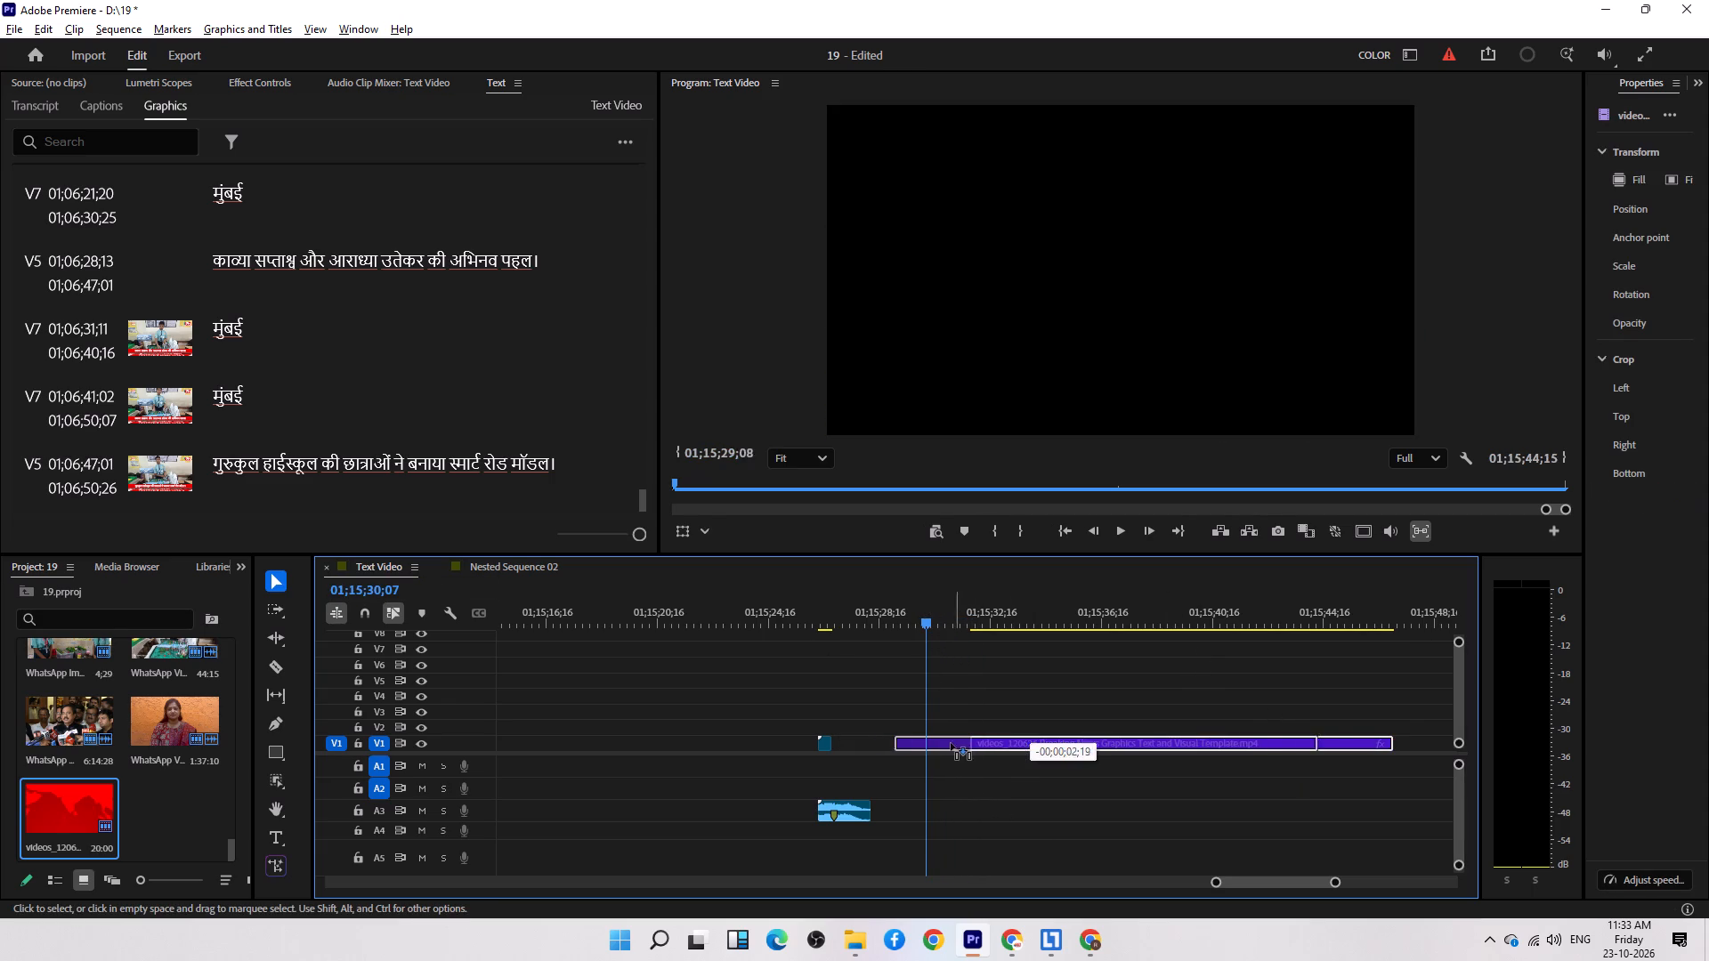
{"action": "left_click_drag", "start_coordinate": [951, 743], "coordinate": [895, 744]}
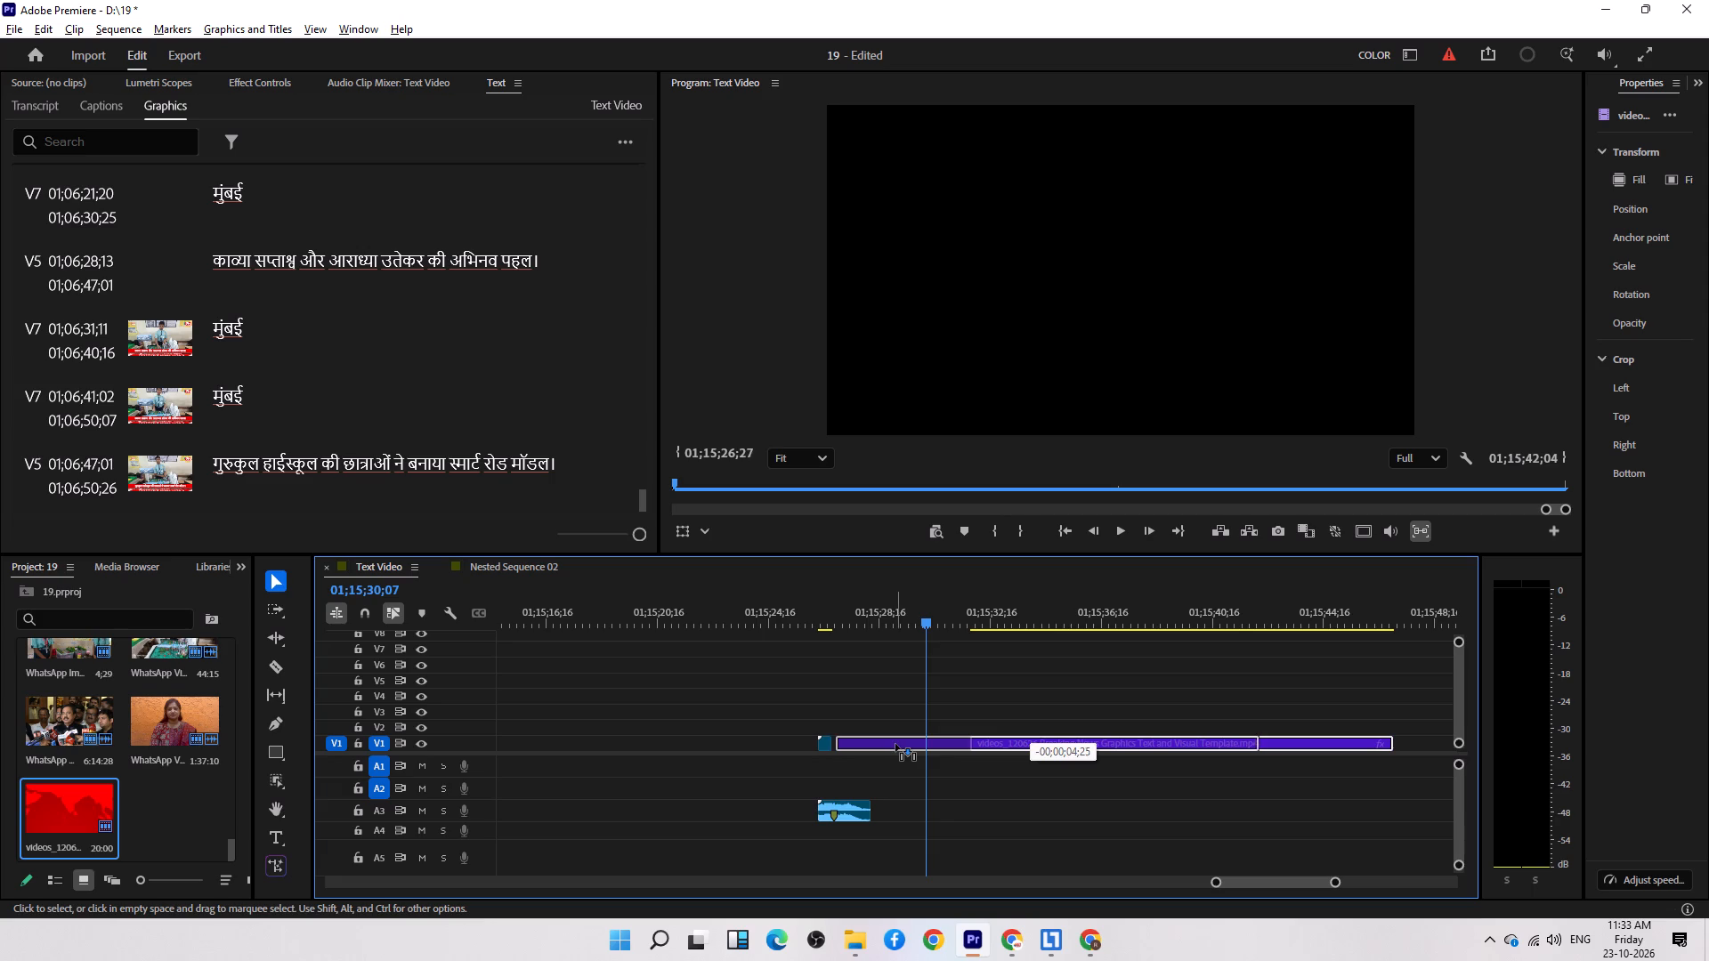
{"action": "left_click_drag", "start_coordinate": [895, 744], "coordinate": [908, 749]}
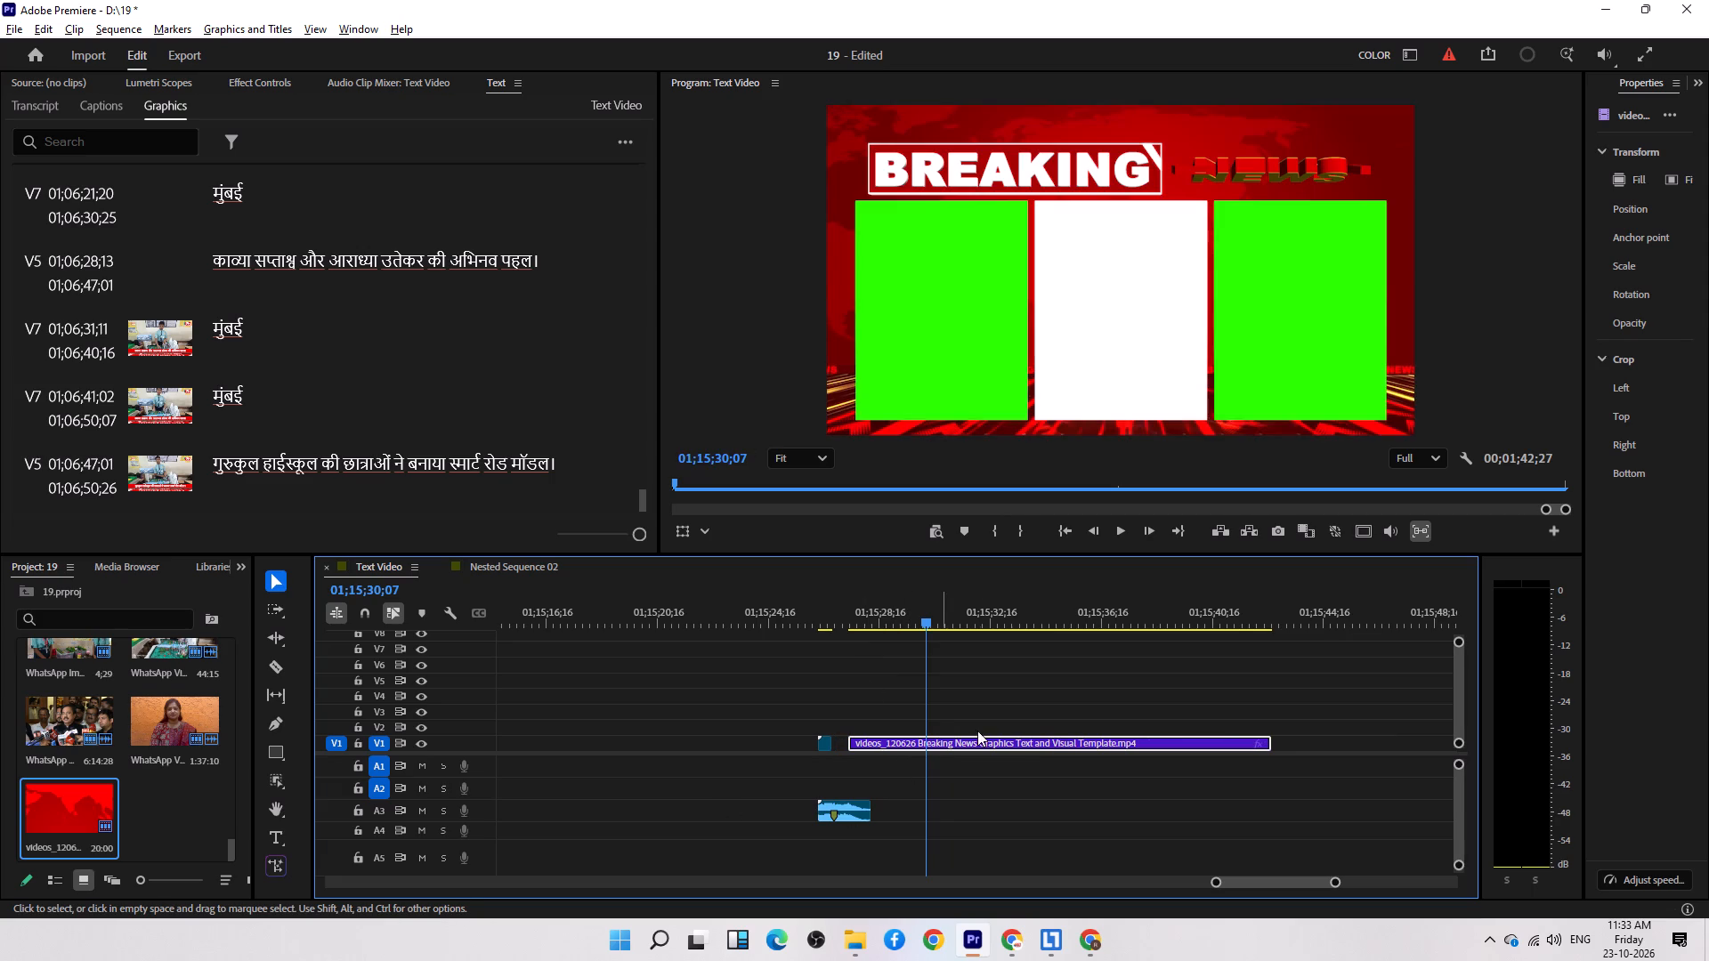
Close the V1 gap by moving the template clip against the Breaking intro clip's end, and place the playhead at 01;15;26;25.
{"action": "scroll", "coordinate": [1034, 734], "scroll_direction": "up", "scroll_amount": 8}
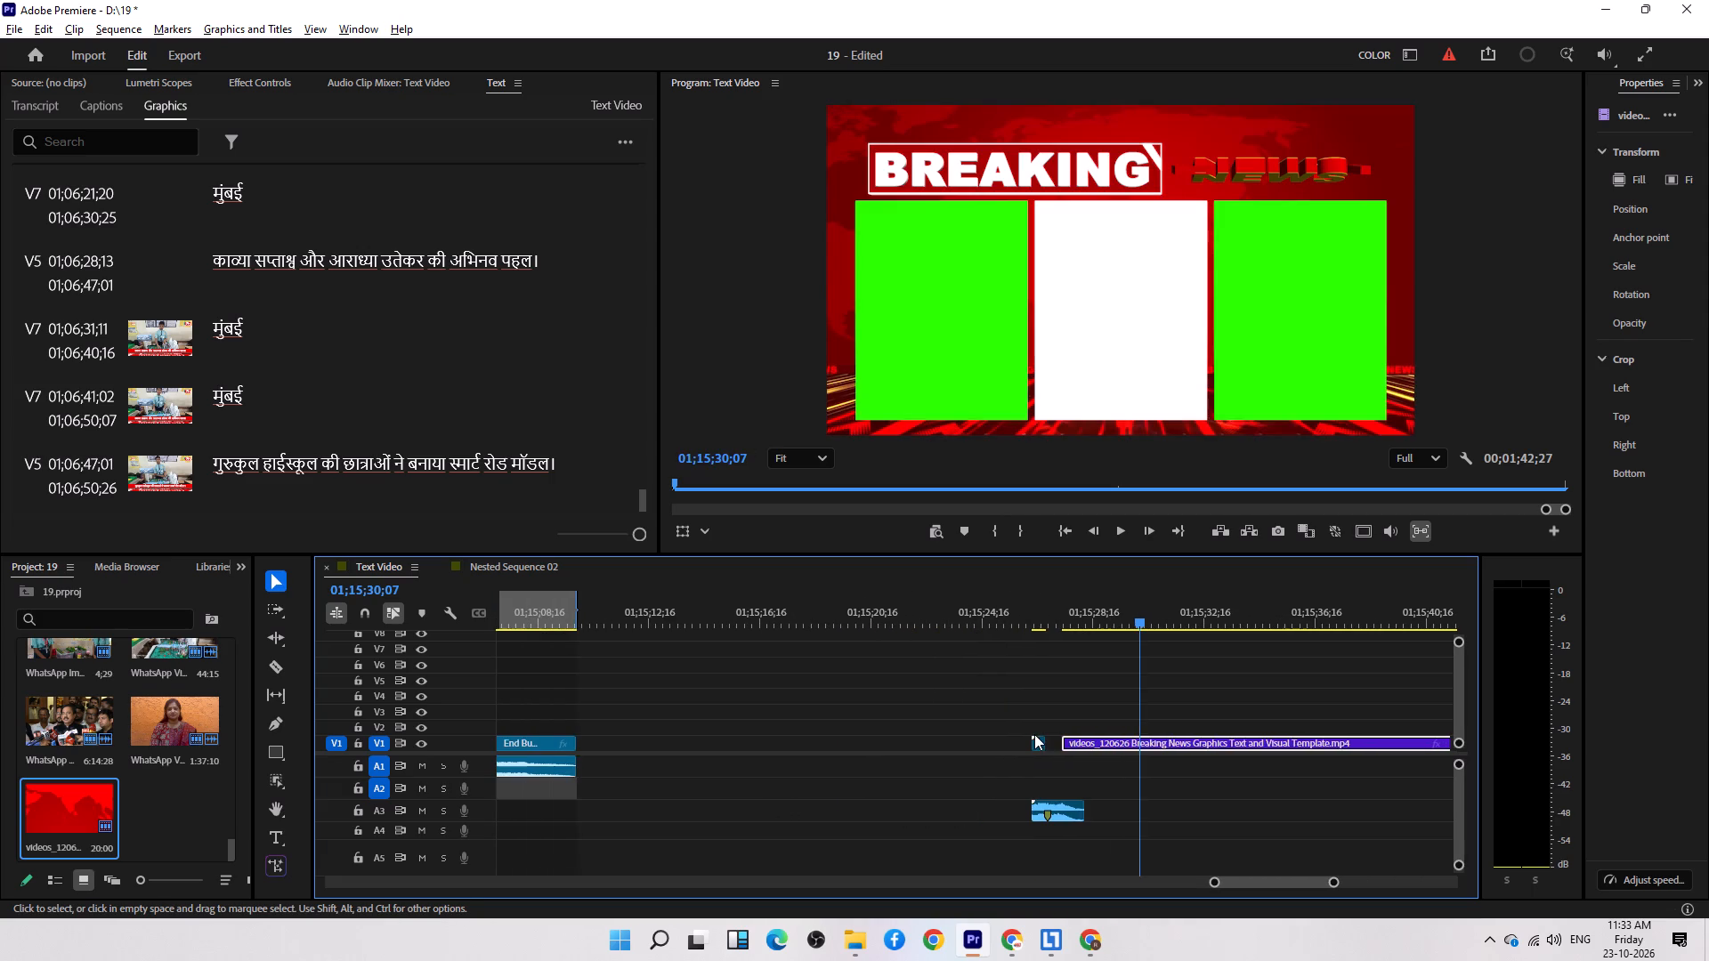
{"action": "key", "text": "equal"}
{"action": "key", "text": "equal"}
{"action": "scroll", "coordinate": [769, 785], "scroll_direction": "up", "scroll_amount": 5}
{"action": "left_click_drag", "start_coordinate": [838, 747], "coordinate": [801, 747]}
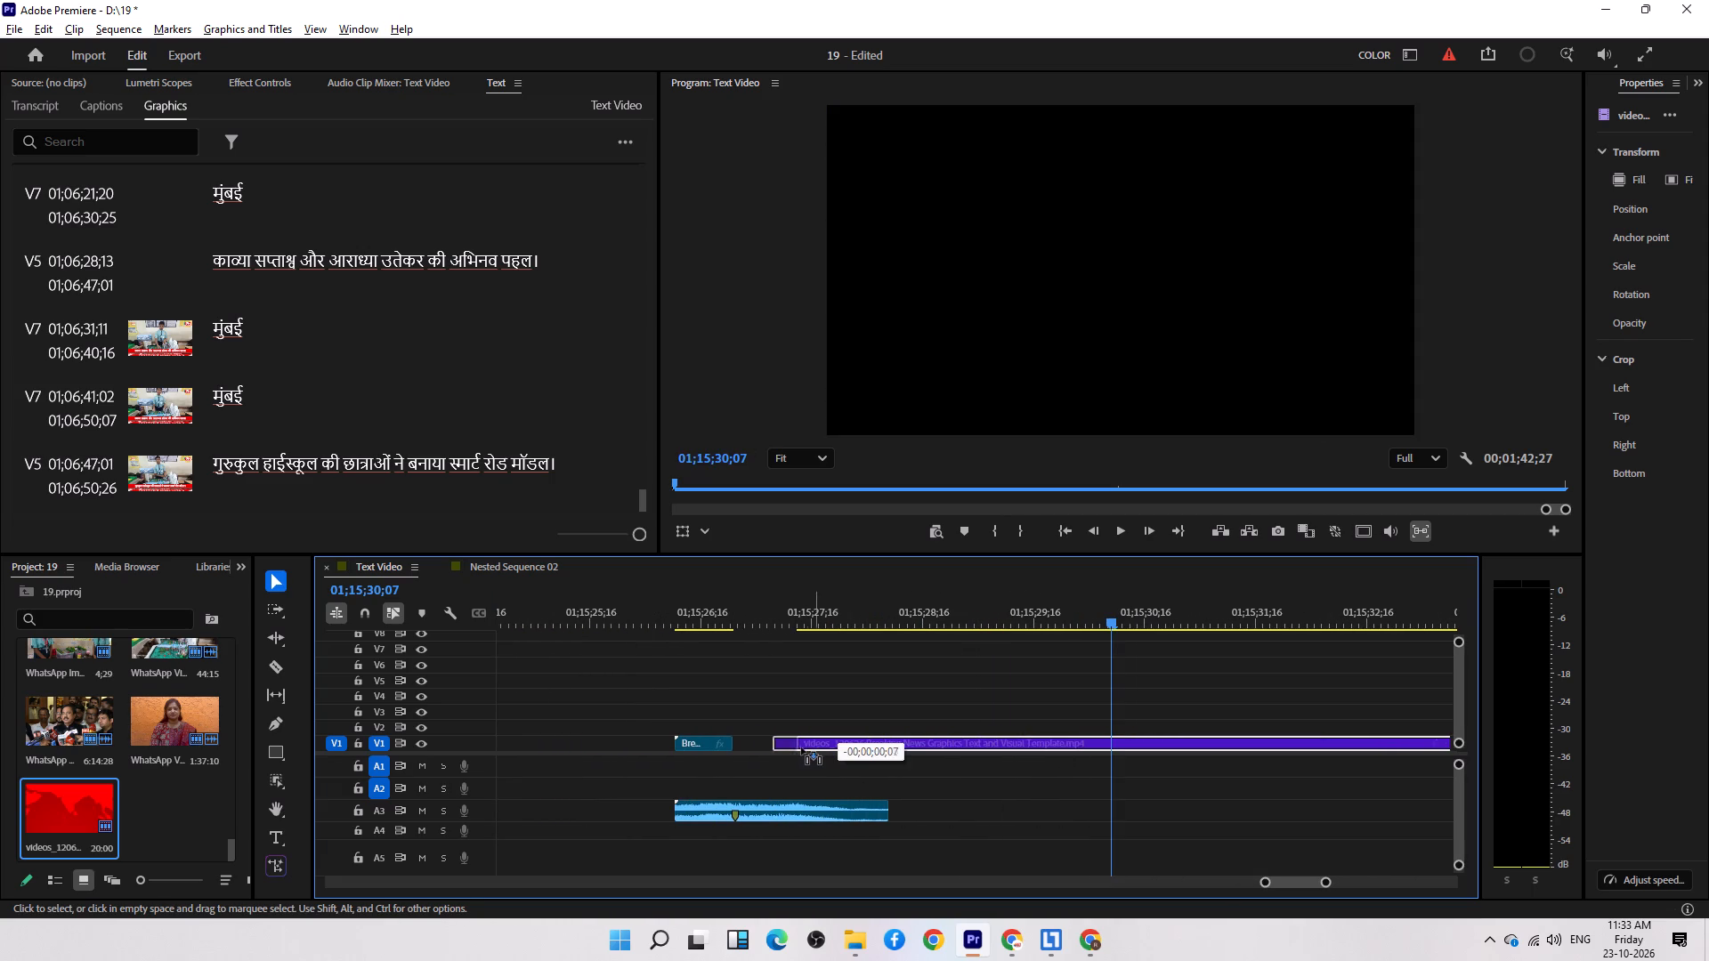
{"action": "left_click_drag", "start_coordinate": [801, 747], "coordinate": [772, 747]}
{"action": "left_click_drag", "start_coordinate": [748, 610], "coordinate": [741, 610]}
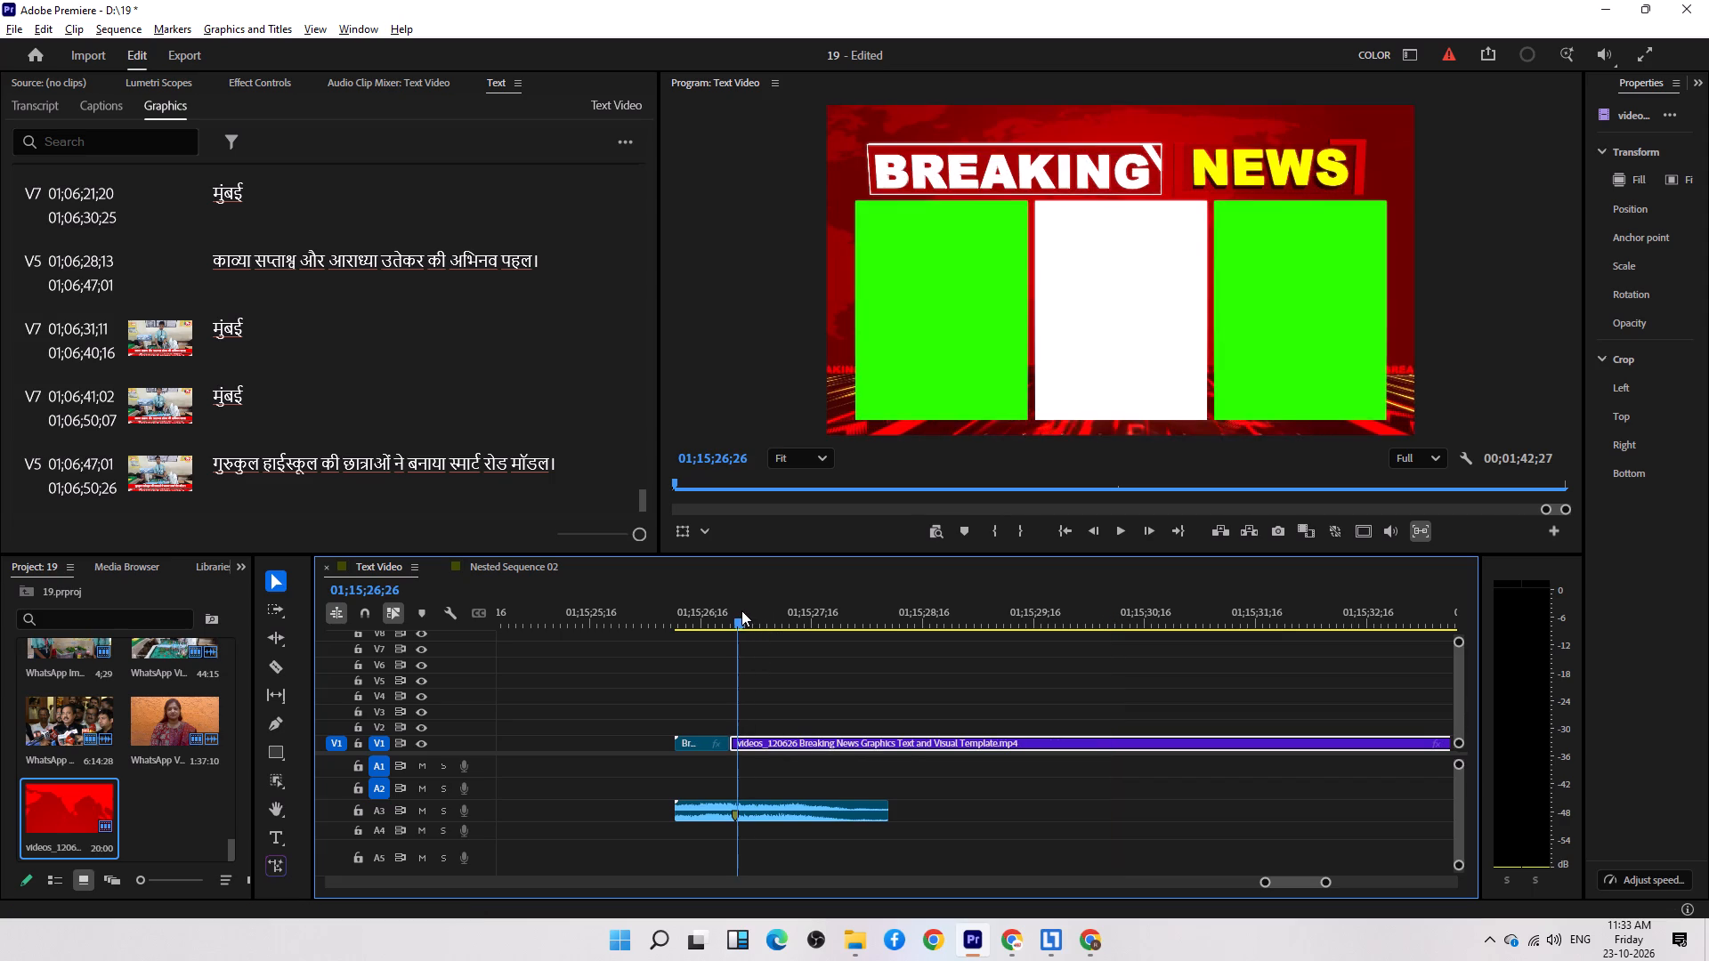
{"action": "left_click_drag", "start_coordinate": [741, 610], "coordinate": [739, 611]}
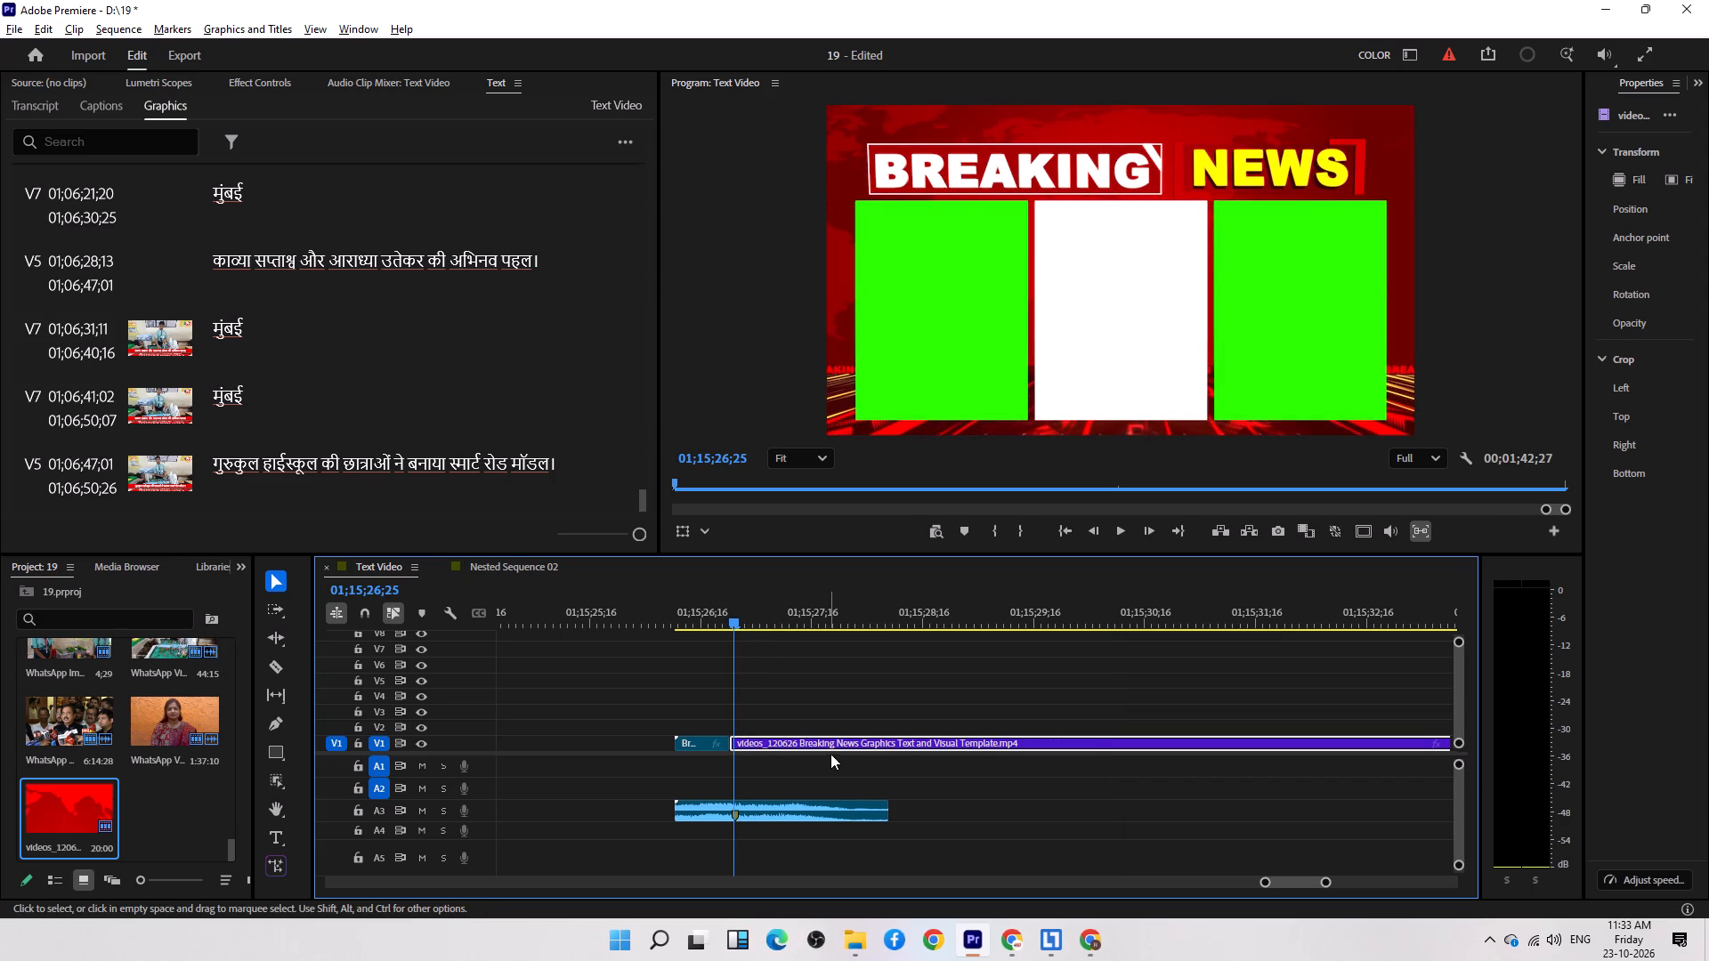
Move the Breaking News template clip from V1 up to V2 without shifting it in time.
{"action": "left_click_drag", "start_coordinate": [837, 740], "coordinate": [835, 720]}
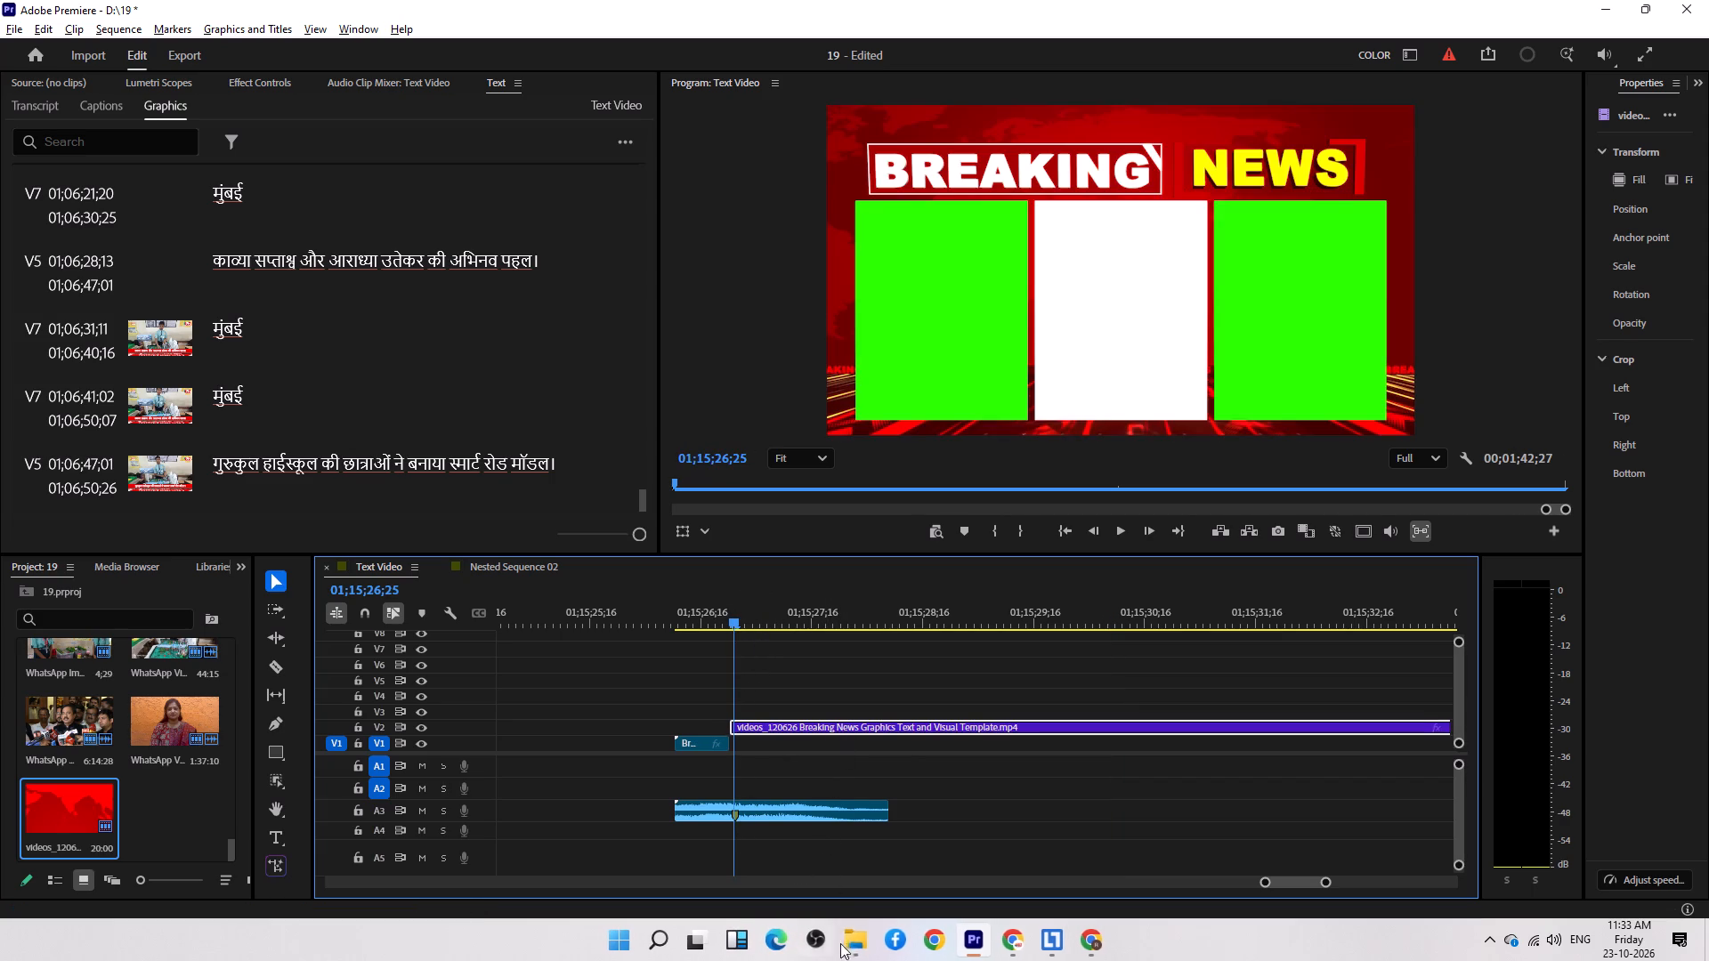
Add WhatsApp Video 2026-10-23 at 11.24.03 AM from the Downloads folder to V1 and A1, beneath the template clip.
{"action": "left_click", "coordinate": [844, 949]}
{"action": "left_click", "coordinate": [172, 302]}
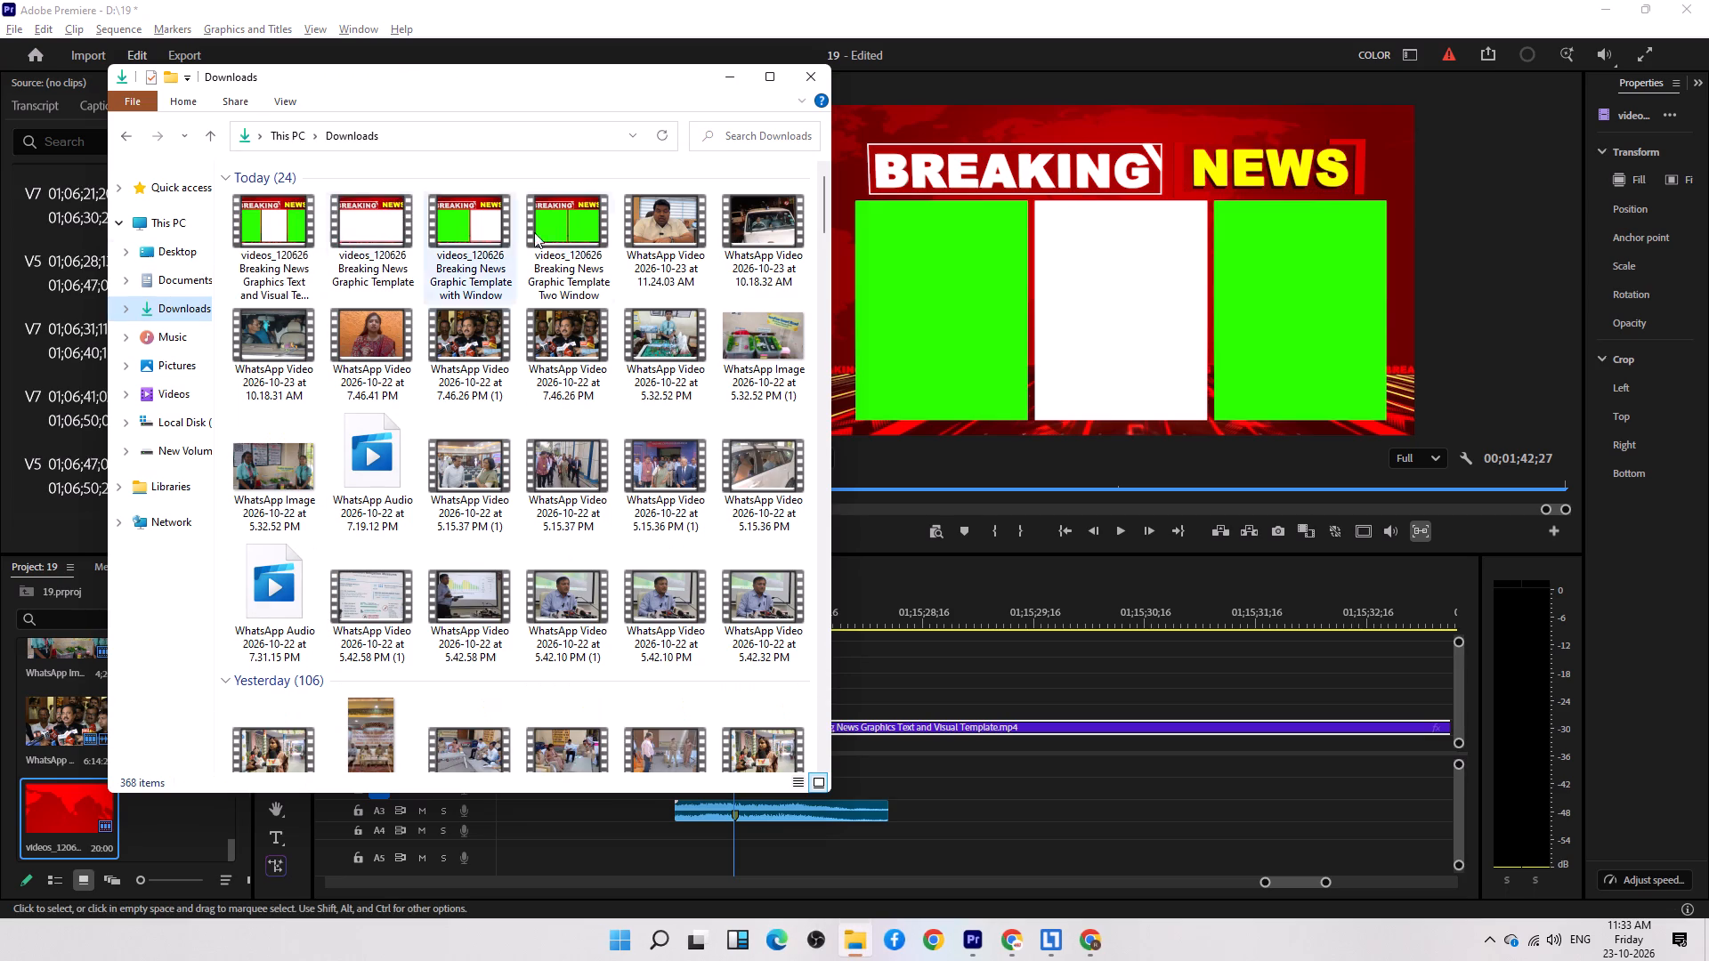
{"action": "left_click_drag", "start_coordinate": [660, 228], "coordinate": [895, 743]}
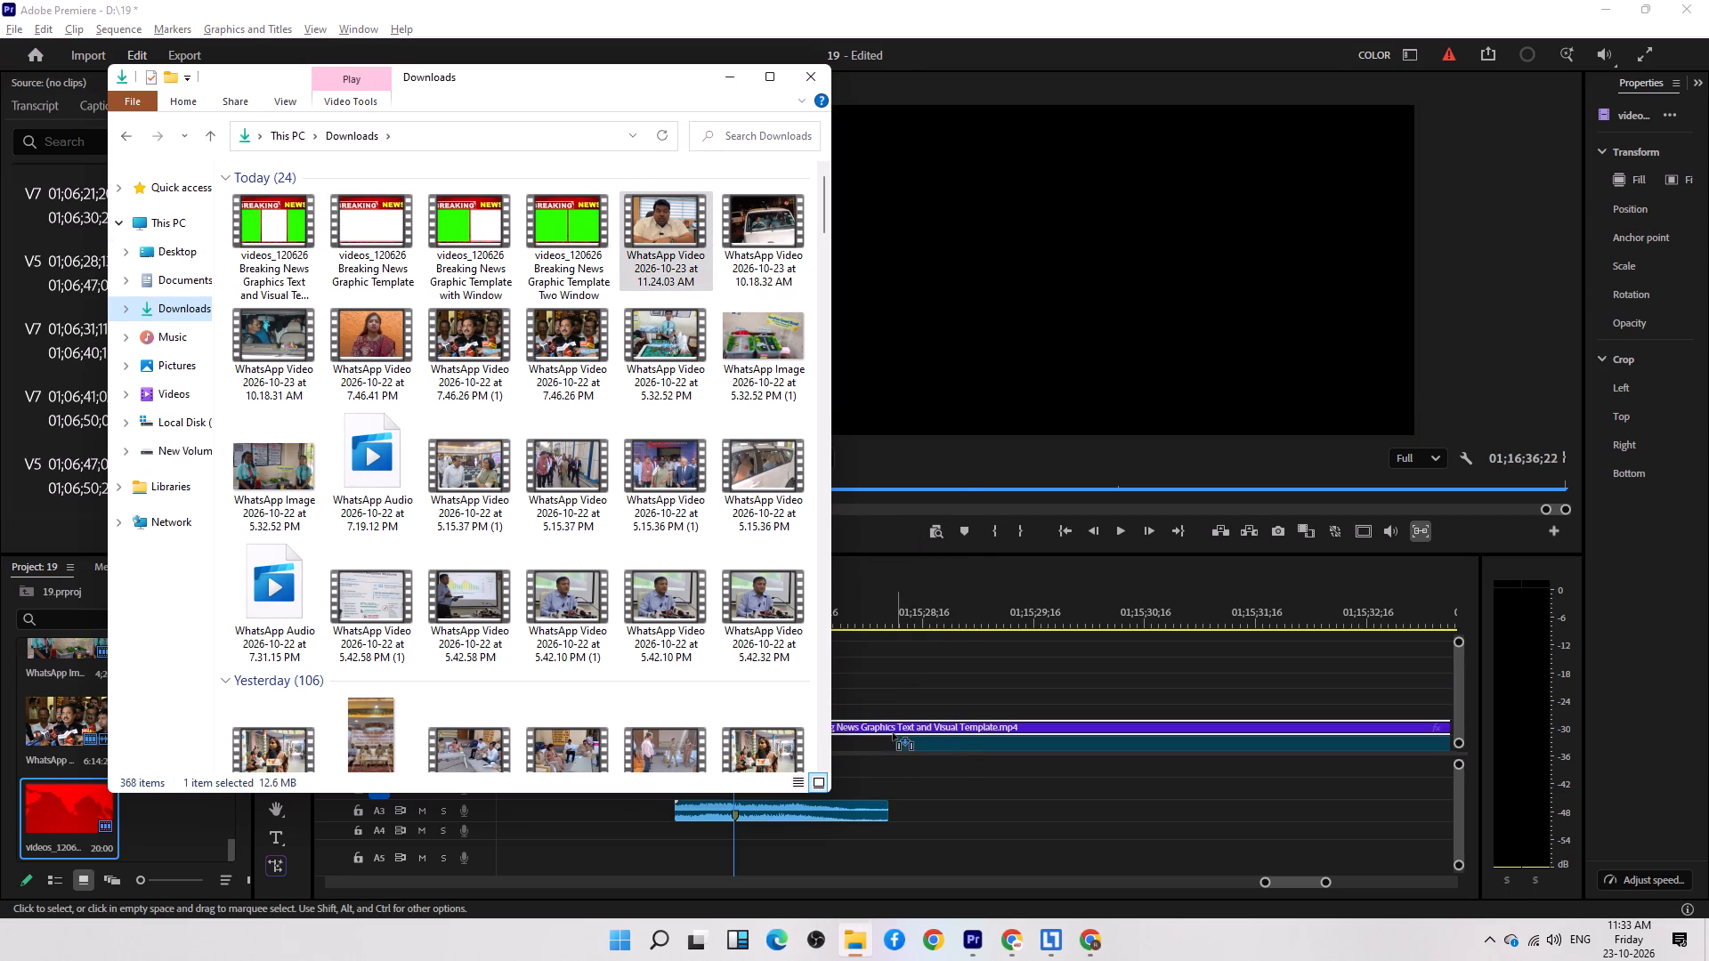
{"action": "left_click_drag", "start_coordinate": [653, 243], "coordinate": [901, 770]}
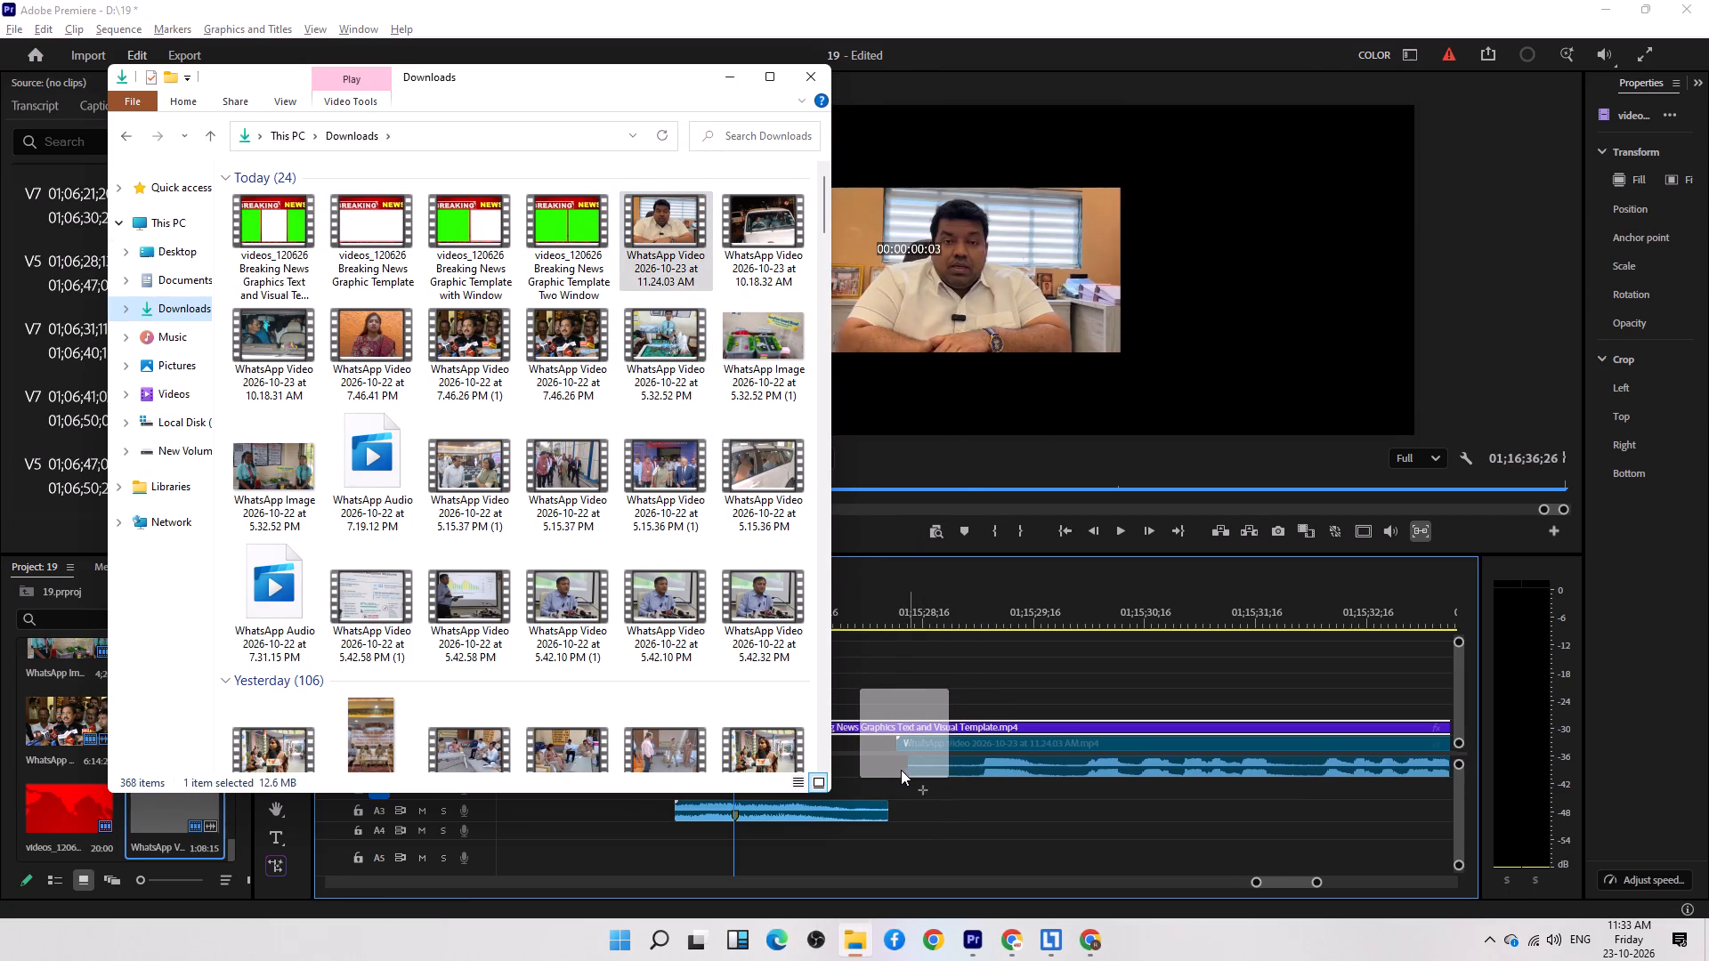
{"action": "left_click_drag", "start_coordinate": [901, 770], "coordinate": [895, 771]}
{"action": "left_click", "coordinate": [1037, 851]}
Move the WhatsApp clip earlier on V1 so it starts right at the Breaking intro clip's end, aligned with the template.
{"action": "scroll", "coordinate": [1004, 812], "scroll_direction": "down", "scroll_amount": 3}
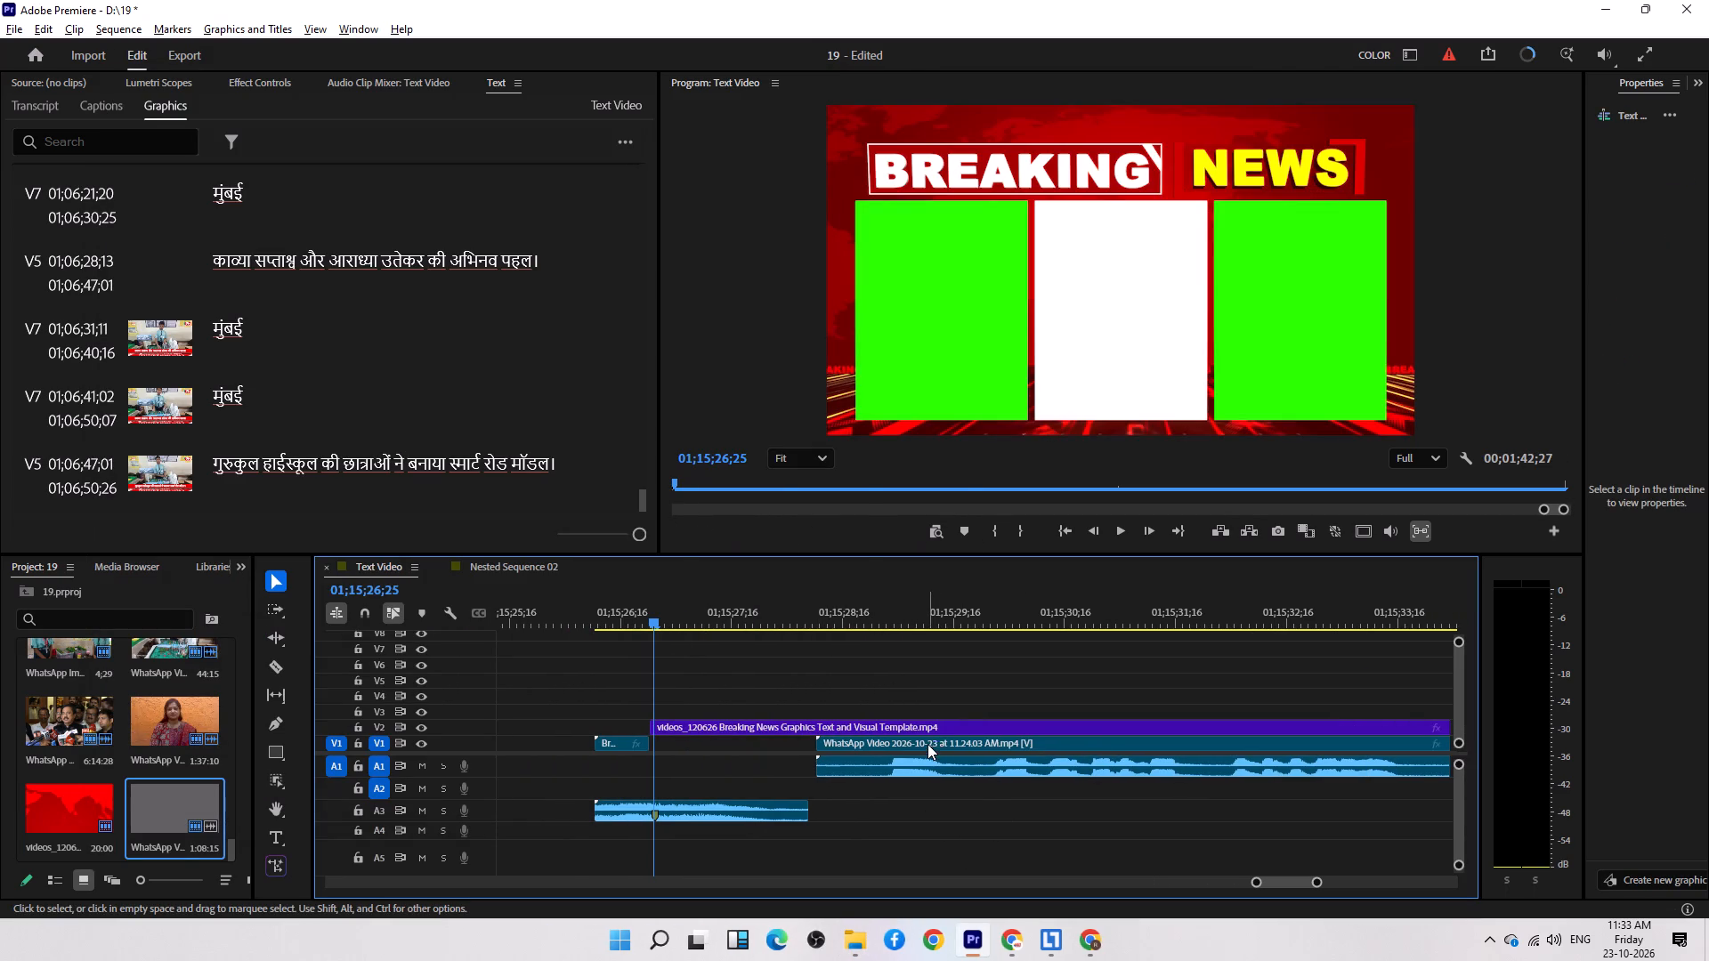
{"action": "left_click_drag", "start_coordinate": [927, 745], "coordinate": [762, 747]}
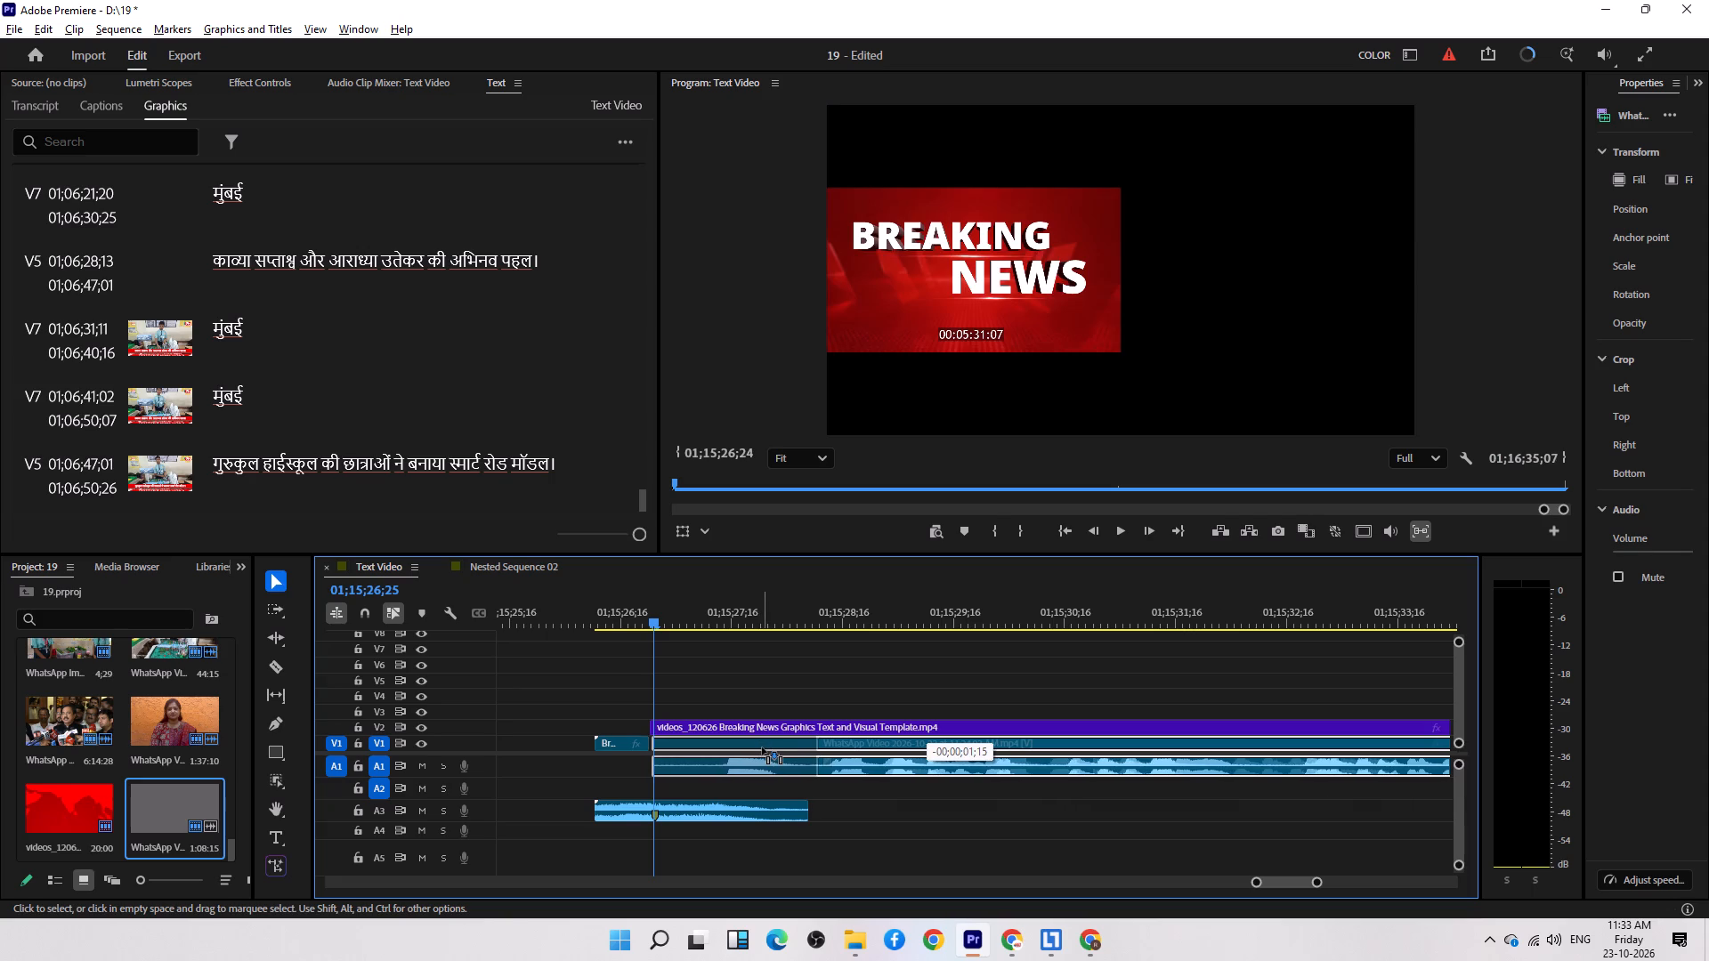
{"action": "left_click_drag", "start_coordinate": [762, 747], "coordinate": [759, 747]}
{"action": "left_click", "coordinate": [927, 852]}
Find the Ultra Key effect and apply it to the Breaking News template clip on V2.
{"action": "scroll", "coordinate": [927, 850], "scroll_direction": "down", "scroll_amount": 4}
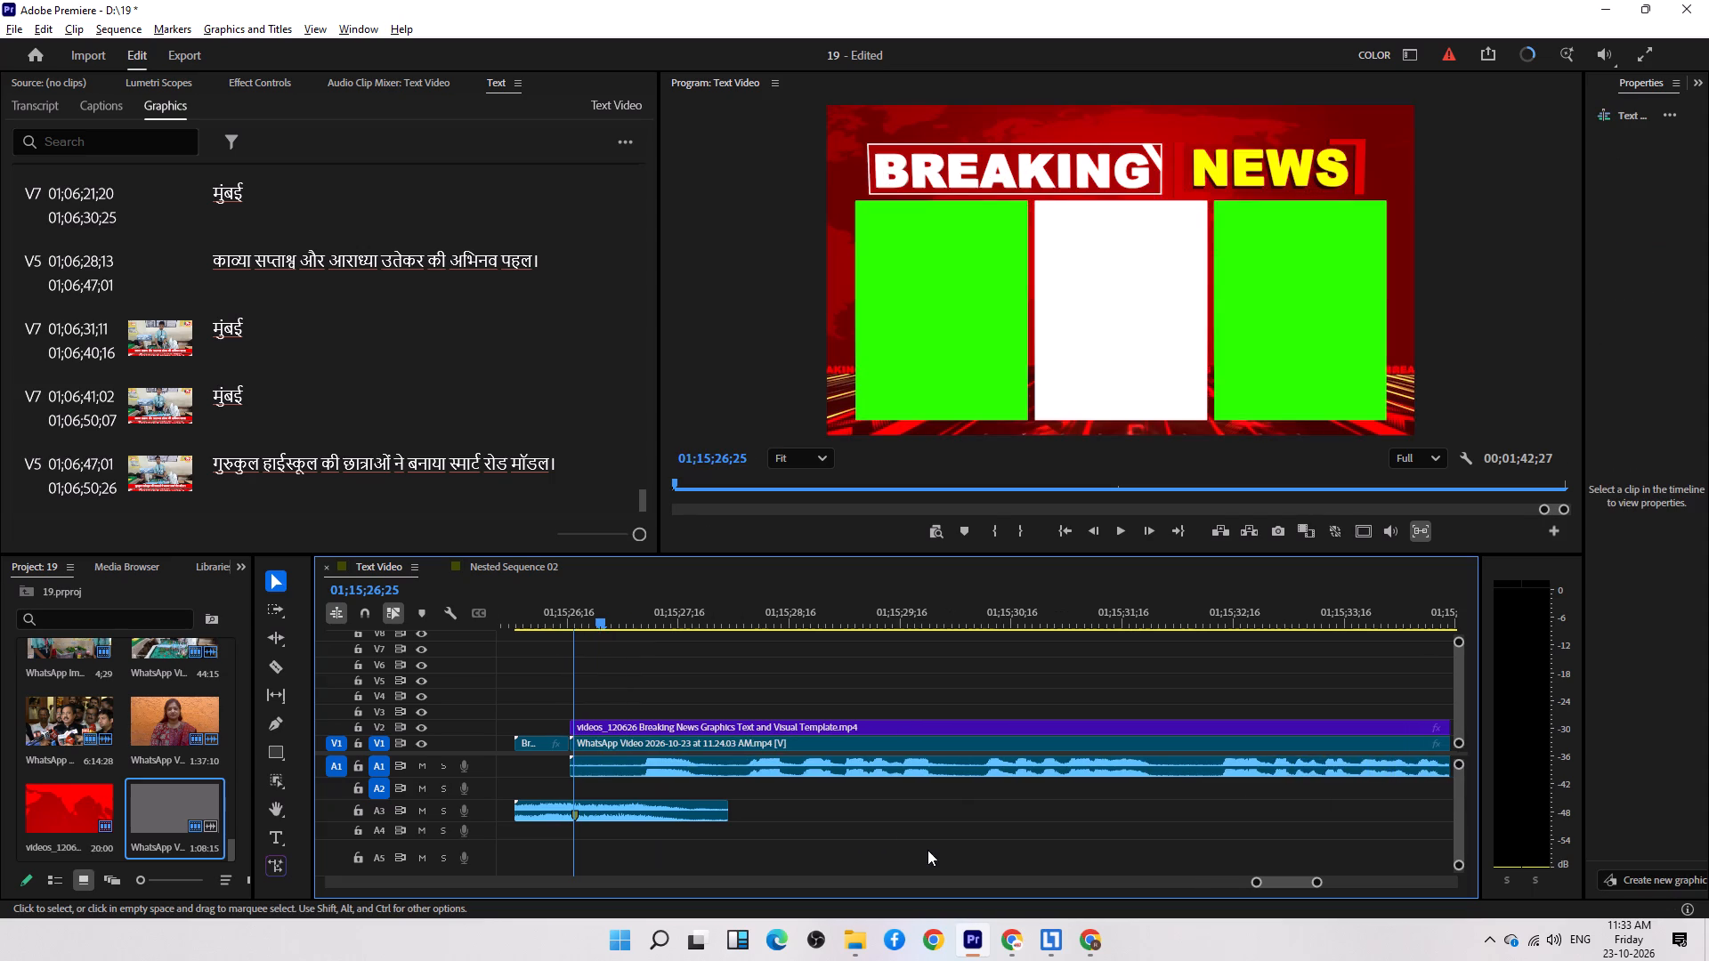
{"action": "scroll", "coordinate": [927, 850], "scroll_direction": "down", "scroll_amount": 1}
{"action": "scroll", "coordinate": [819, 808], "scroll_direction": "up", "scroll_amount": 1}
{"action": "left_click", "coordinate": [668, 720]}
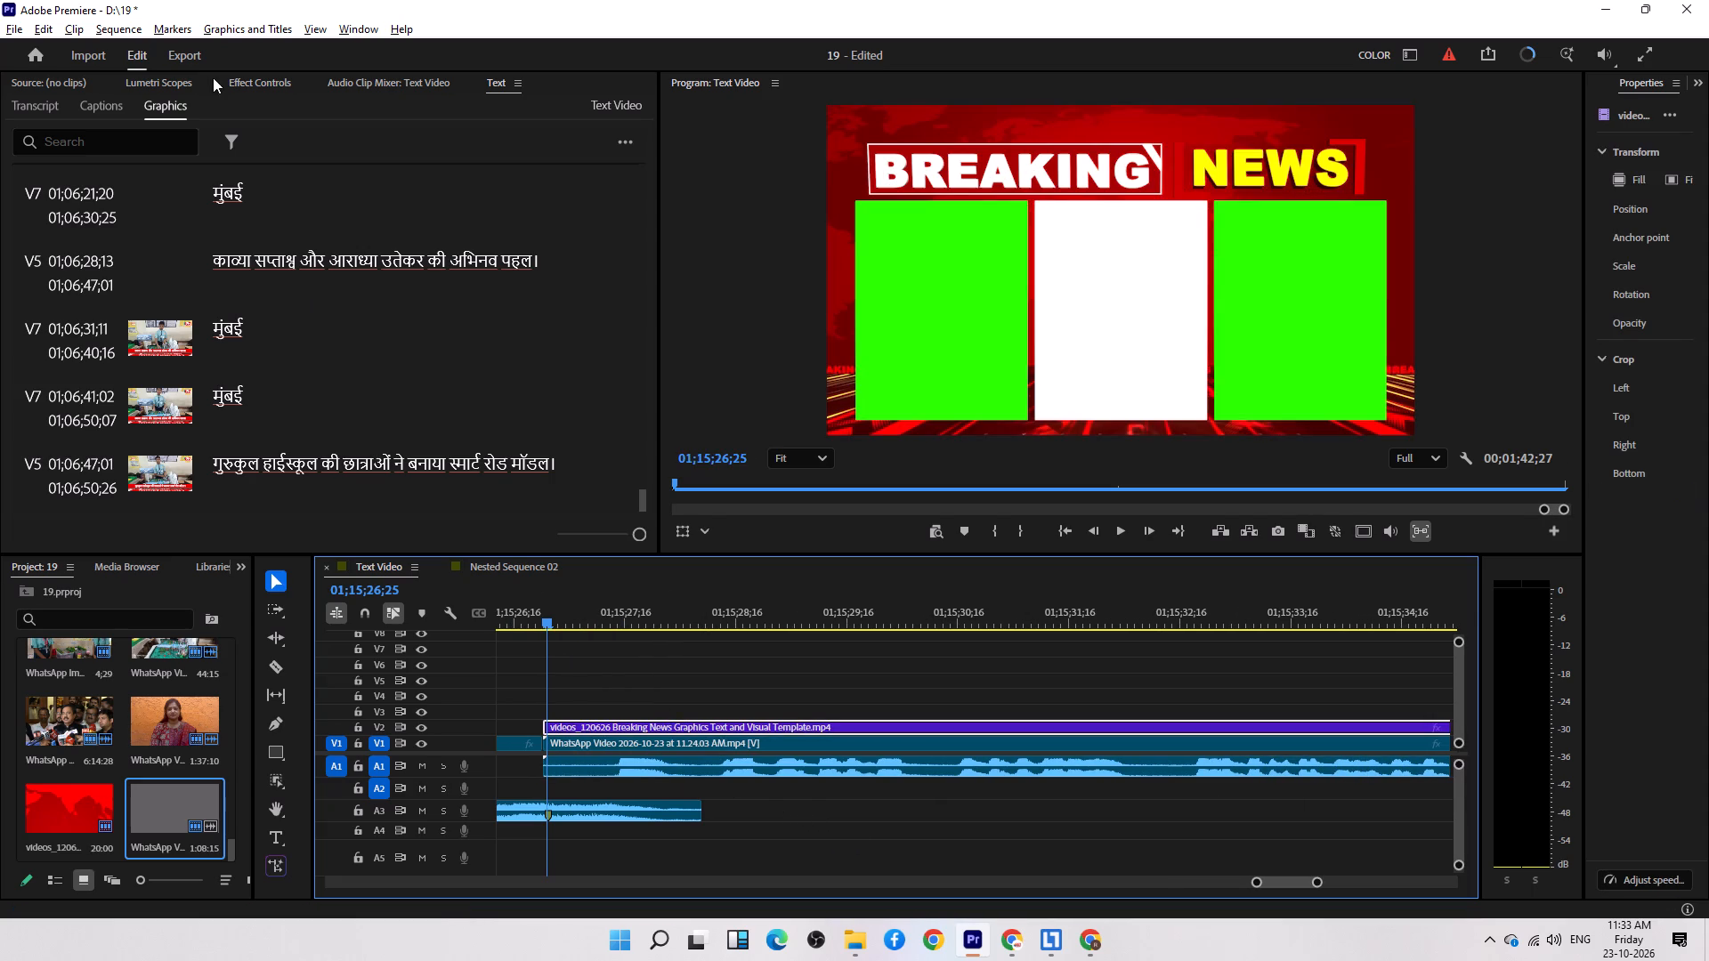
{"action": "left_click", "coordinate": [239, 85]}
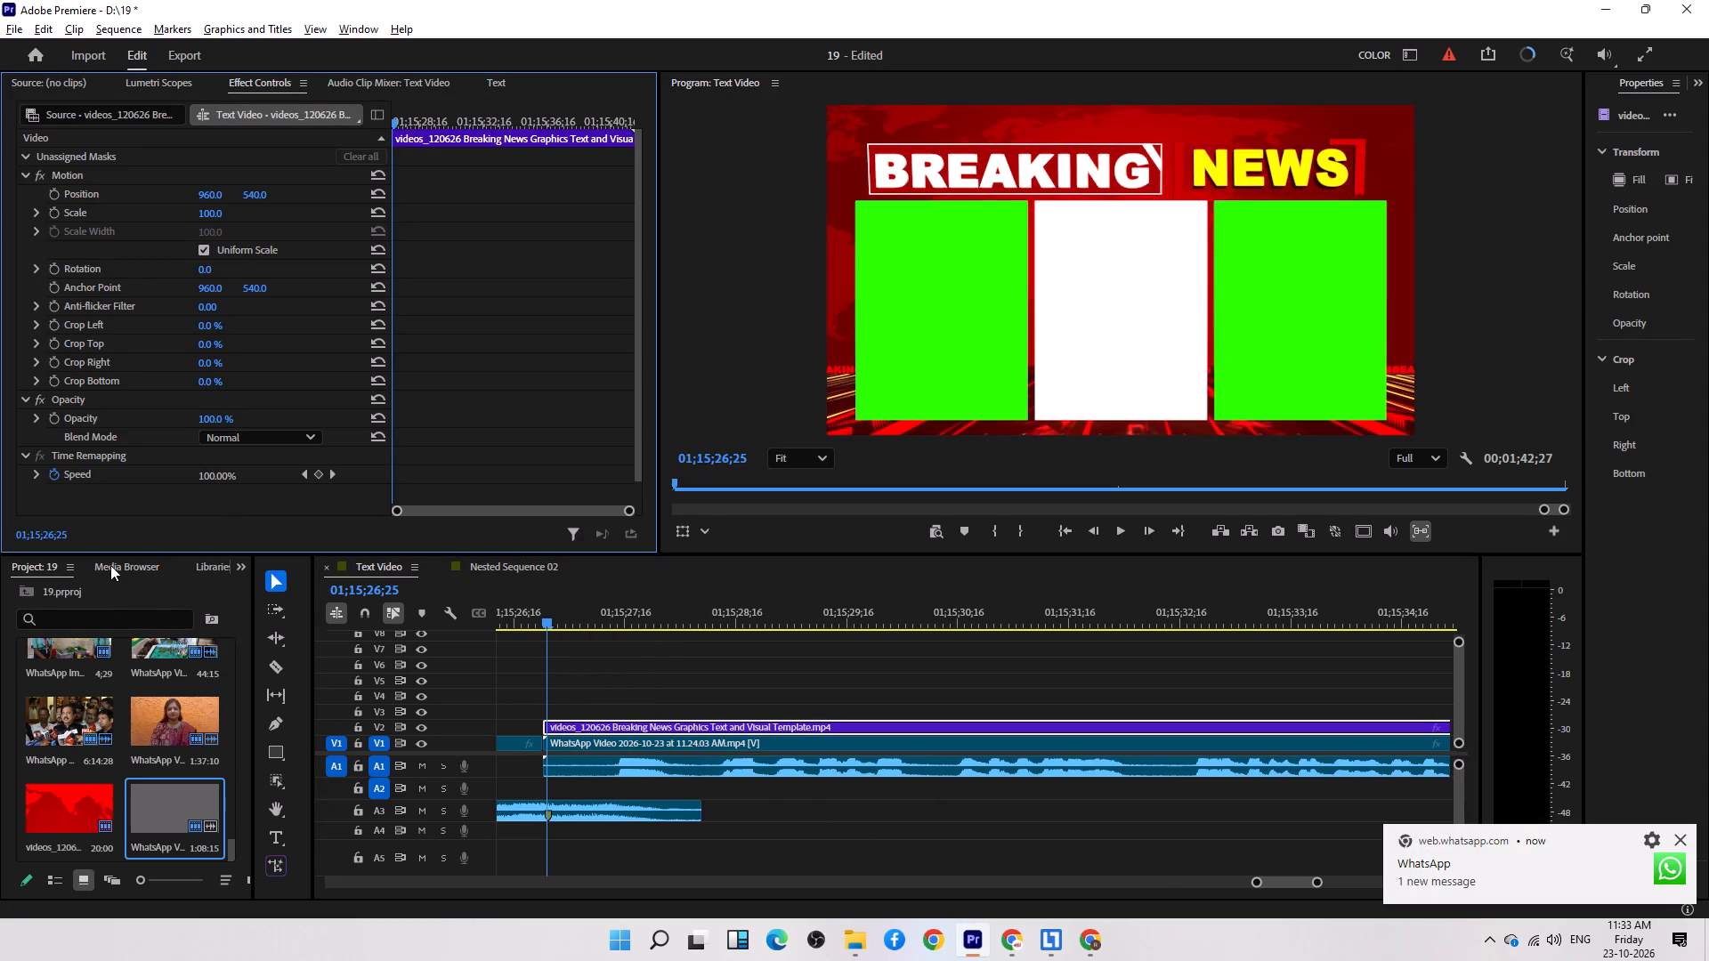
{"action": "scroll", "coordinate": [111, 564], "scroll_direction": "down", "scroll_amount": 4}
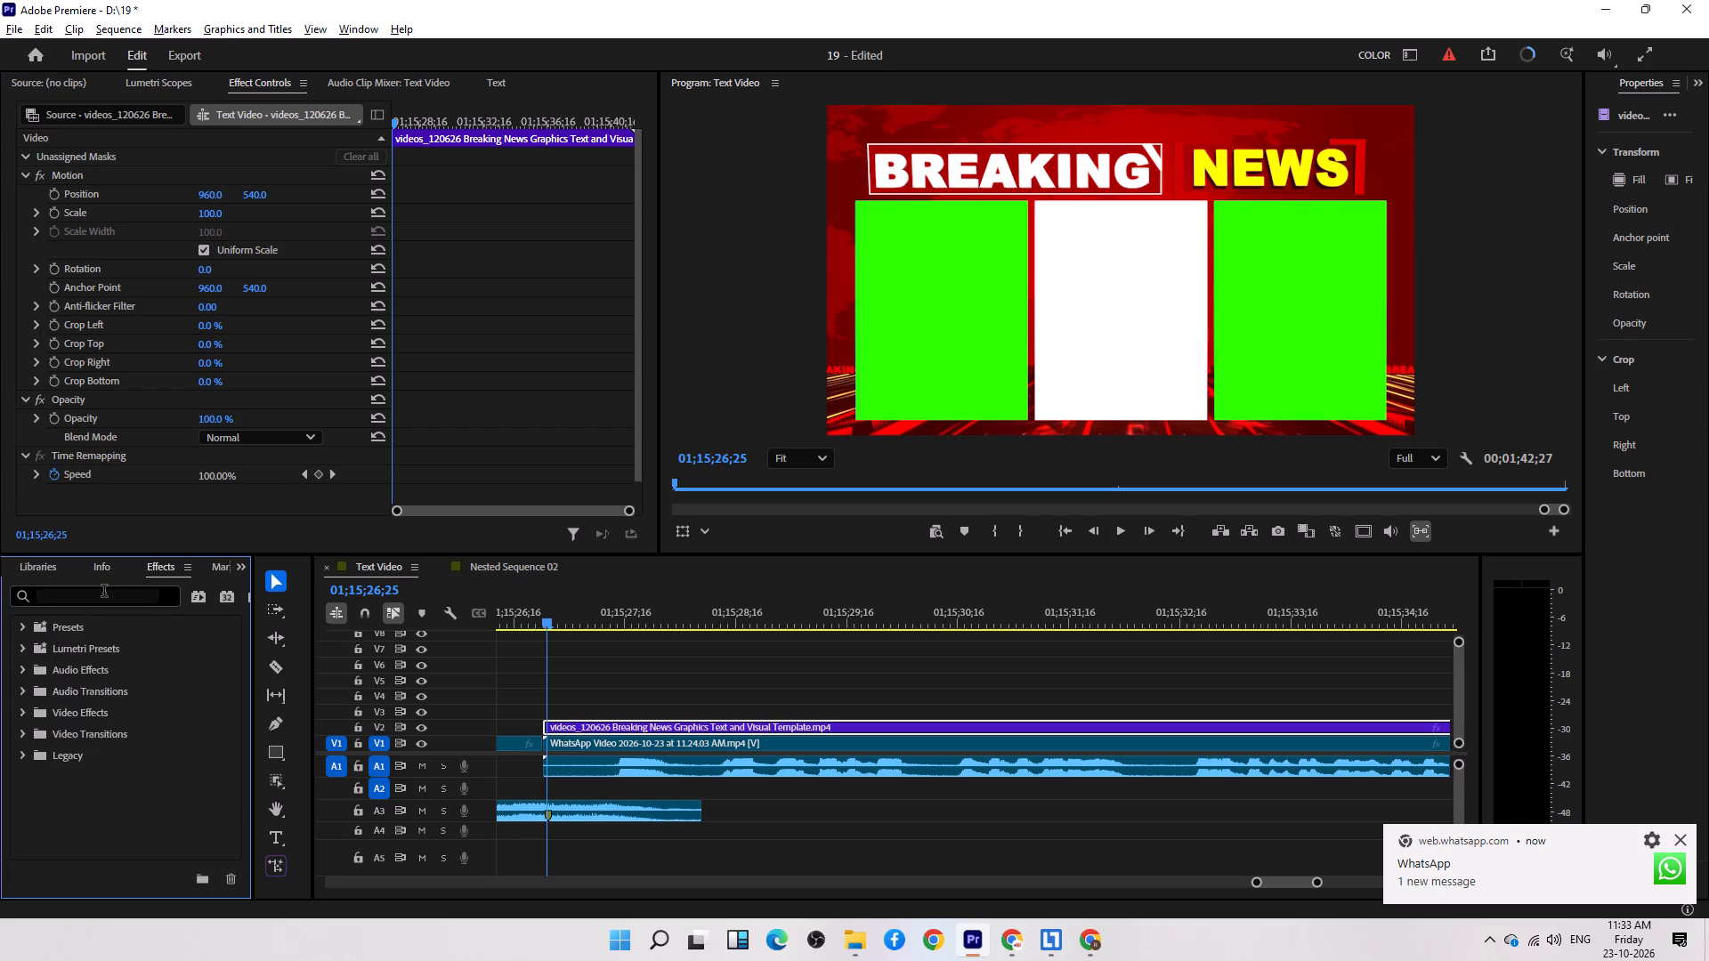
{"action": "left_click", "coordinate": [102, 594]}
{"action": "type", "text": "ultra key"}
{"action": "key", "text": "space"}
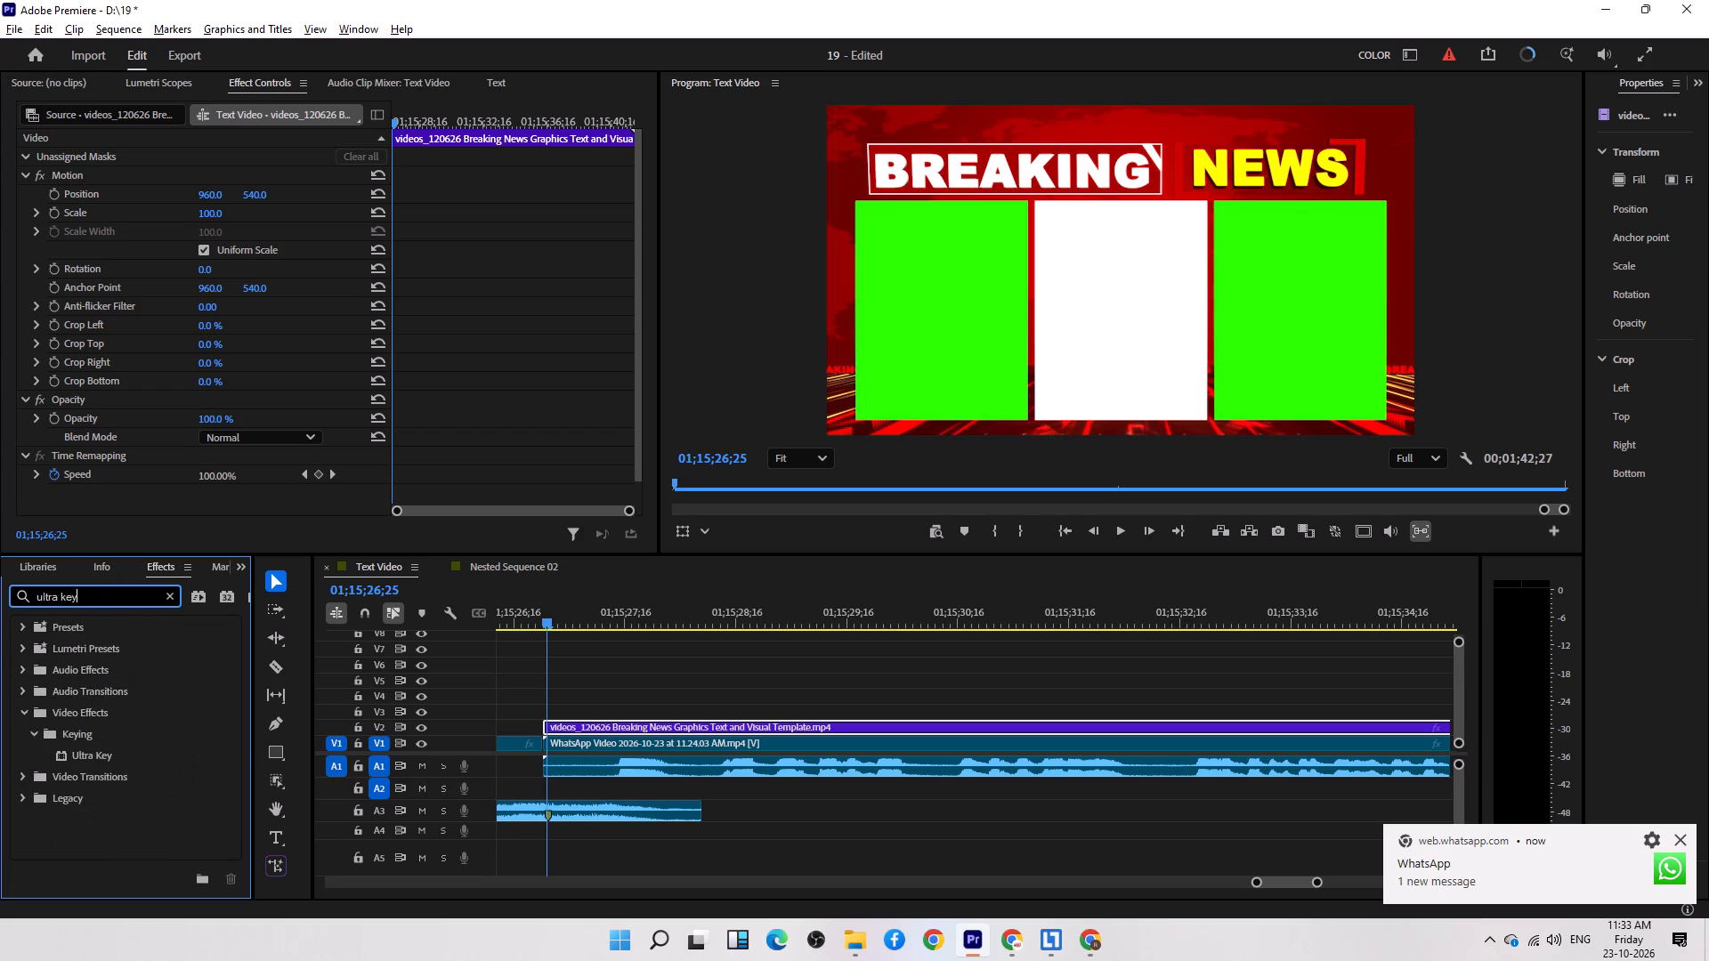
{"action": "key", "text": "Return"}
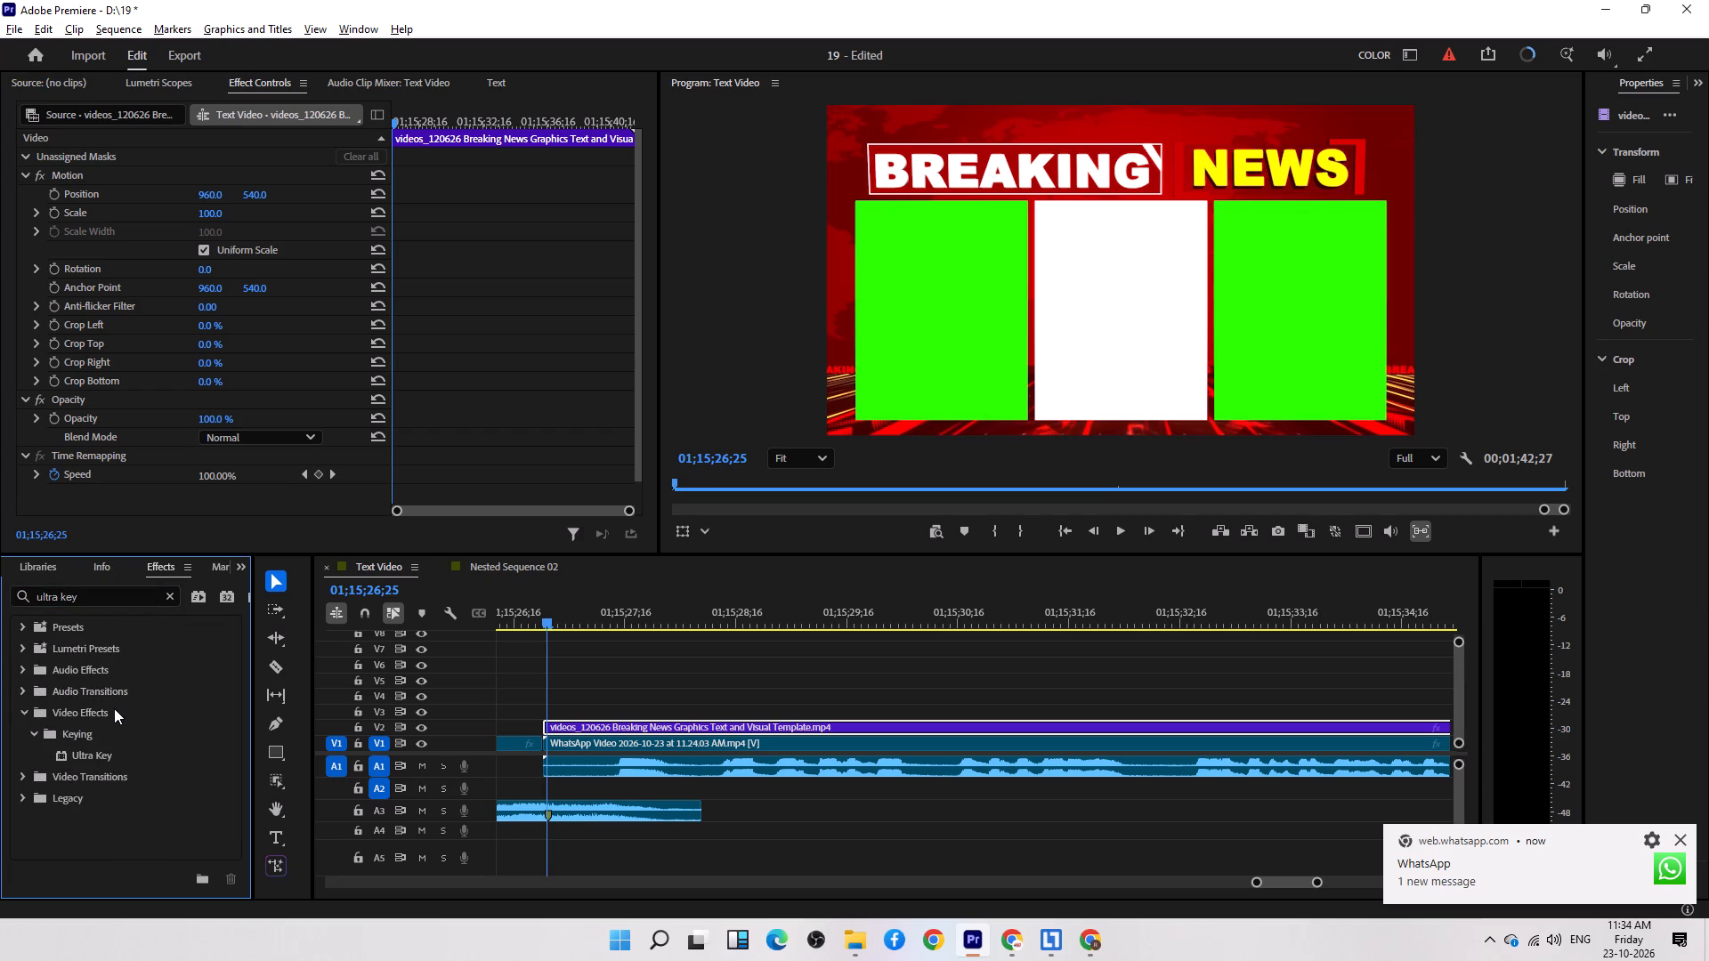
{"action": "left_click_drag", "start_coordinate": [80, 759], "coordinate": [650, 731]}
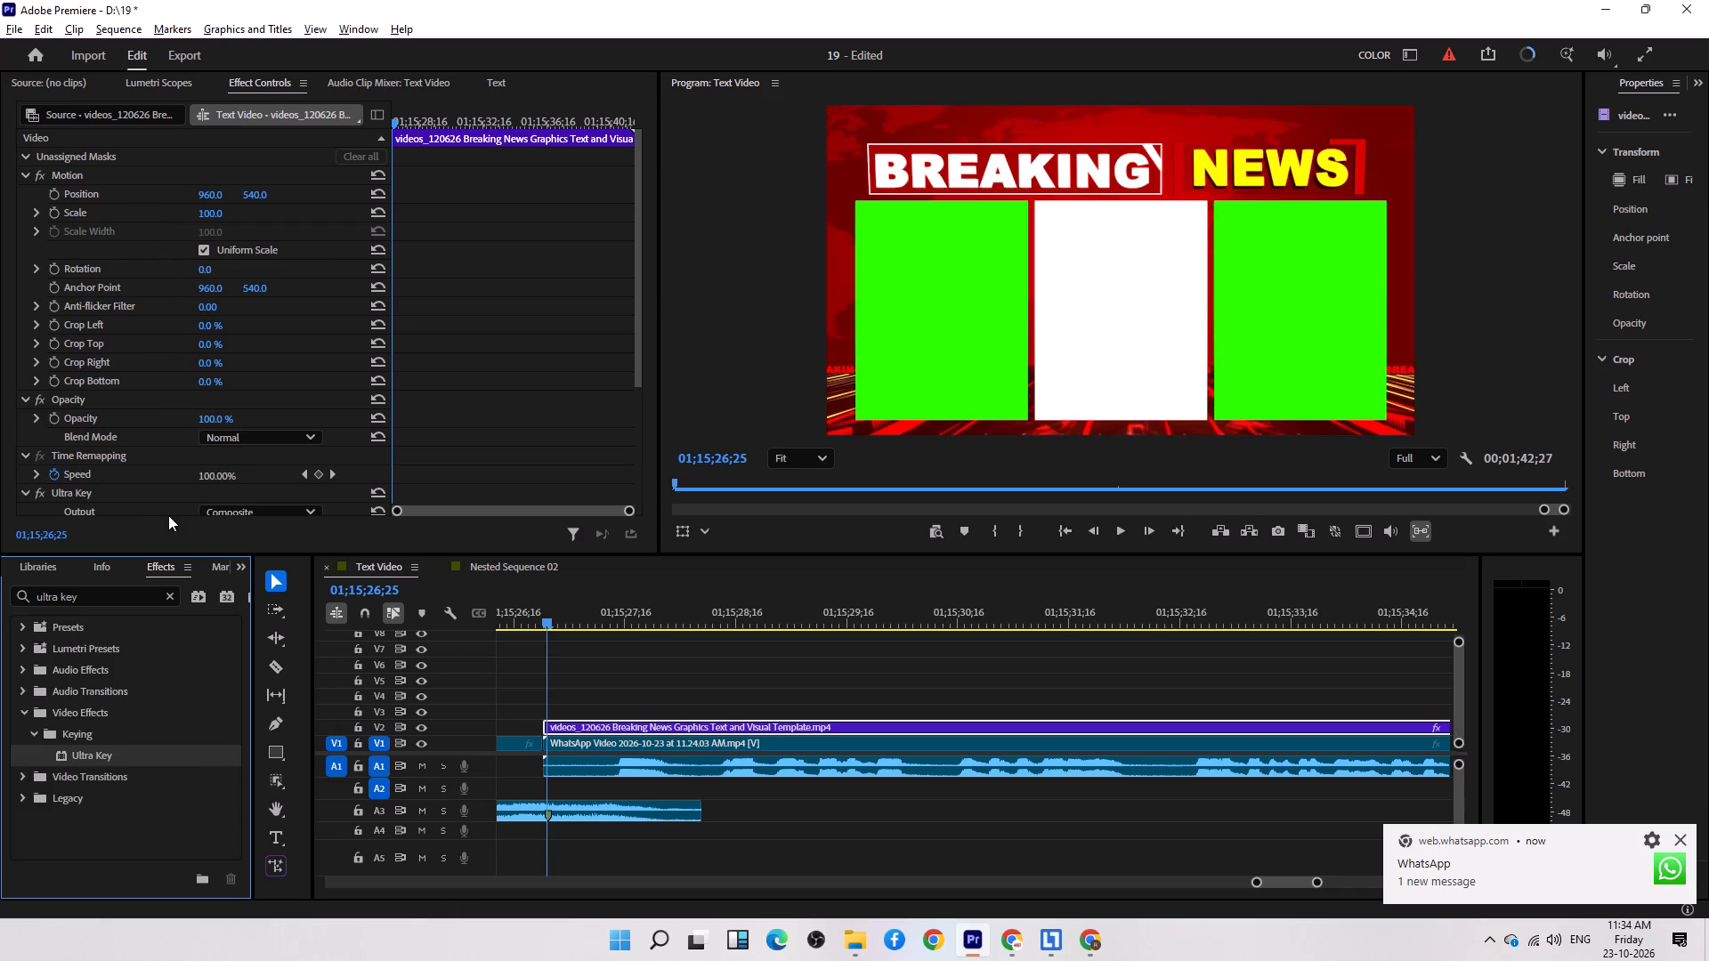
Sample the green of the template's window as the Ultra Key key color, then deselect the clip.
{"action": "scroll", "coordinate": [170, 509], "scroll_direction": "down", "scroll_amount": 6}
{"action": "left_click", "coordinate": [222, 440]}
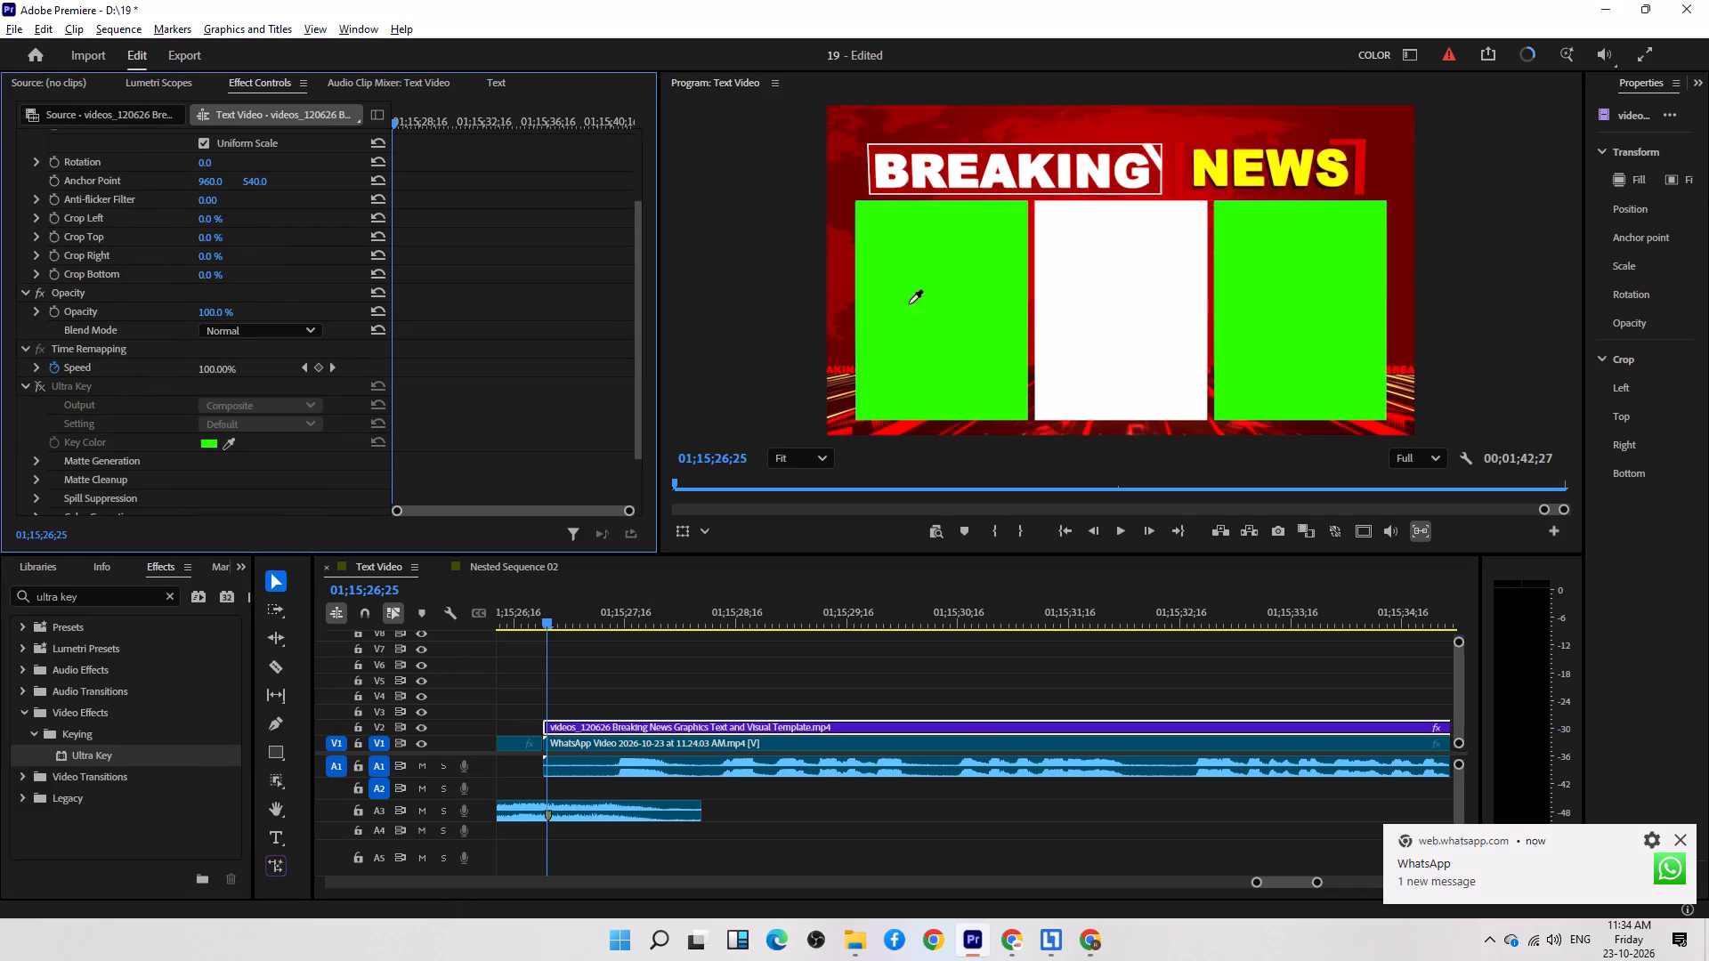
{"action": "left_click", "coordinate": [915, 301]}
{"action": "left_click", "coordinate": [901, 847]}
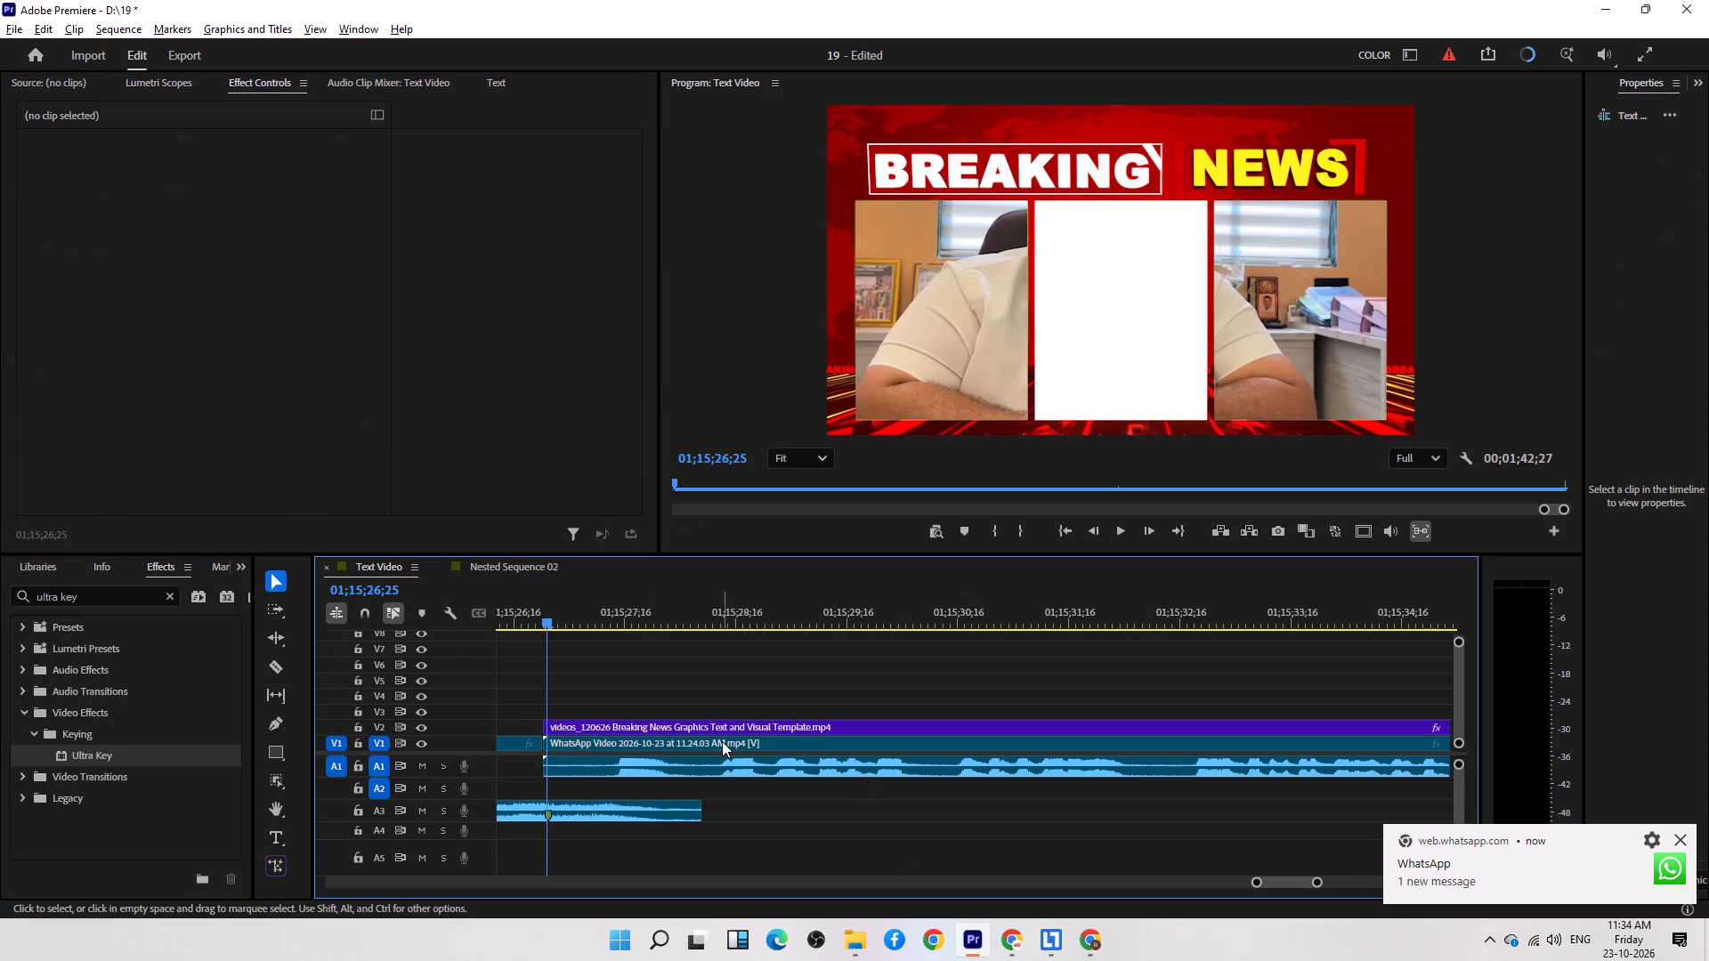
Scale the V1 WhatsApp video to about 68.7 and position it at about 552.7, 653.5, framing the speaker in the template's left window.
{"action": "left_click", "coordinate": [723, 744]}
{"action": "left_click", "coordinate": [120, 200]}
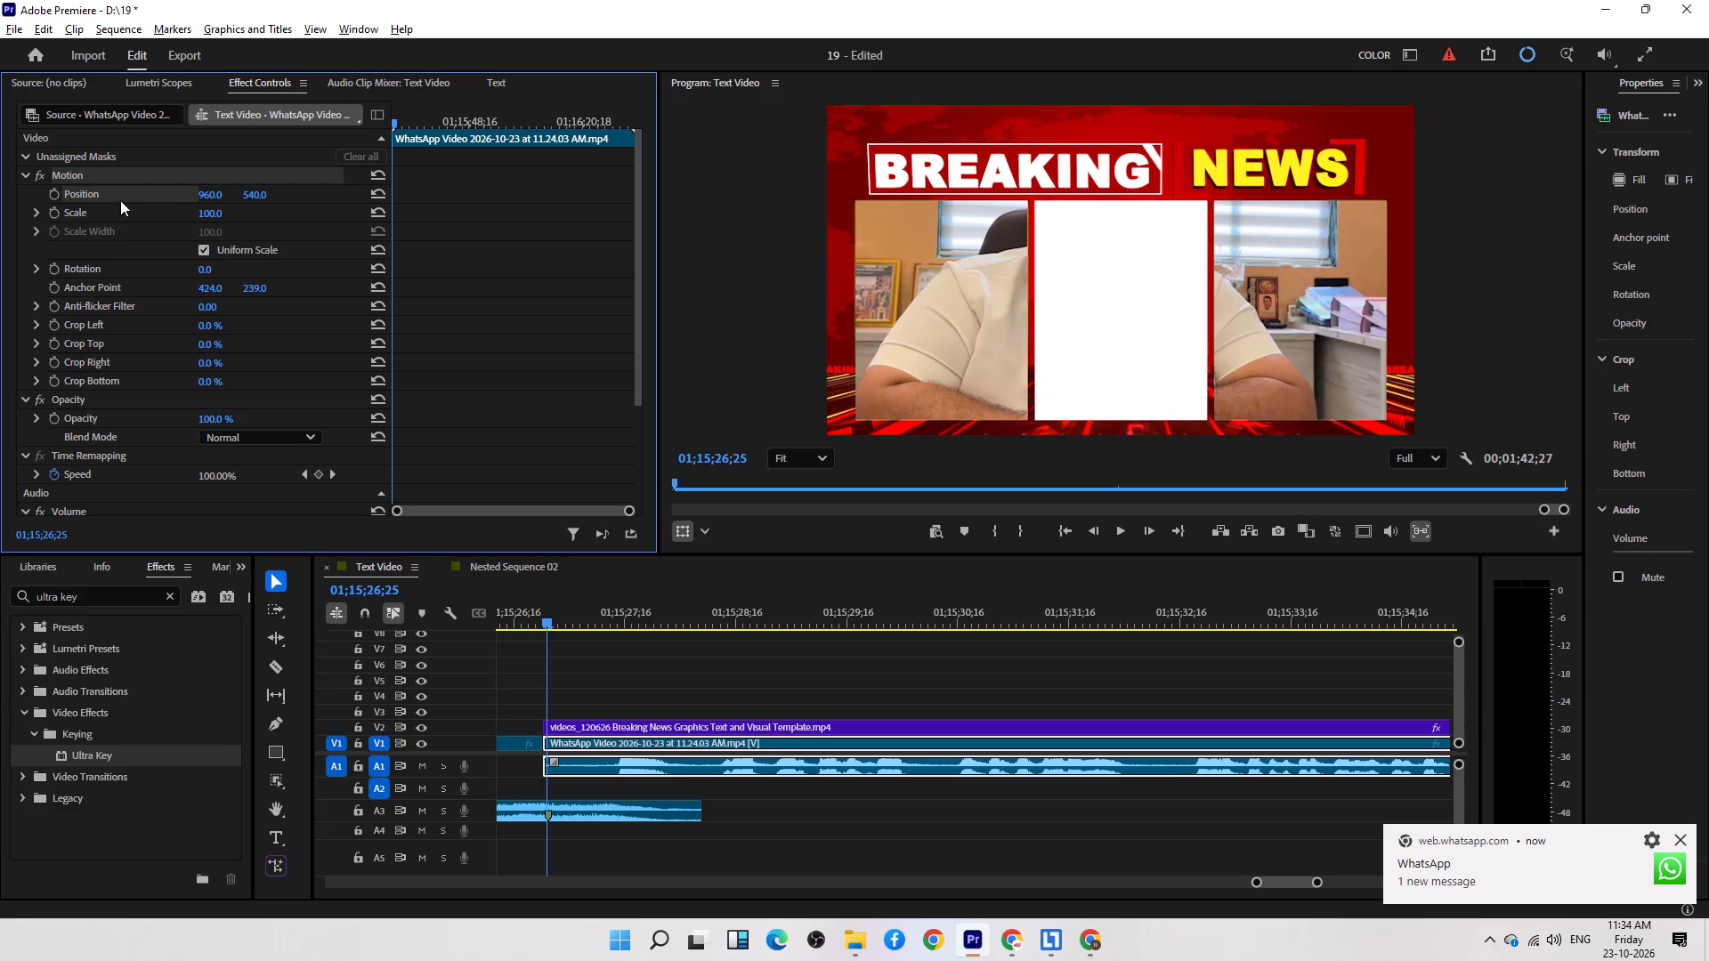
{"action": "left_click_drag", "start_coordinate": [1419, 272], "coordinate": [1334, 256]}
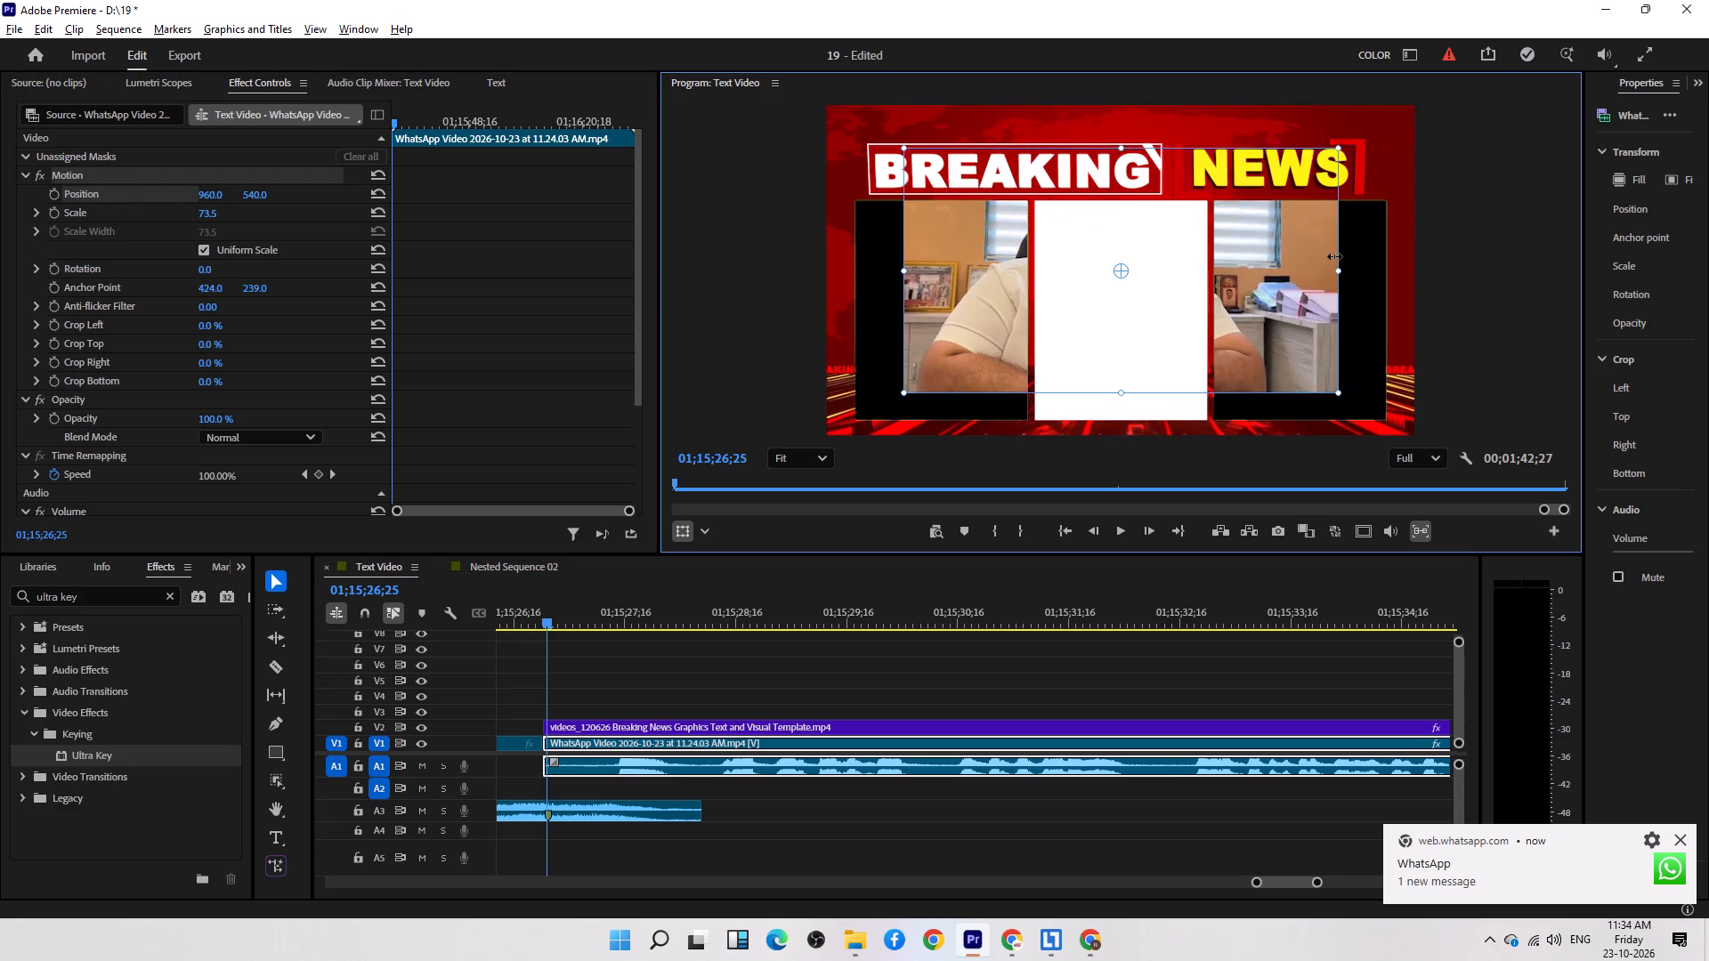
{"action": "left_click_drag", "start_coordinate": [1334, 256], "coordinate": [1322, 259]}
{"action": "left_click_drag", "start_coordinate": [1253, 262], "coordinate": [1129, 294]}
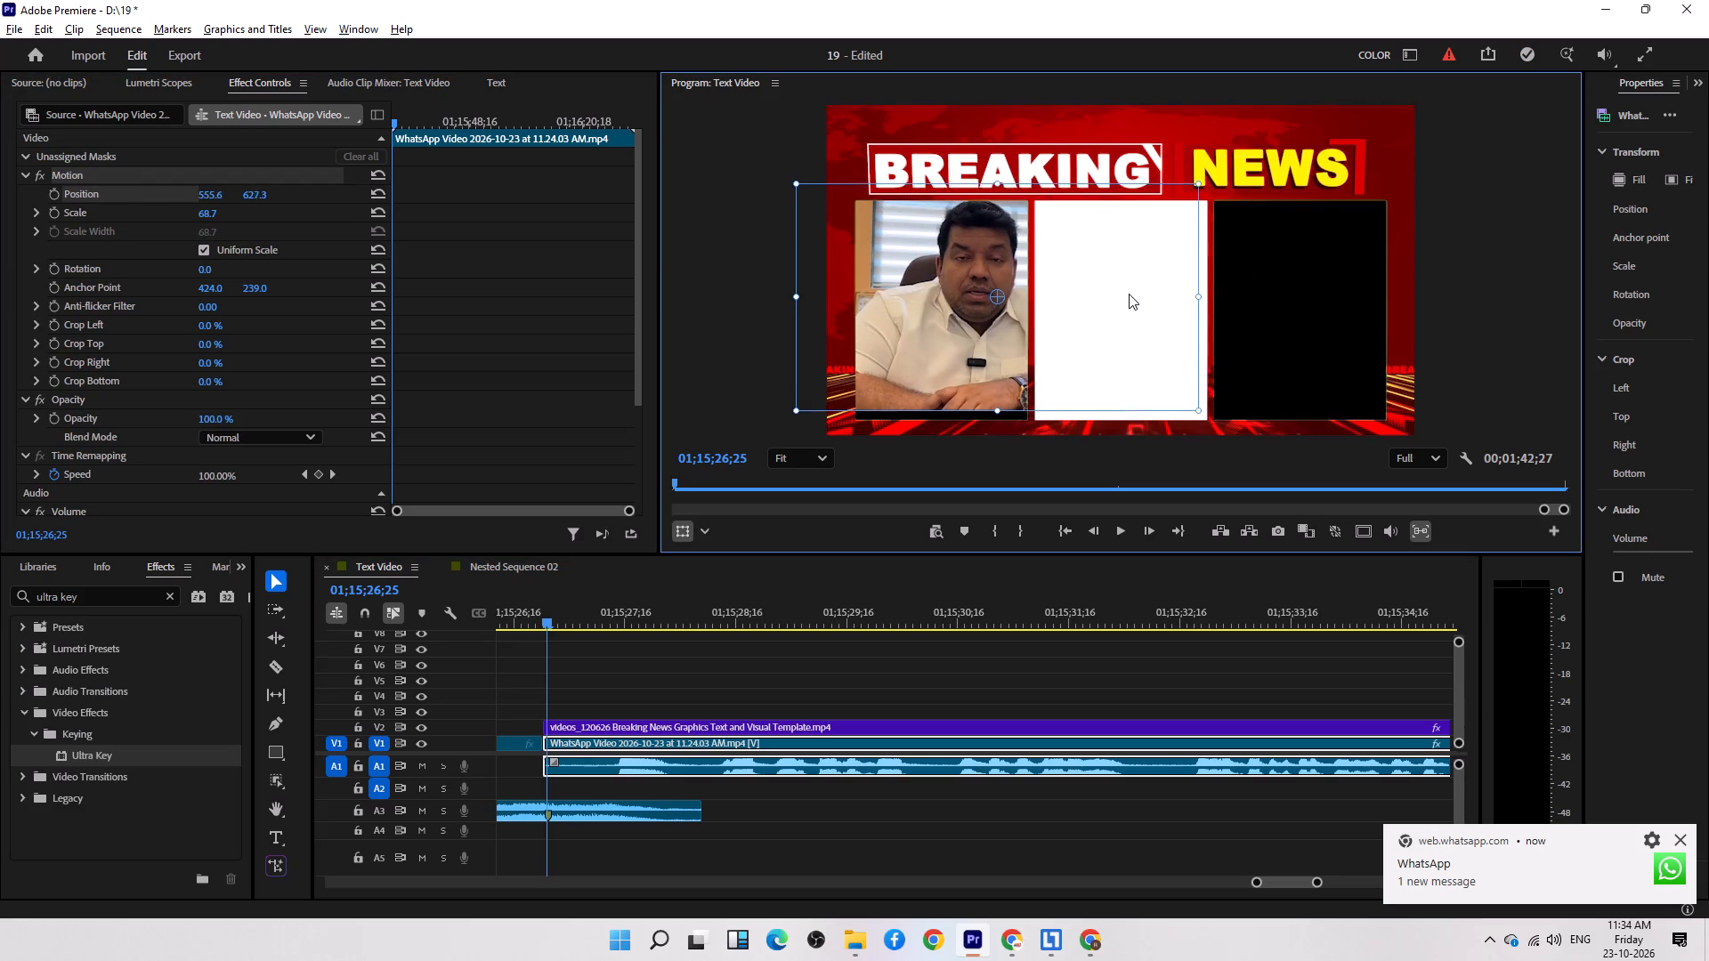
{"action": "left_click_drag", "start_coordinate": [1129, 294], "coordinate": [1129, 297]}
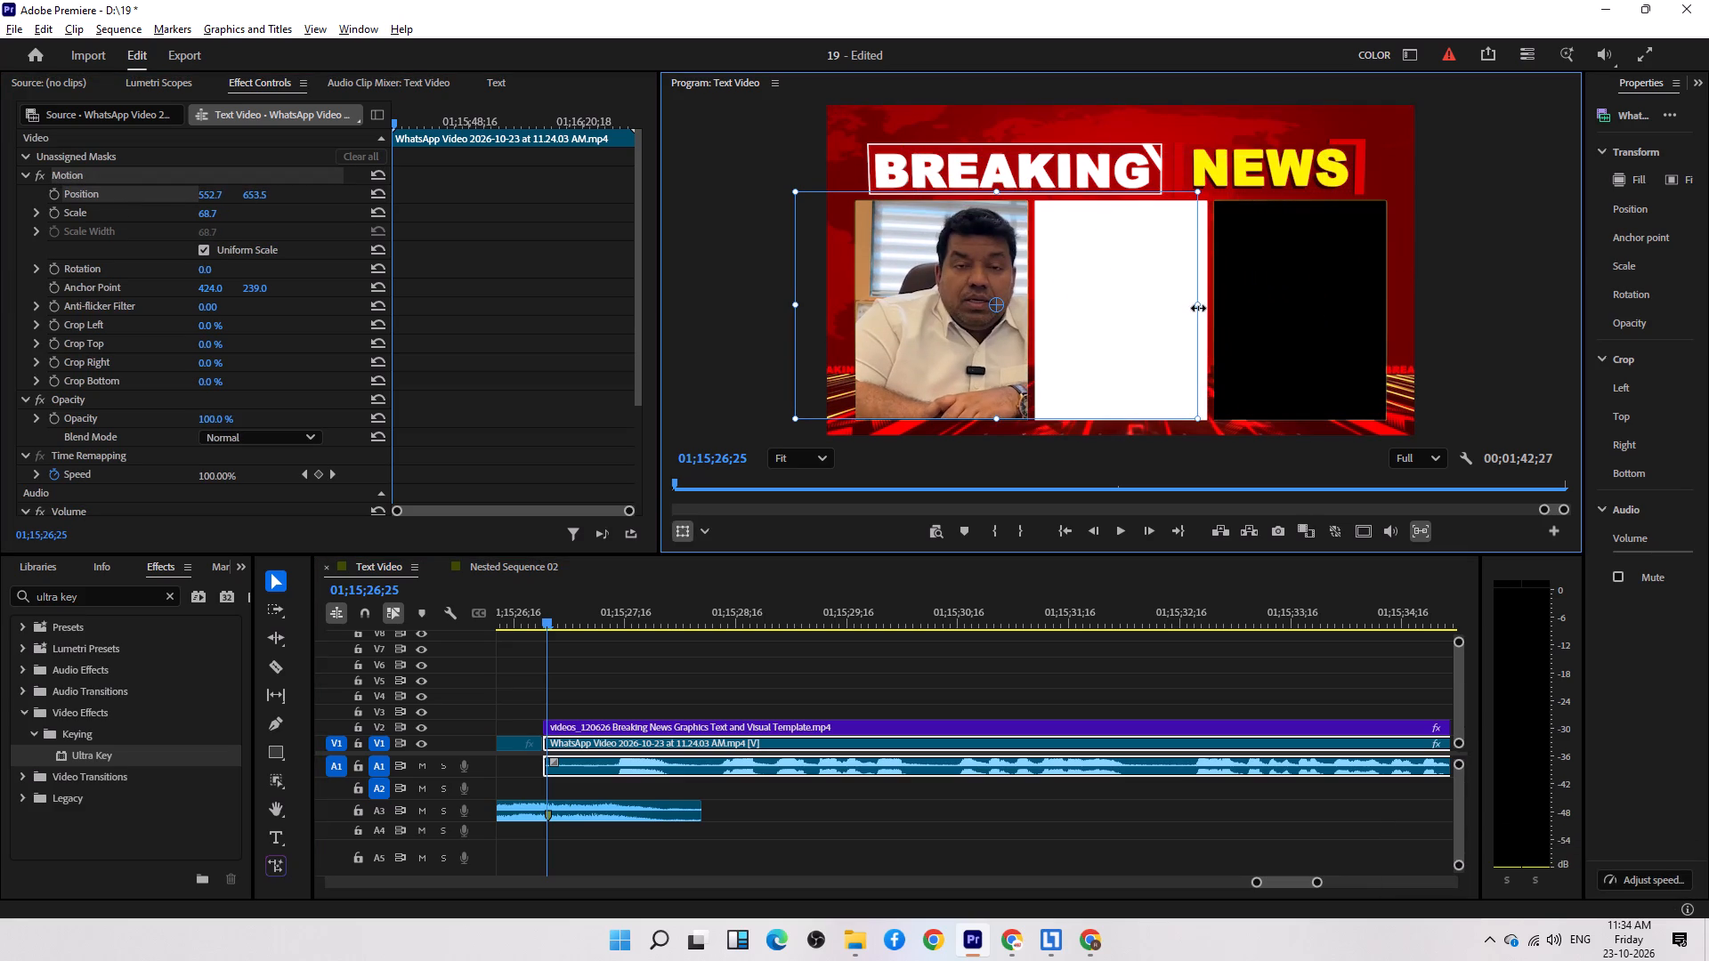
Scale the V1 WhatsApp video non-uniformly to about 70.4 height and 48.6 width, at about 404.4, 656.4, filling the template's left window.
{"action": "left_click_drag", "start_coordinate": [1198, 308], "coordinate": [1186, 308]}
{"action": "left_click_drag", "start_coordinate": [1115, 311], "coordinate": [1080, 317]}
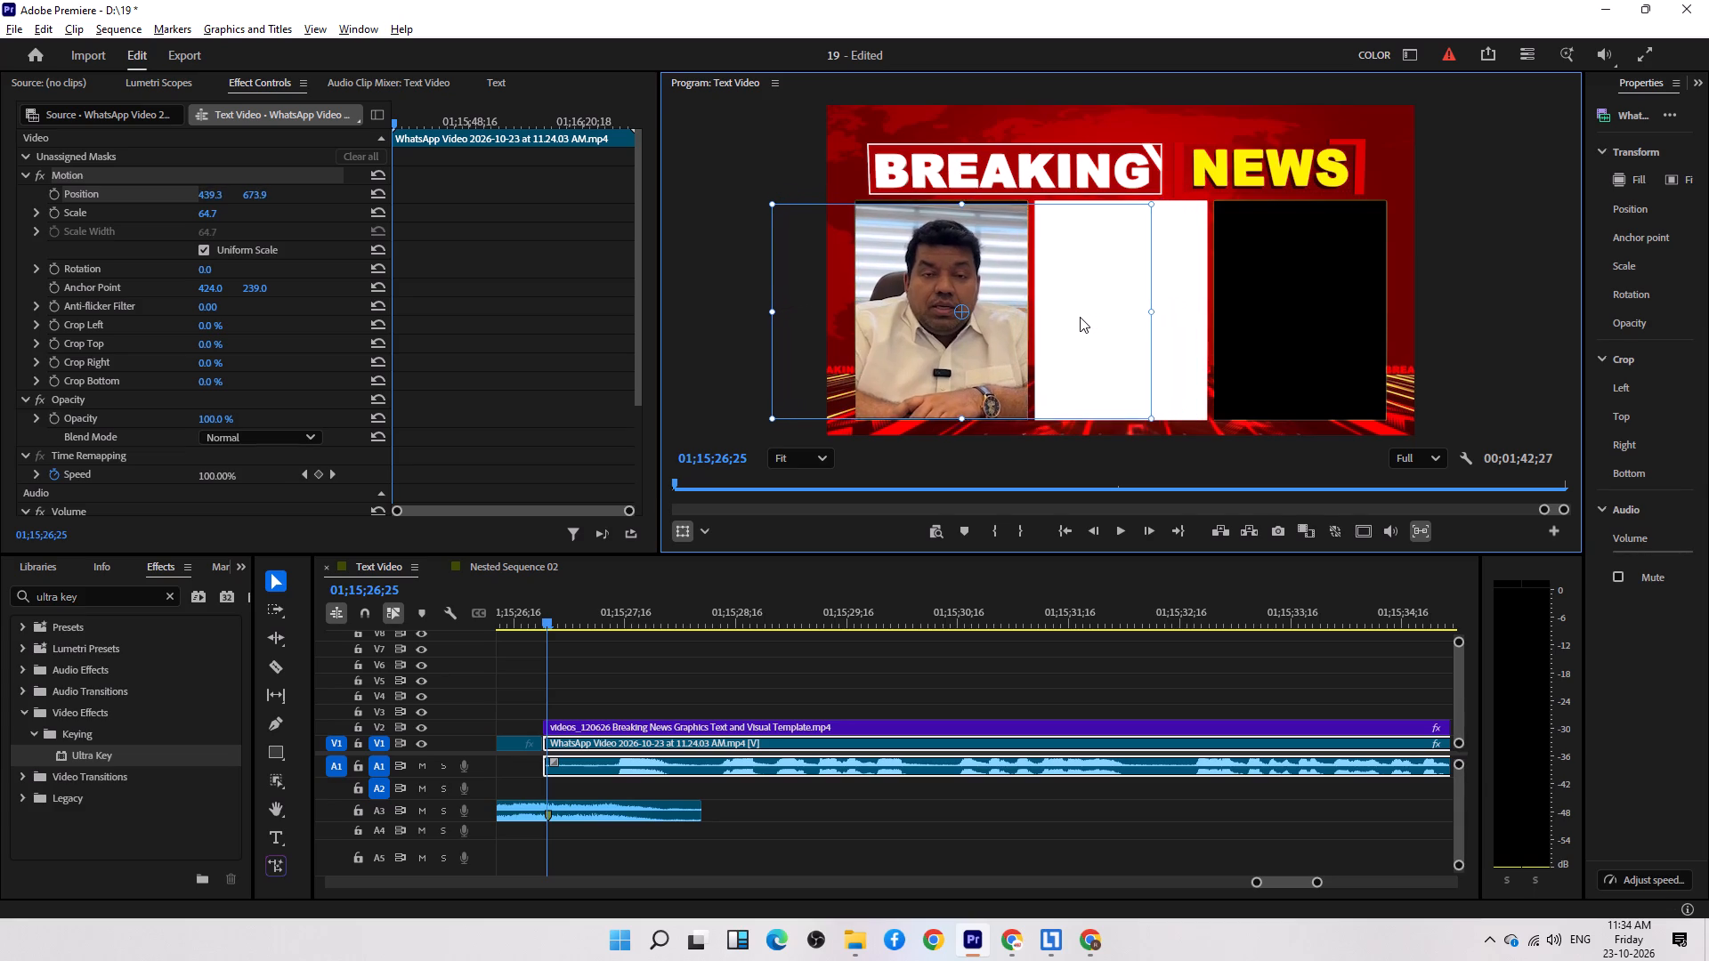
{"action": "left_click_drag", "start_coordinate": [1080, 317], "coordinate": [1082, 311]}
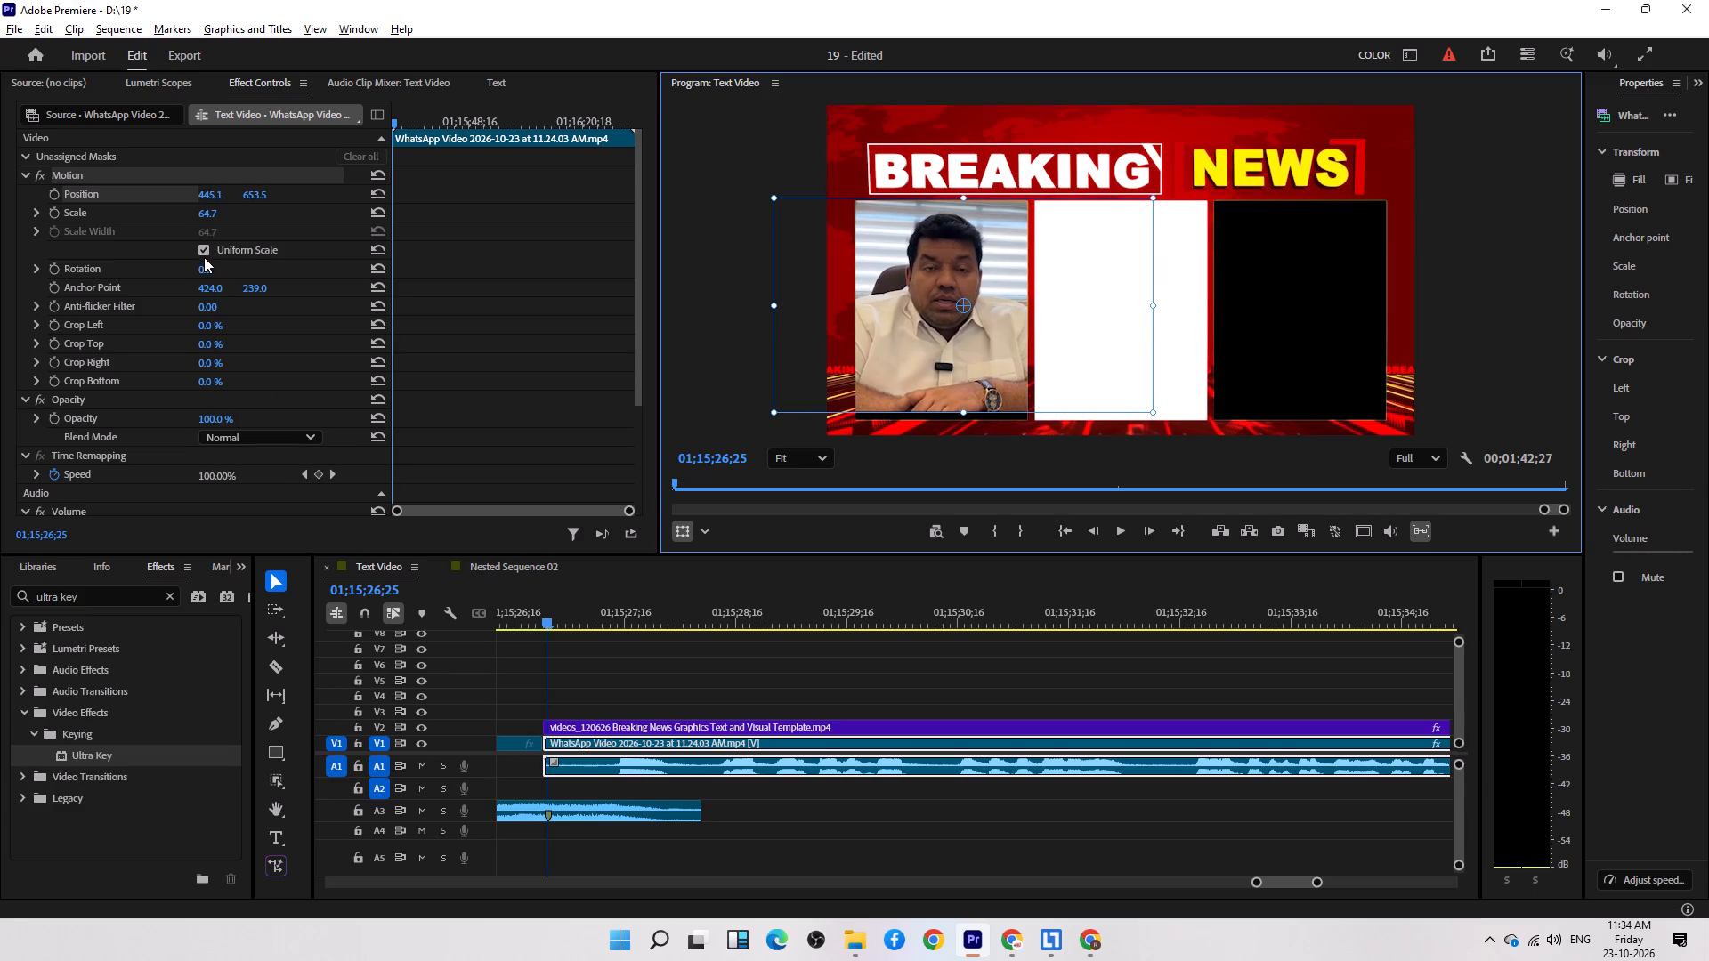
{"action": "left_click", "coordinate": [201, 252]}
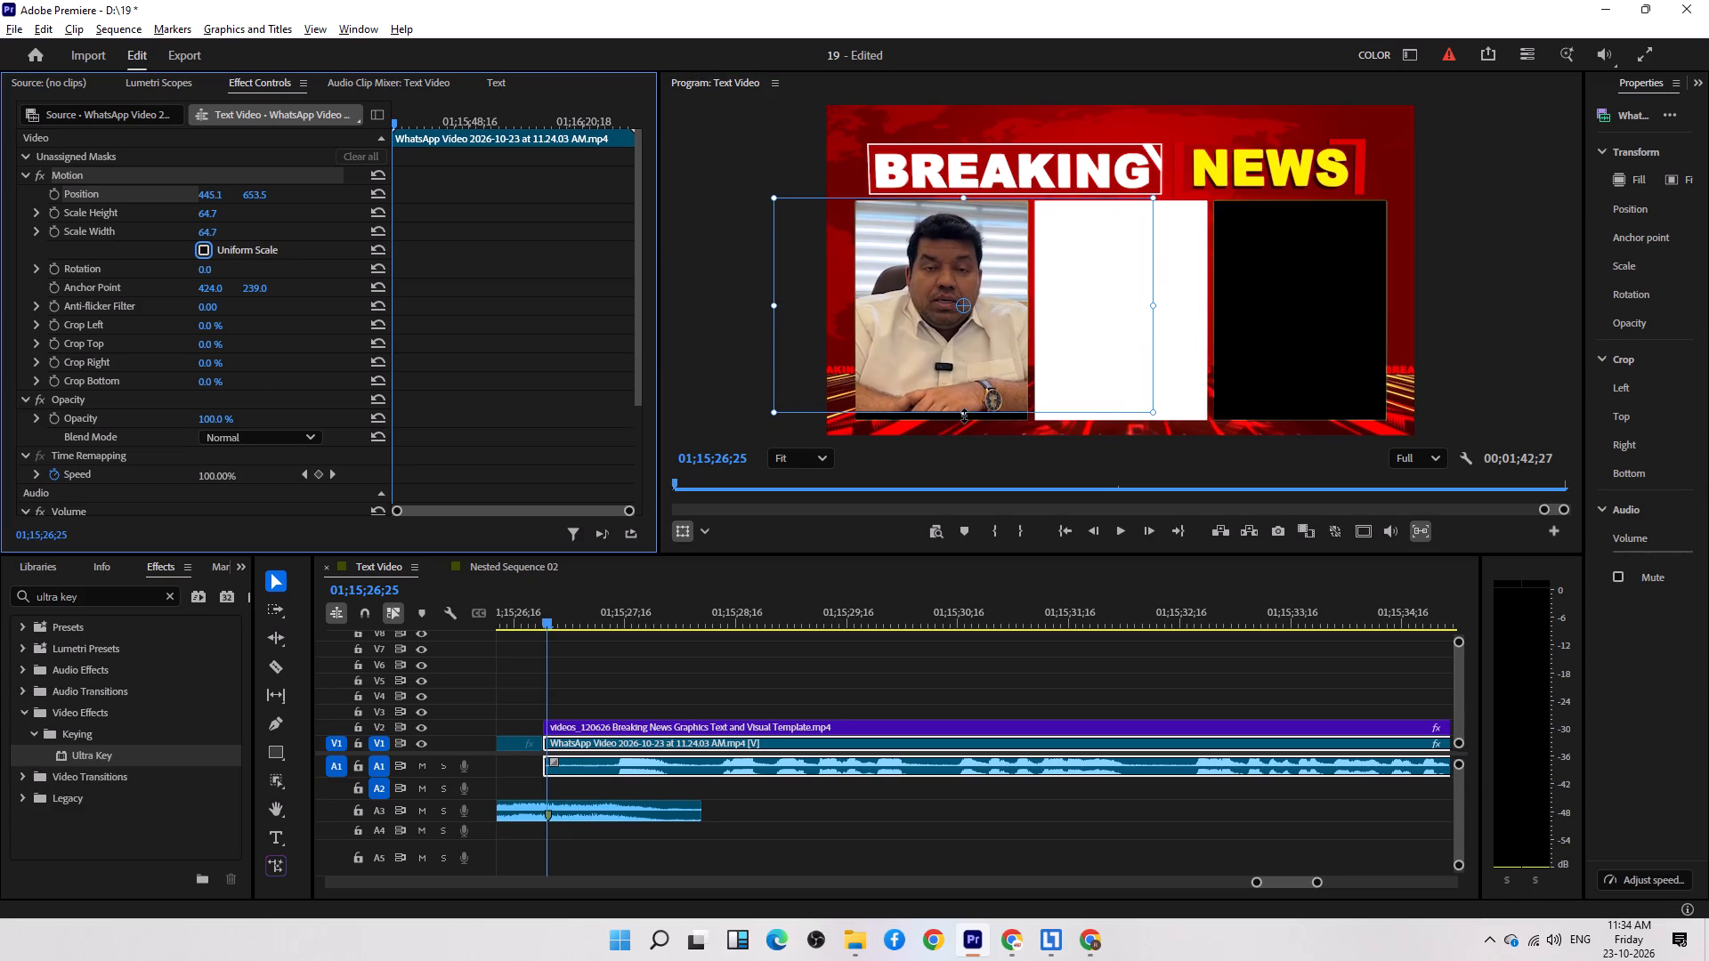
{"action": "left_click", "coordinate": [964, 416]}
{"action": "left_click_drag", "start_coordinate": [1154, 306], "coordinate": [1120, 307]}
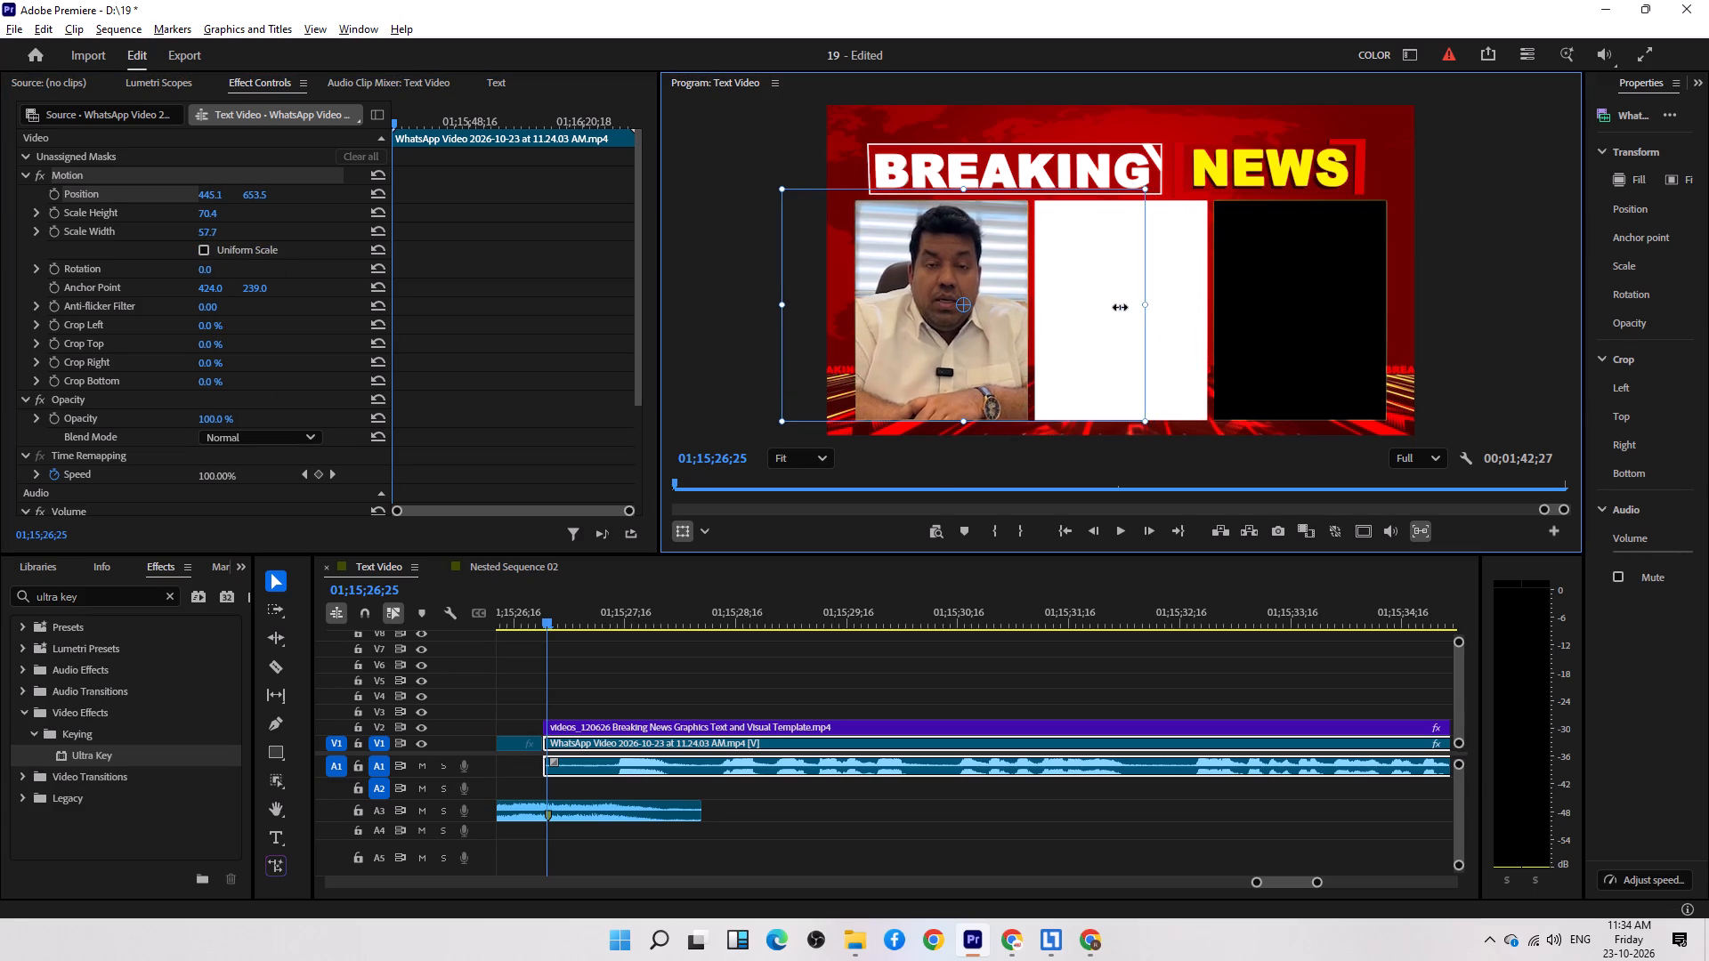
{"action": "left_click_drag", "start_coordinate": [1120, 307], "coordinate": [1106, 311]}
{"action": "left_click_drag", "start_coordinate": [1048, 325], "coordinate": [1036, 326]}
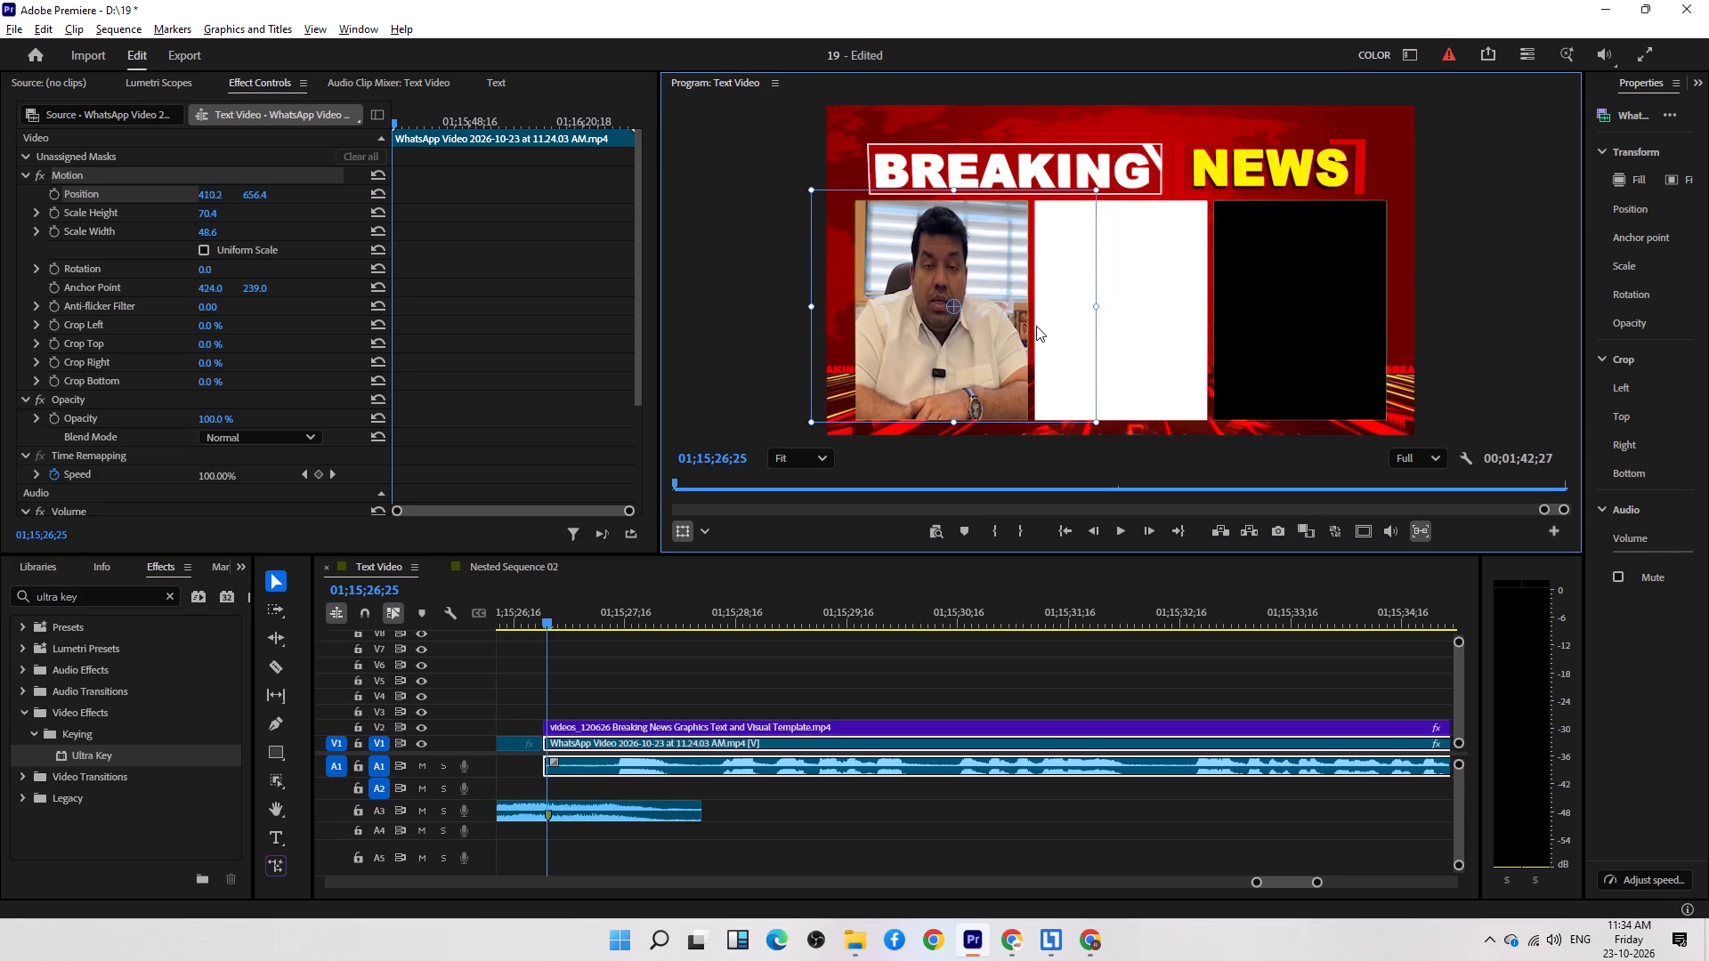
{"action": "left_click_drag", "start_coordinate": [1036, 326], "coordinate": [1035, 326]}
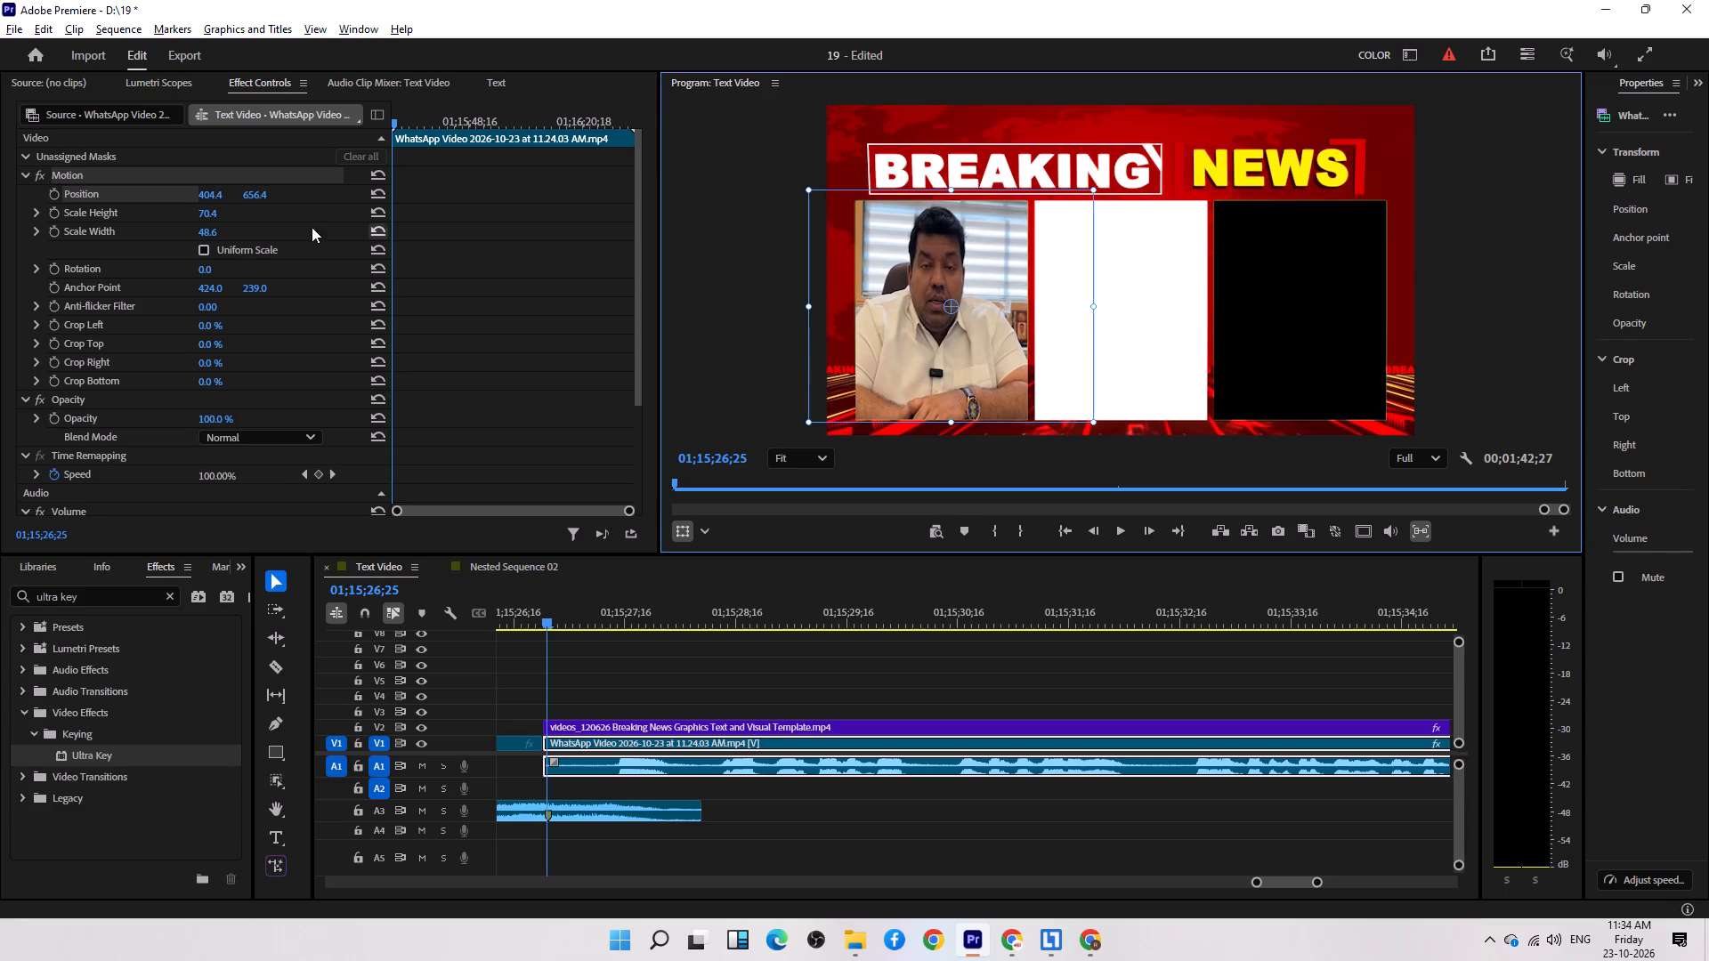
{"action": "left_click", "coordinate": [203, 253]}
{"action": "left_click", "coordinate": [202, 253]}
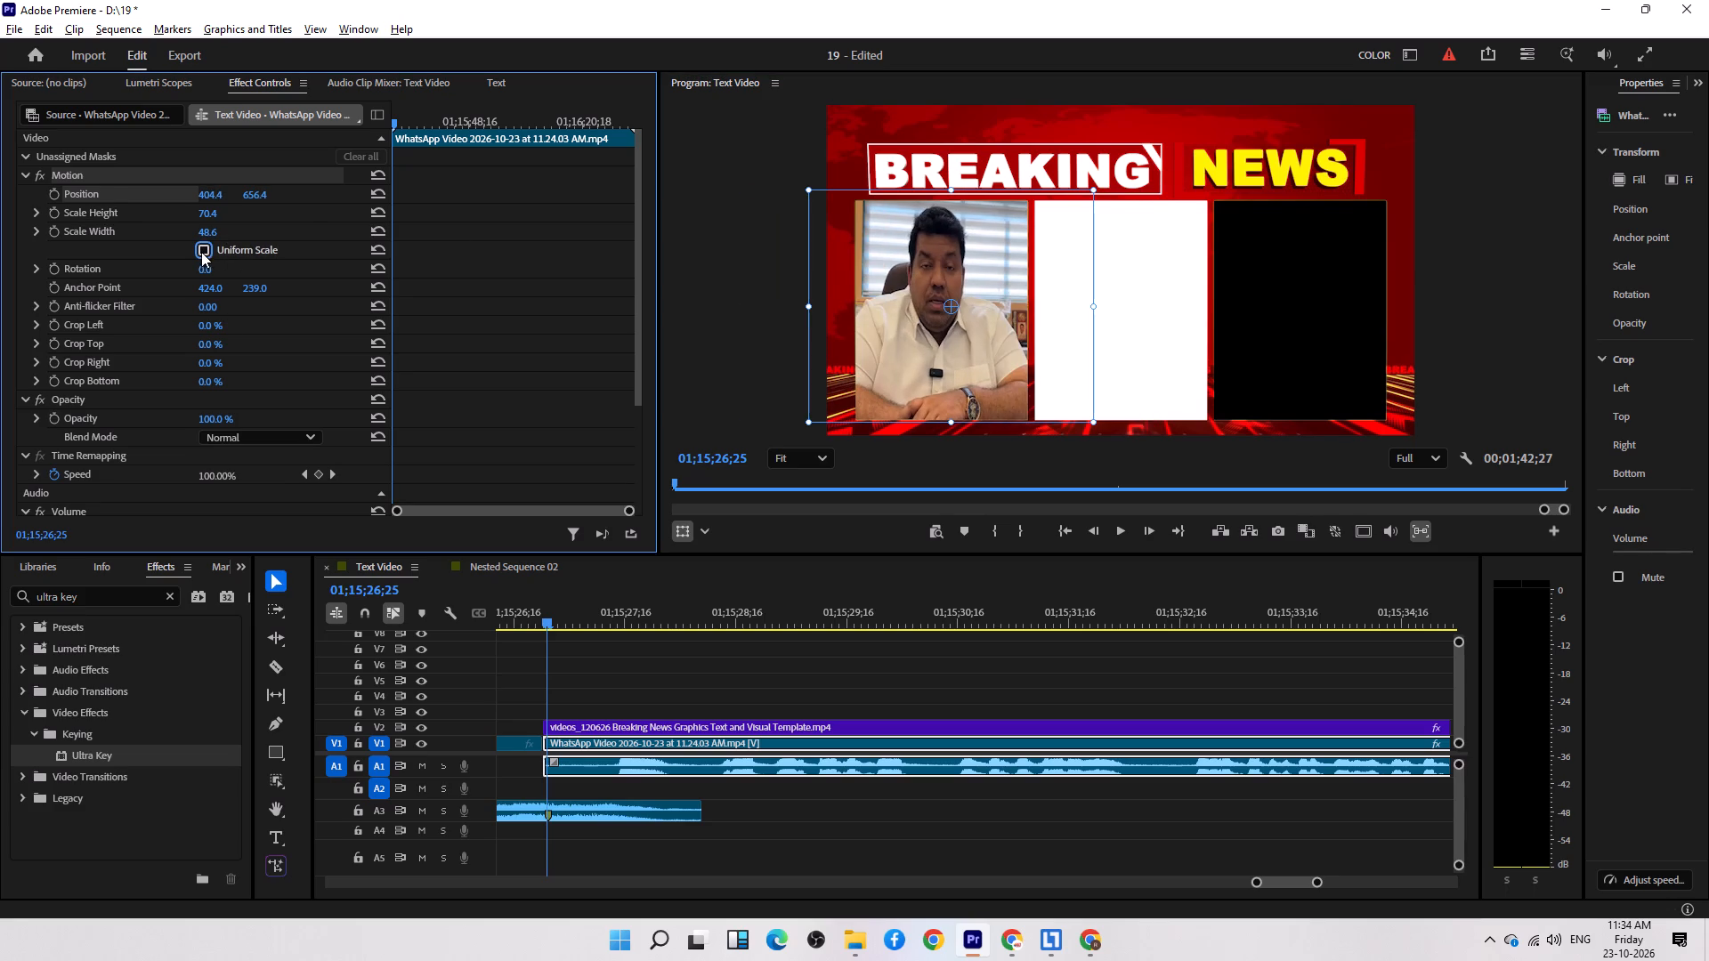
Move the Breaking News template clip from V2 up to V3, keeping its start aligned with the WhatsApp video on V1.
{"action": "left_click", "coordinate": [789, 689]}
{"action": "scroll", "coordinate": [854, 707], "scroll_direction": "down", "scroll_amount": 4}
{"action": "scroll", "coordinate": [795, 728], "scroll_direction": "up", "scroll_amount": 4}
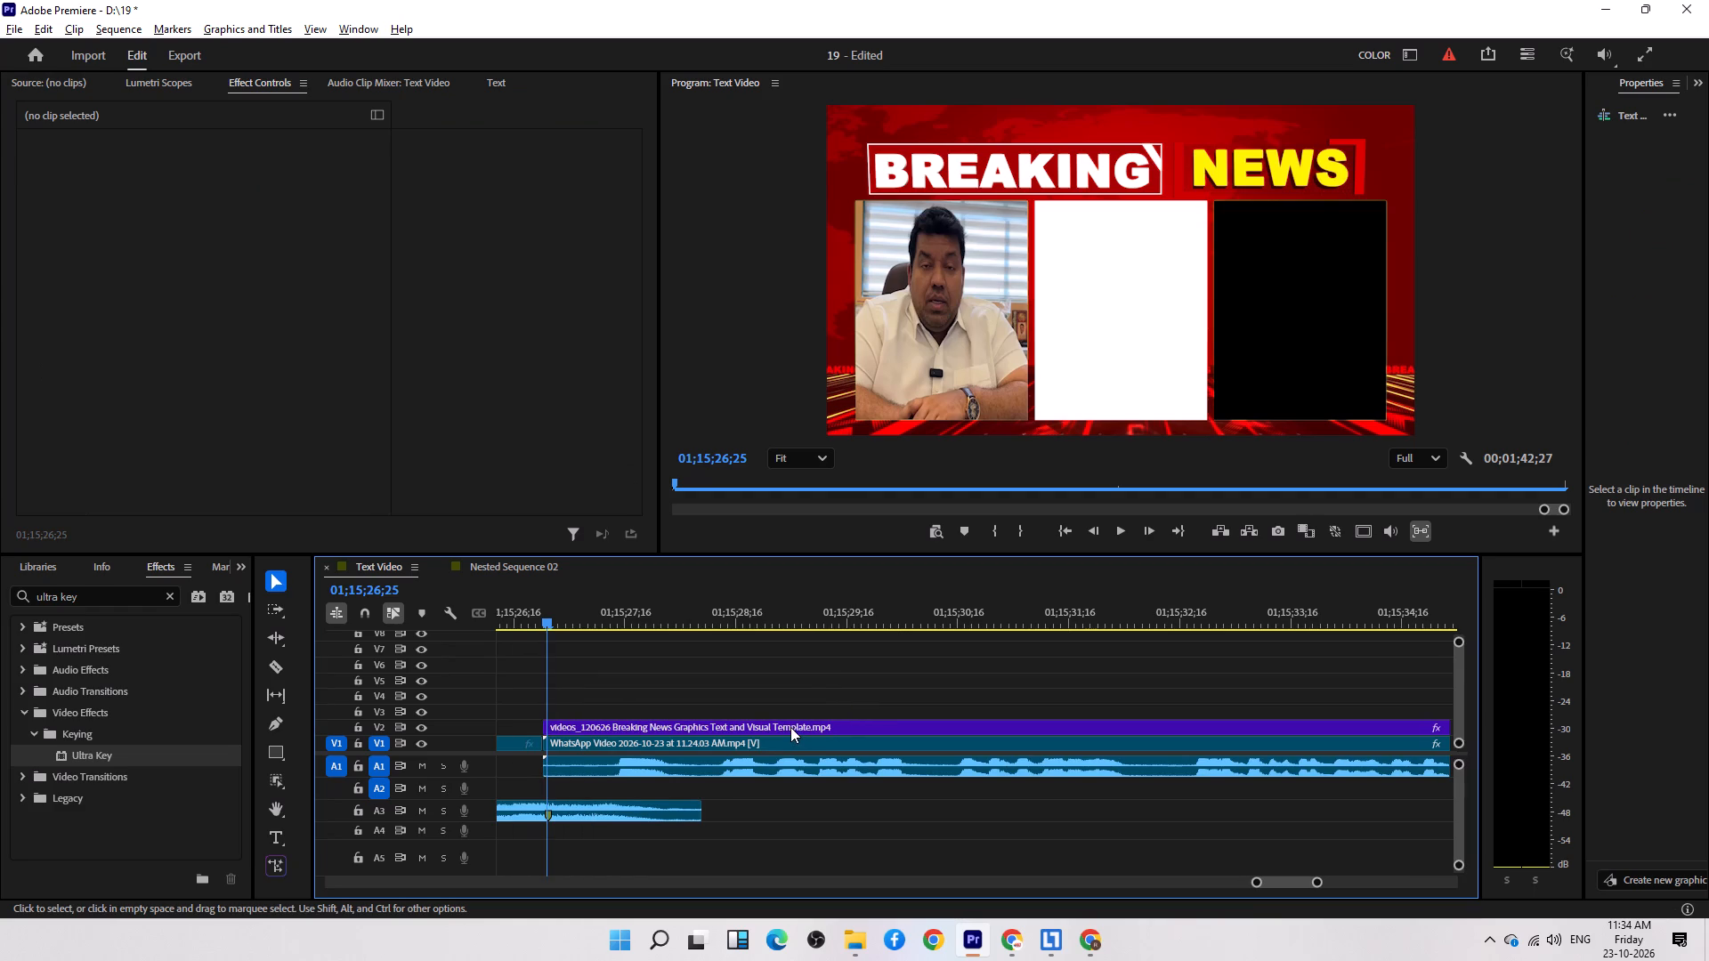
{"action": "left_click_drag", "start_coordinate": [790, 727], "coordinate": [788, 707]}
{"action": "left_click_drag", "start_coordinate": [785, 724], "coordinate": [782, 714]}
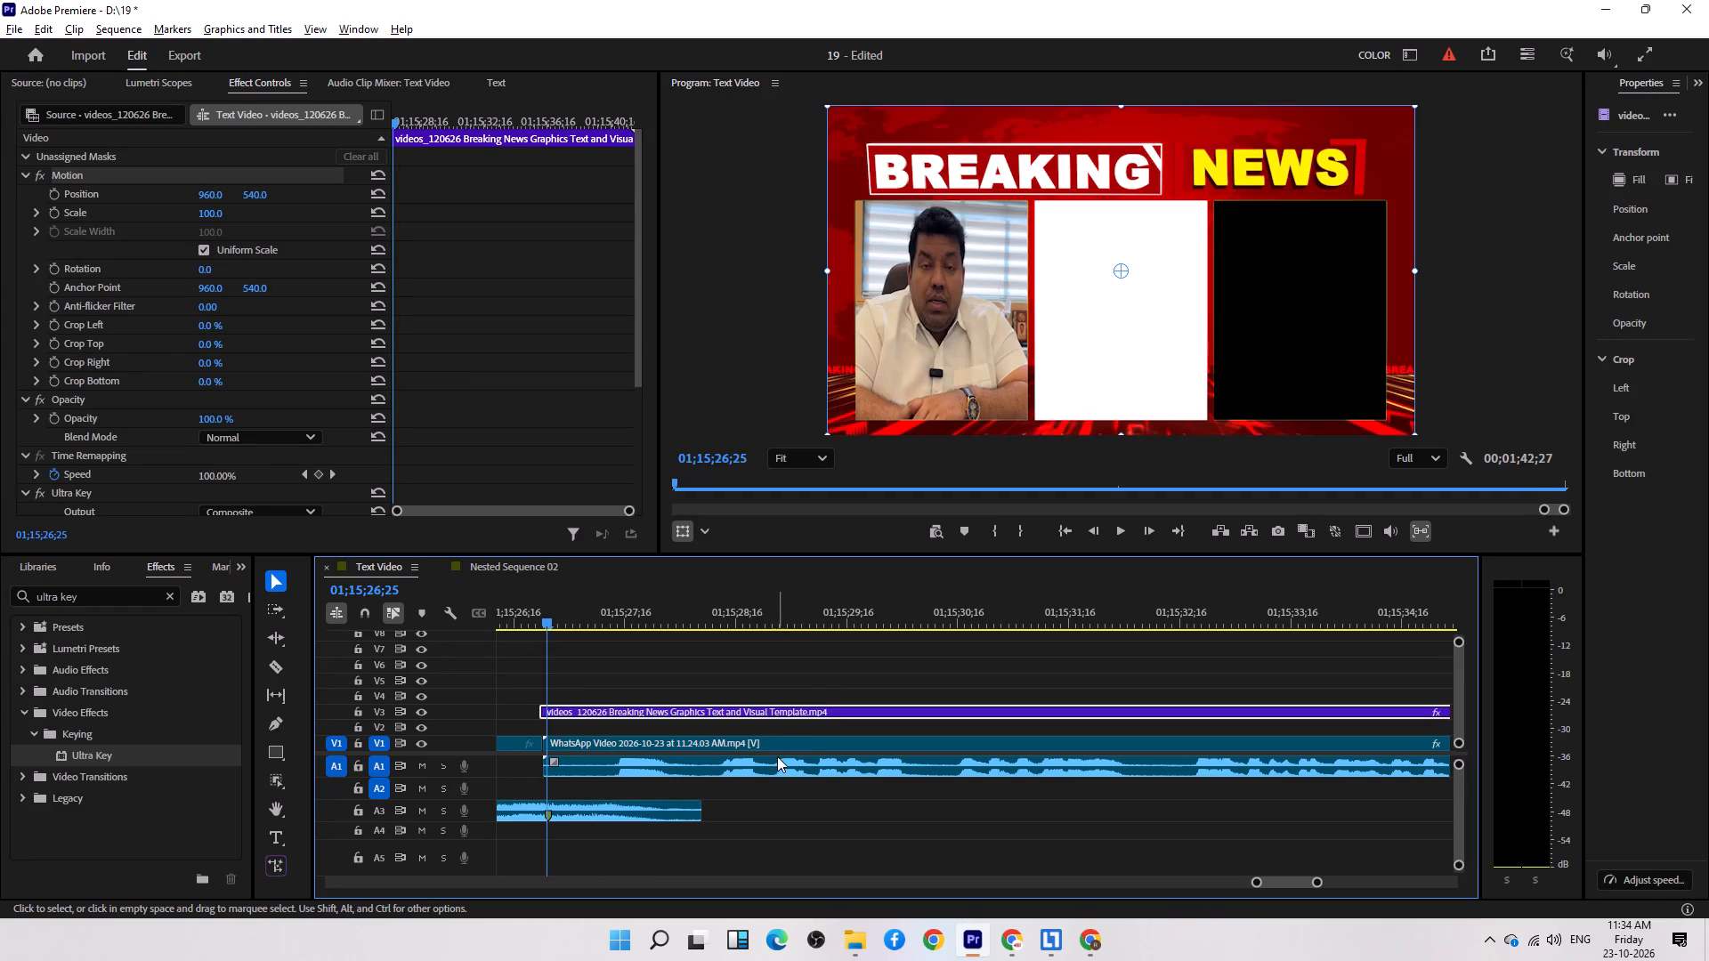
{"action": "left_click", "coordinate": [649, 711]}
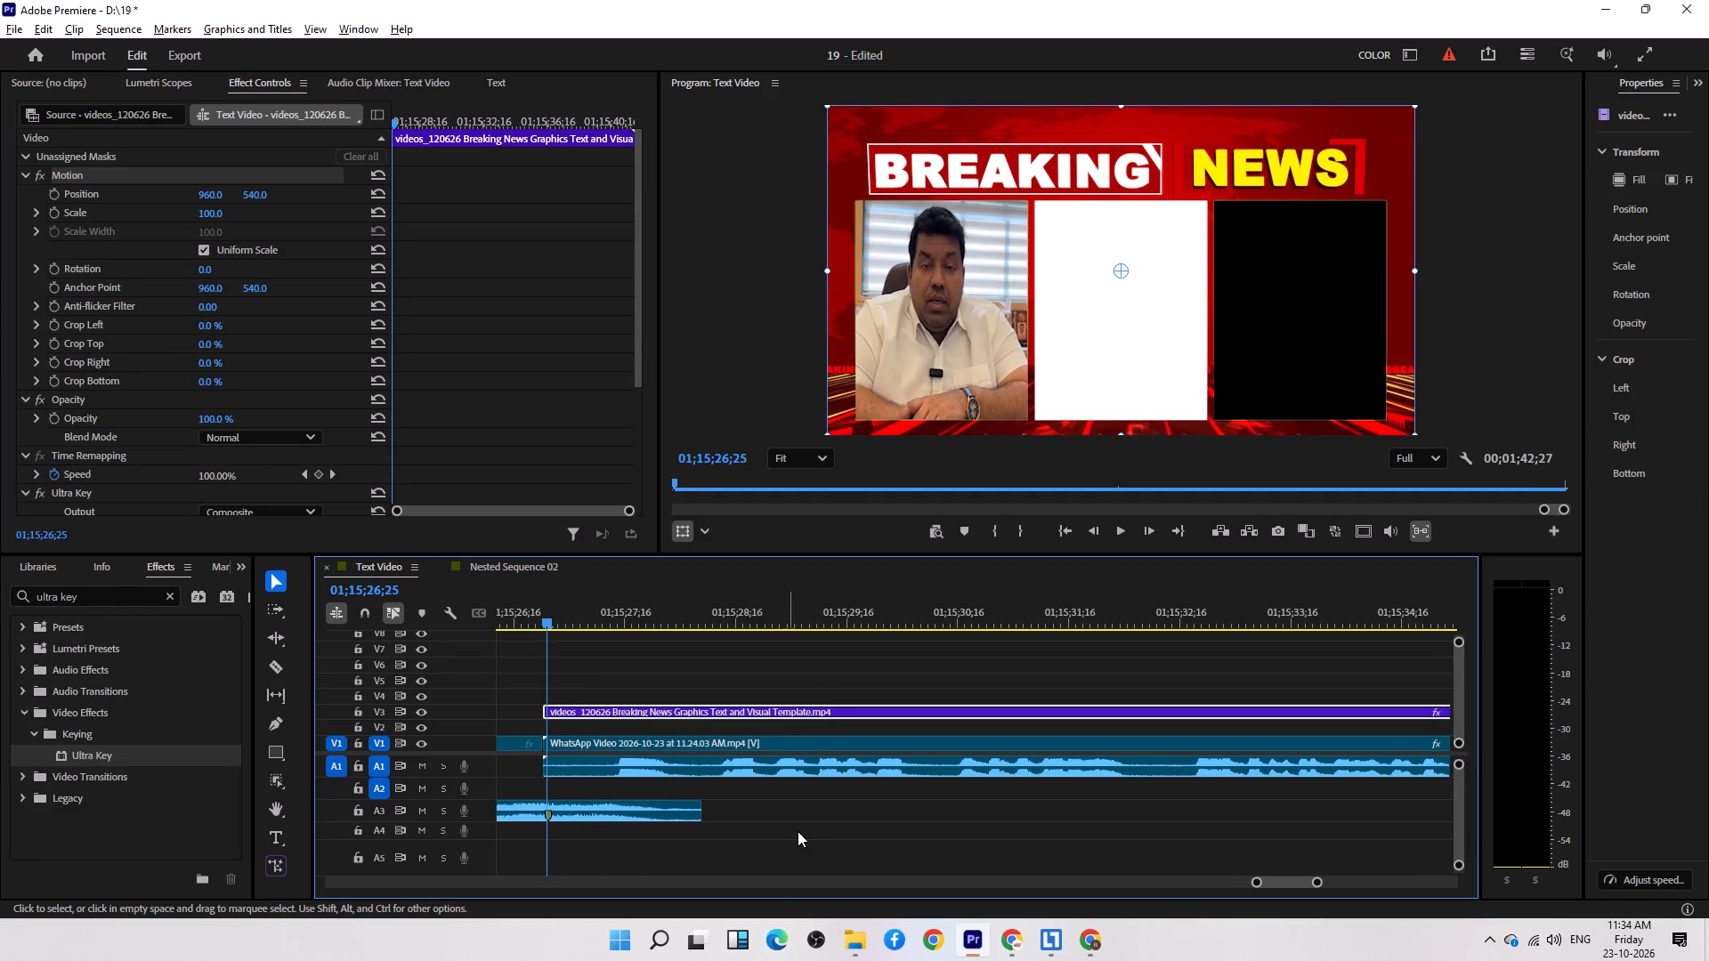
Add the WhatsApp Video 2026-10-23 at 10.18.32 AM from Downloads to V2, beneath the template clip.
{"action": "left_click", "coordinate": [866, 931]}
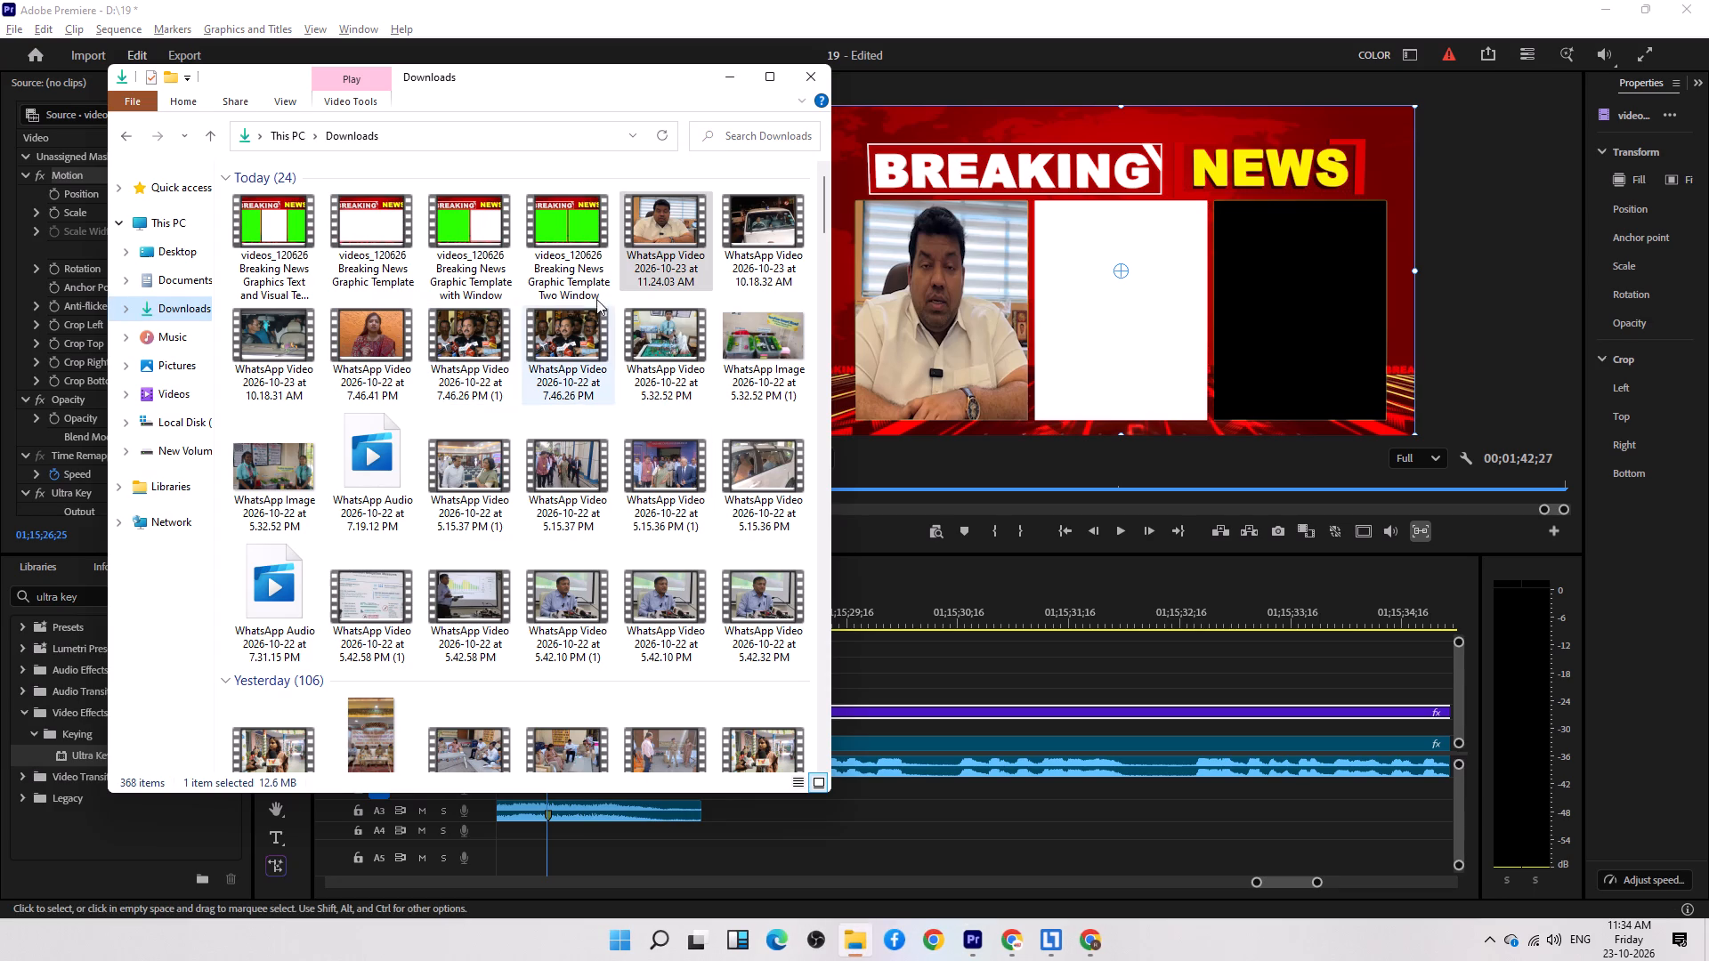
{"action": "left_click_drag", "start_coordinate": [755, 232], "coordinate": [890, 716]}
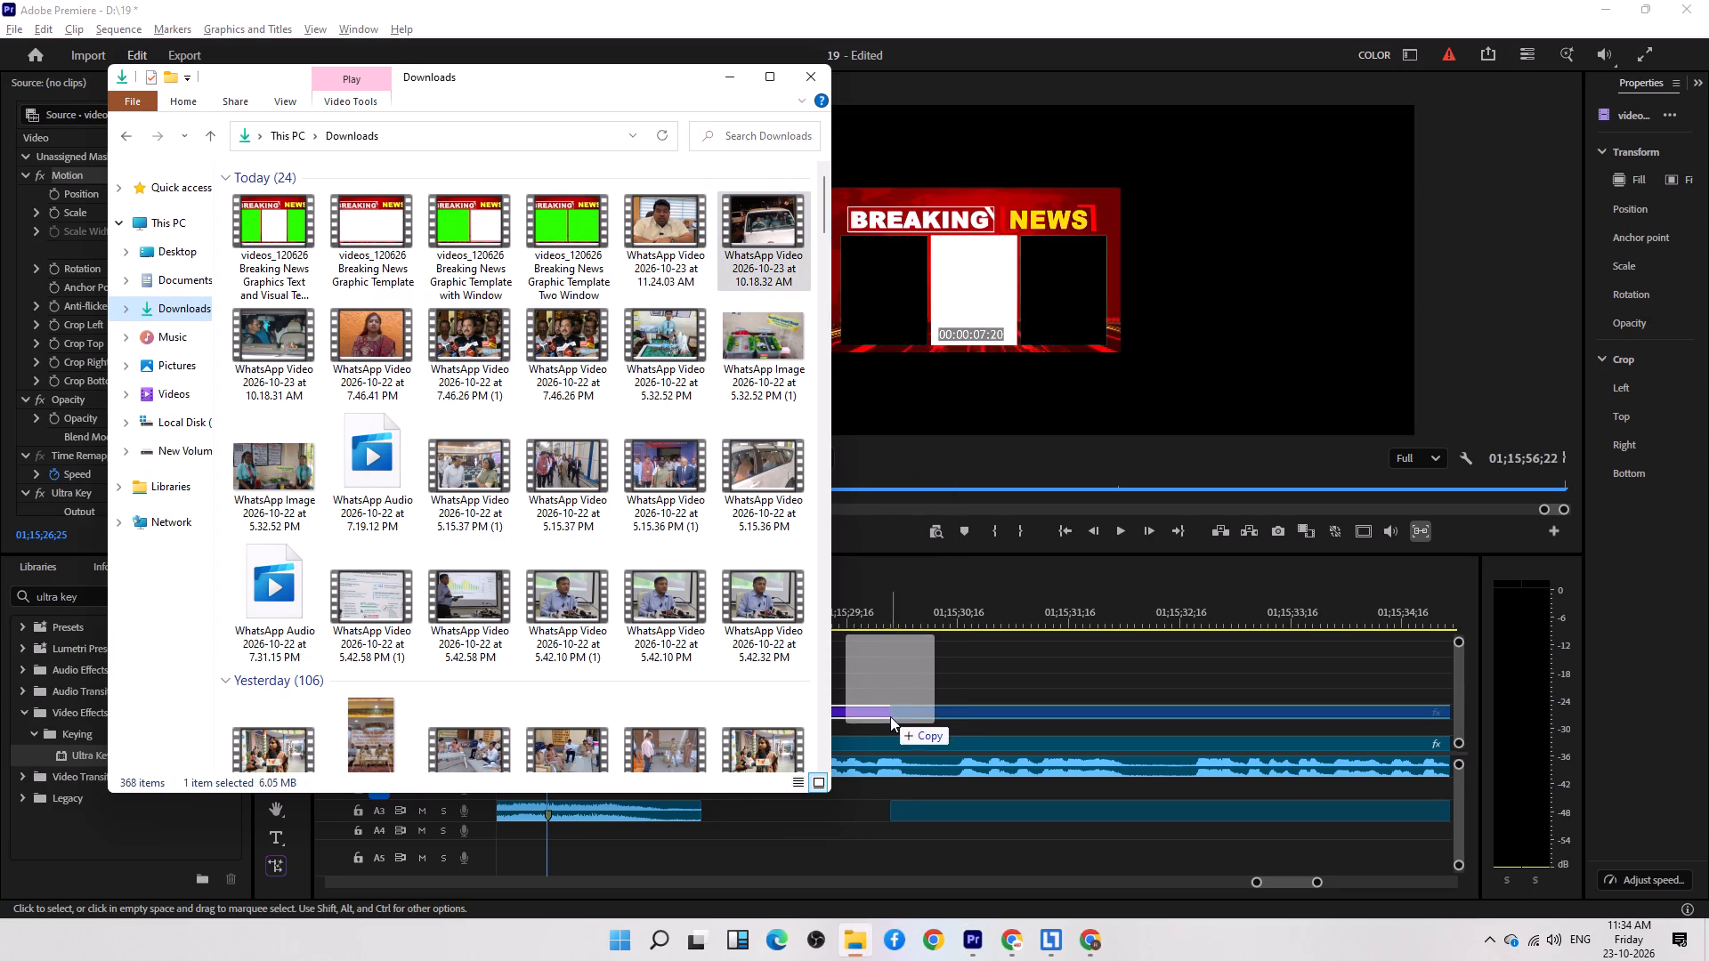
{"action": "left_click_drag", "start_coordinate": [890, 716], "coordinate": [880, 722]}
{"action": "scroll", "coordinate": [881, 719], "scroll_direction": "down", "scroll_amount": 6}
{"action": "left_click", "coordinate": [931, 650]}
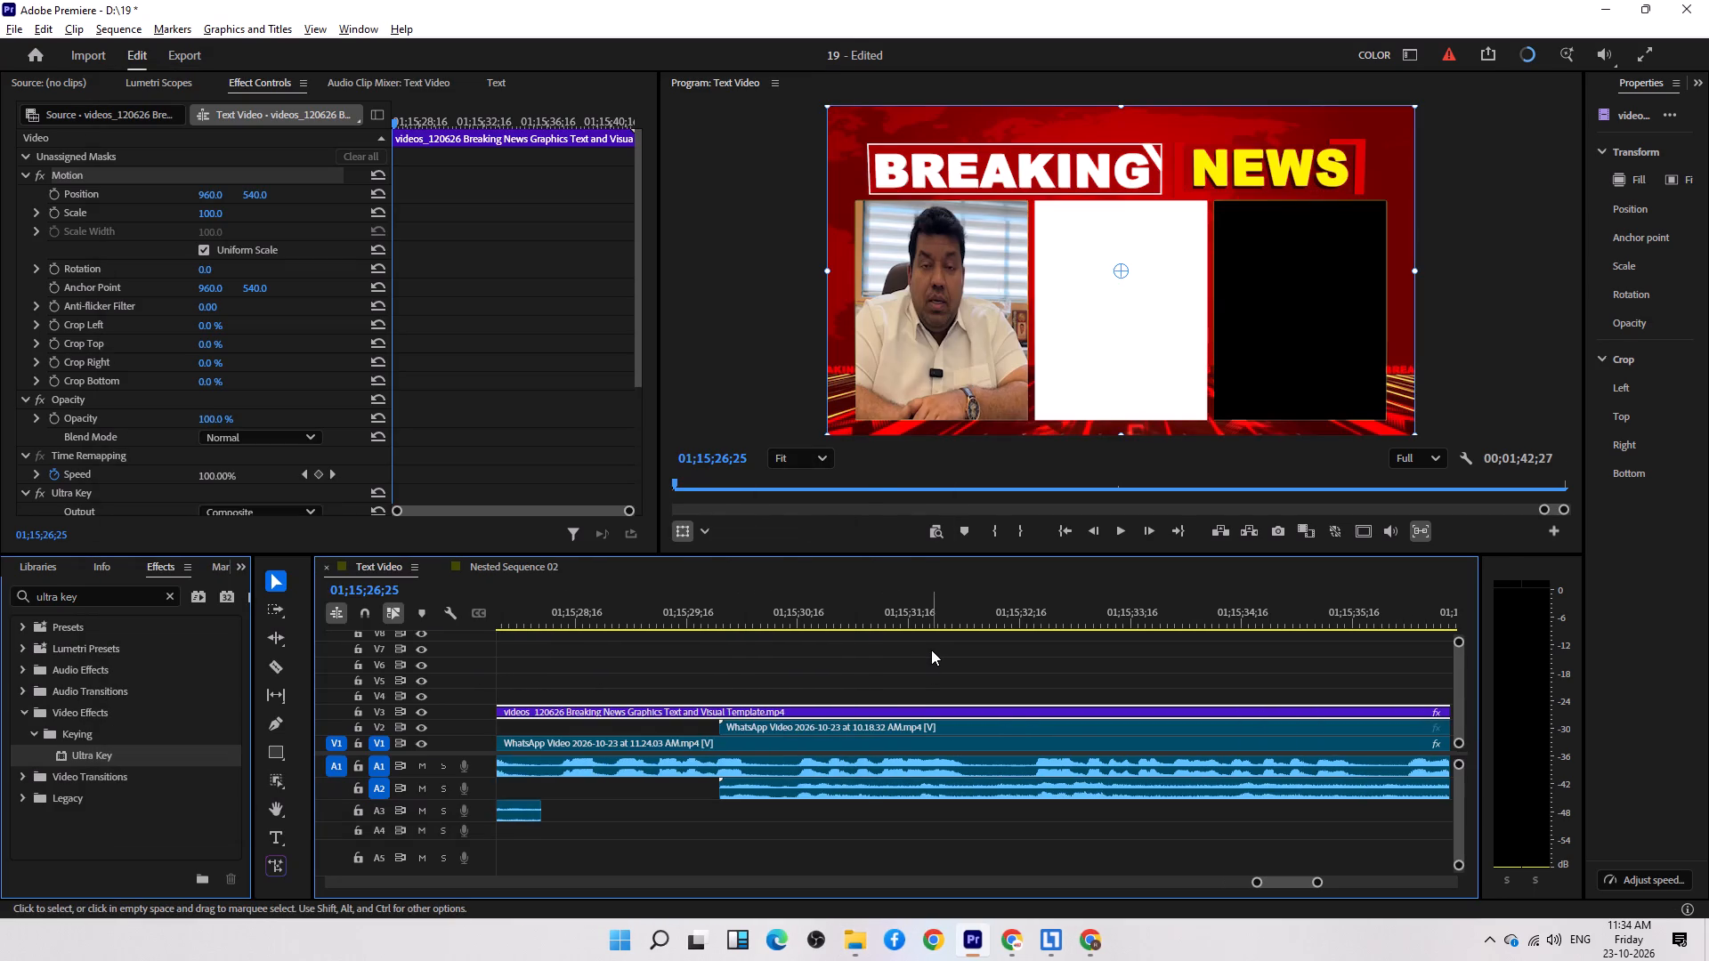
Move the 10.18.32 AM clip on V2 earlier to start with the template clip, and turn on timeline snapping.
{"action": "scroll", "coordinate": [931, 650], "scroll_direction": "down", "scroll_amount": 15}
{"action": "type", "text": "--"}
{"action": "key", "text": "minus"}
{"action": "left_click_drag", "start_coordinate": [919, 723], "coordinate": [902, 723]}
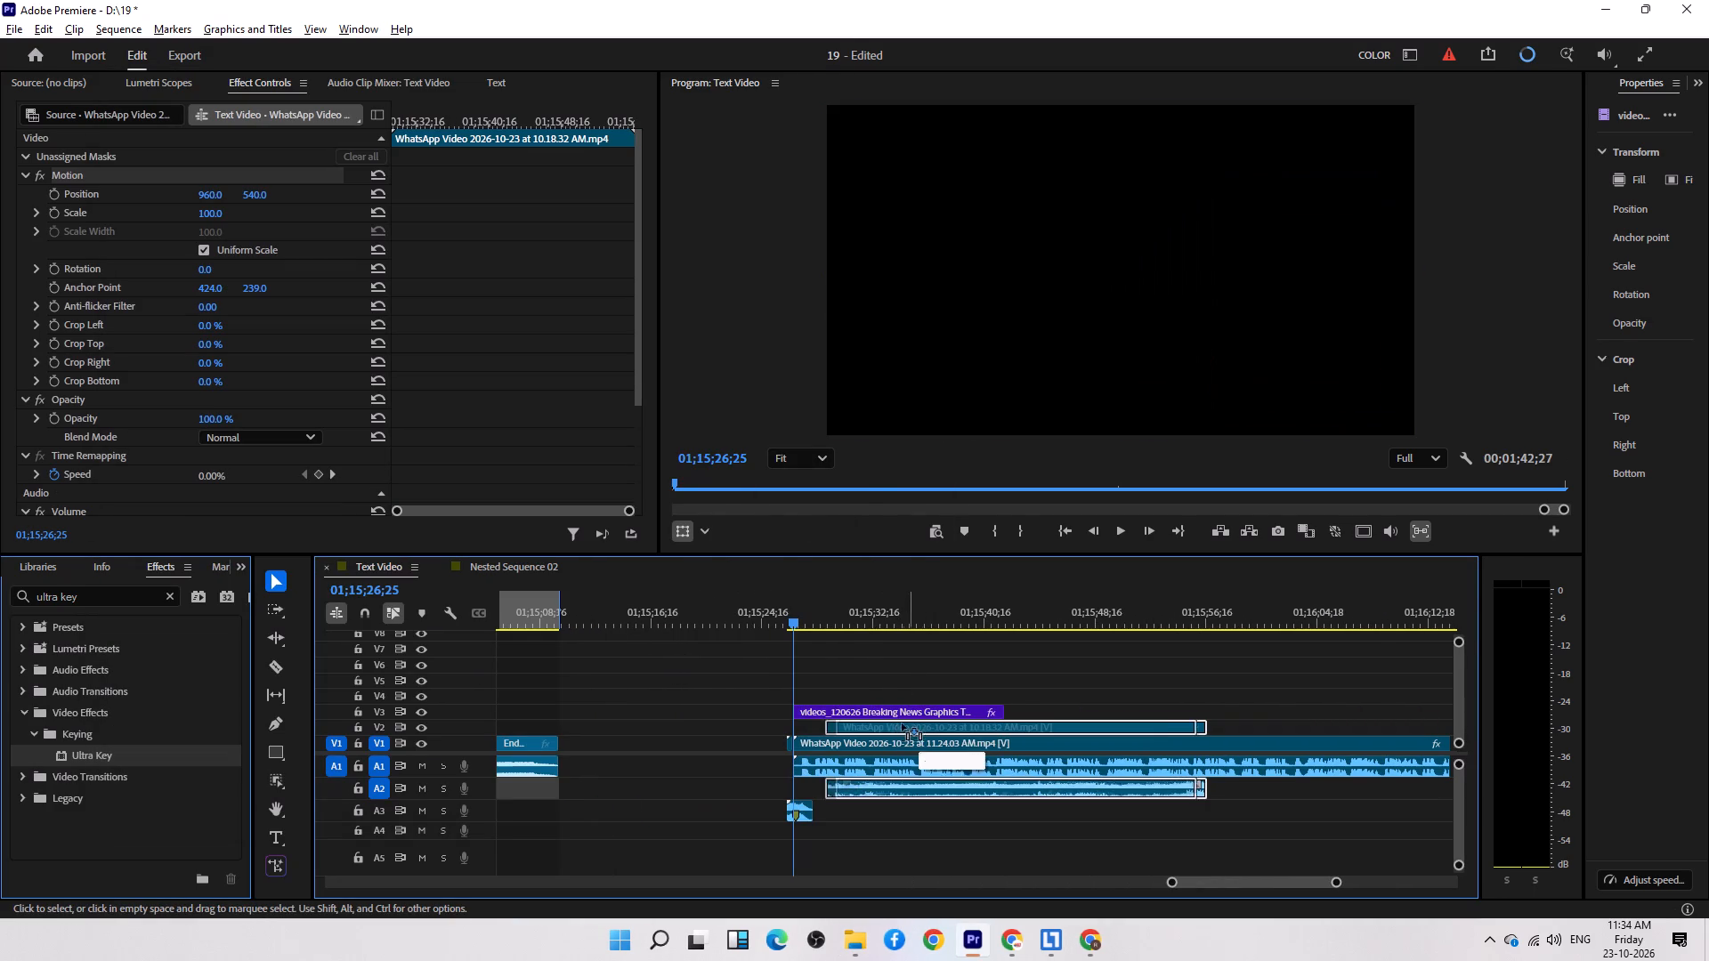
{"action": "left_click_drag", "start_coordinate": [902, 723], "coordinate": [874, 731]}
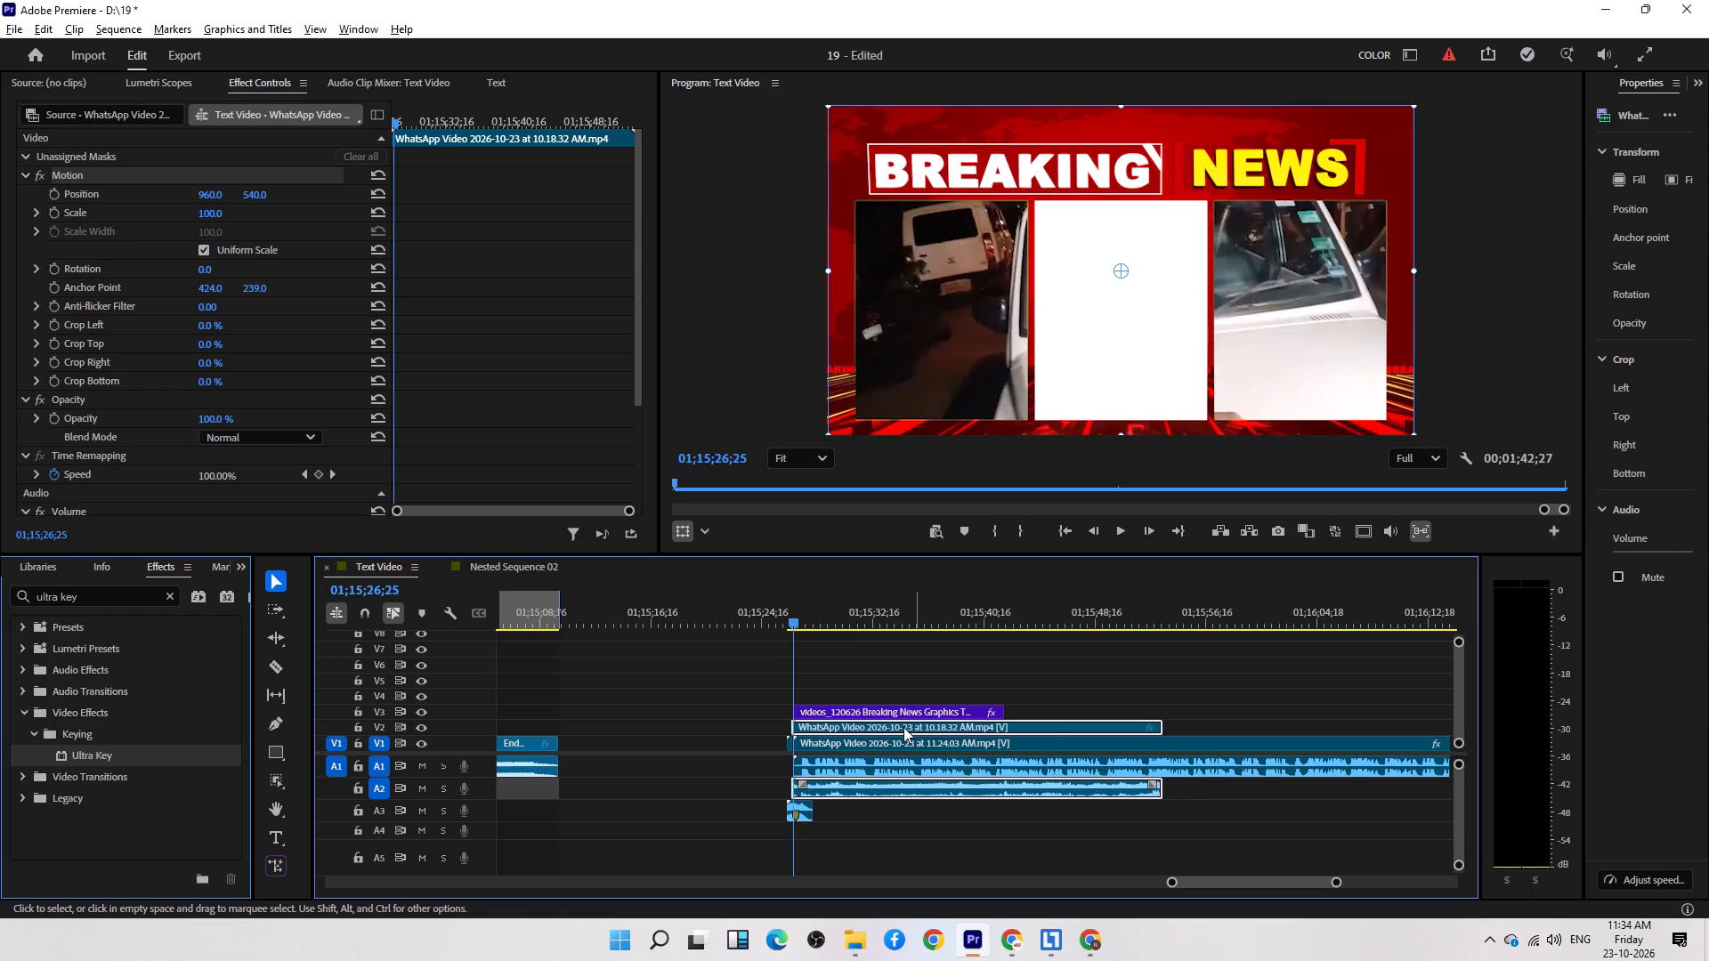
{"action": "left_click", "coordinate": [366, 610]}
{"action": "left_click", "coordinate": [842, 727]}
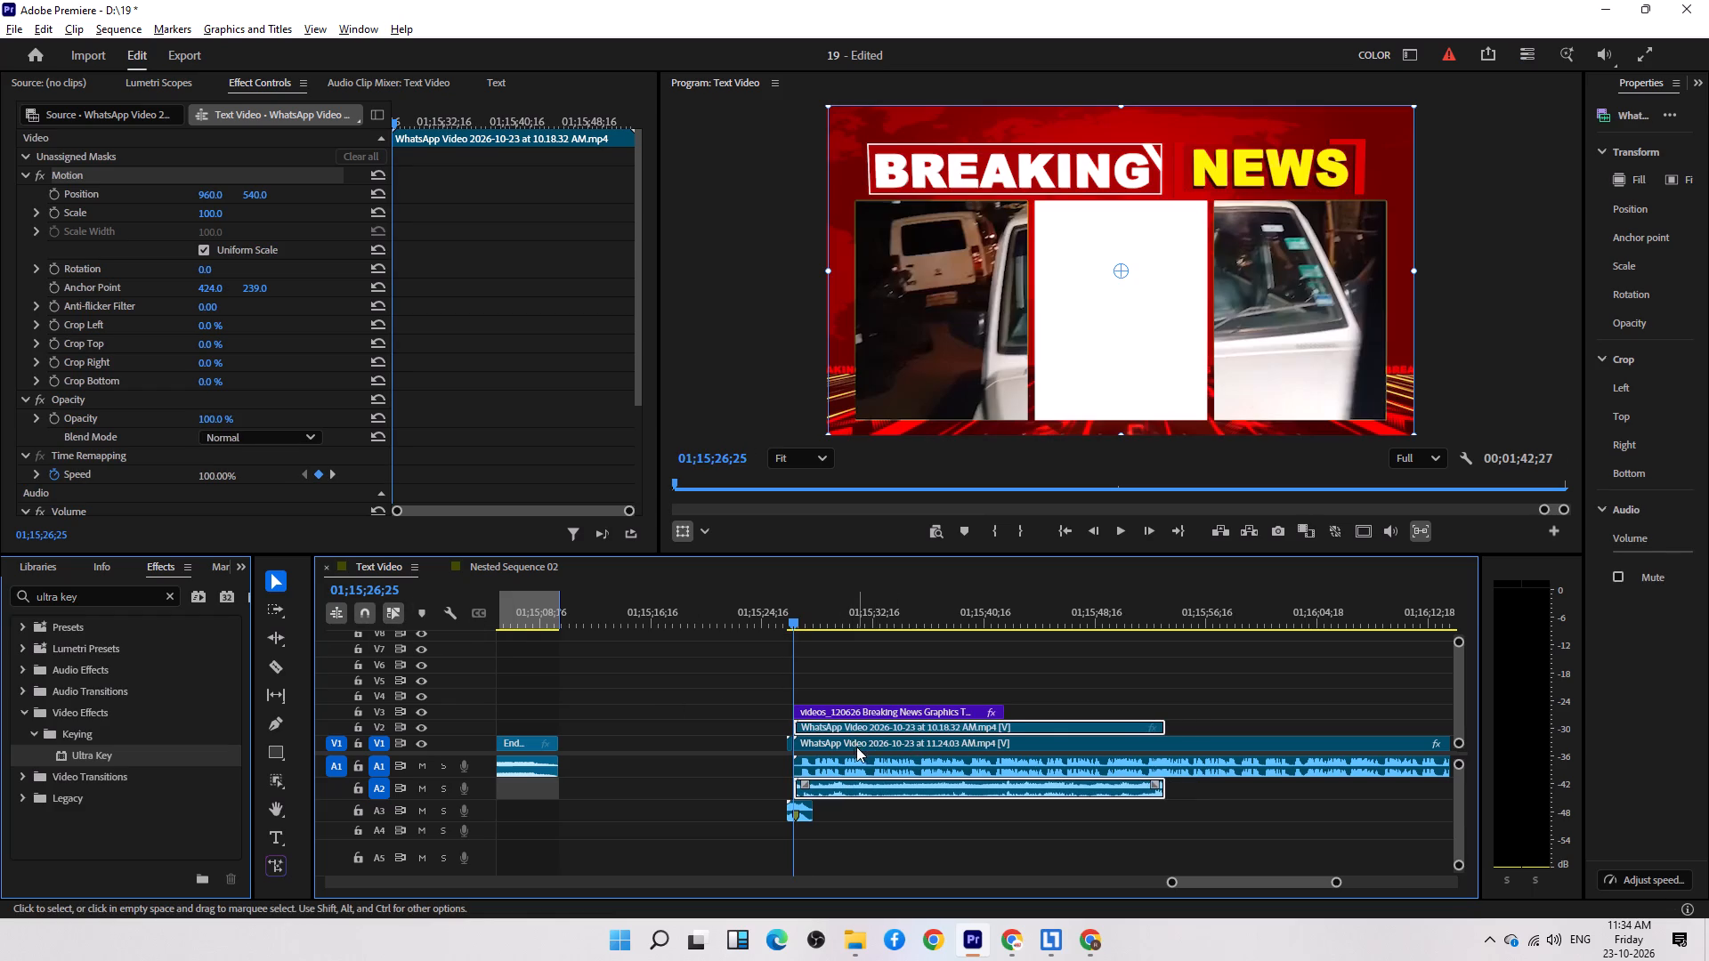
Add the WhatsApp Video 2026-10-23 at 10.18.31 AM from Downloads to V2, directly after the 10.18.32 AM clip.
{"action": "scroll", "coordinate": [897, 782], "scroll_direction": "down", "scroll_amount": 12}
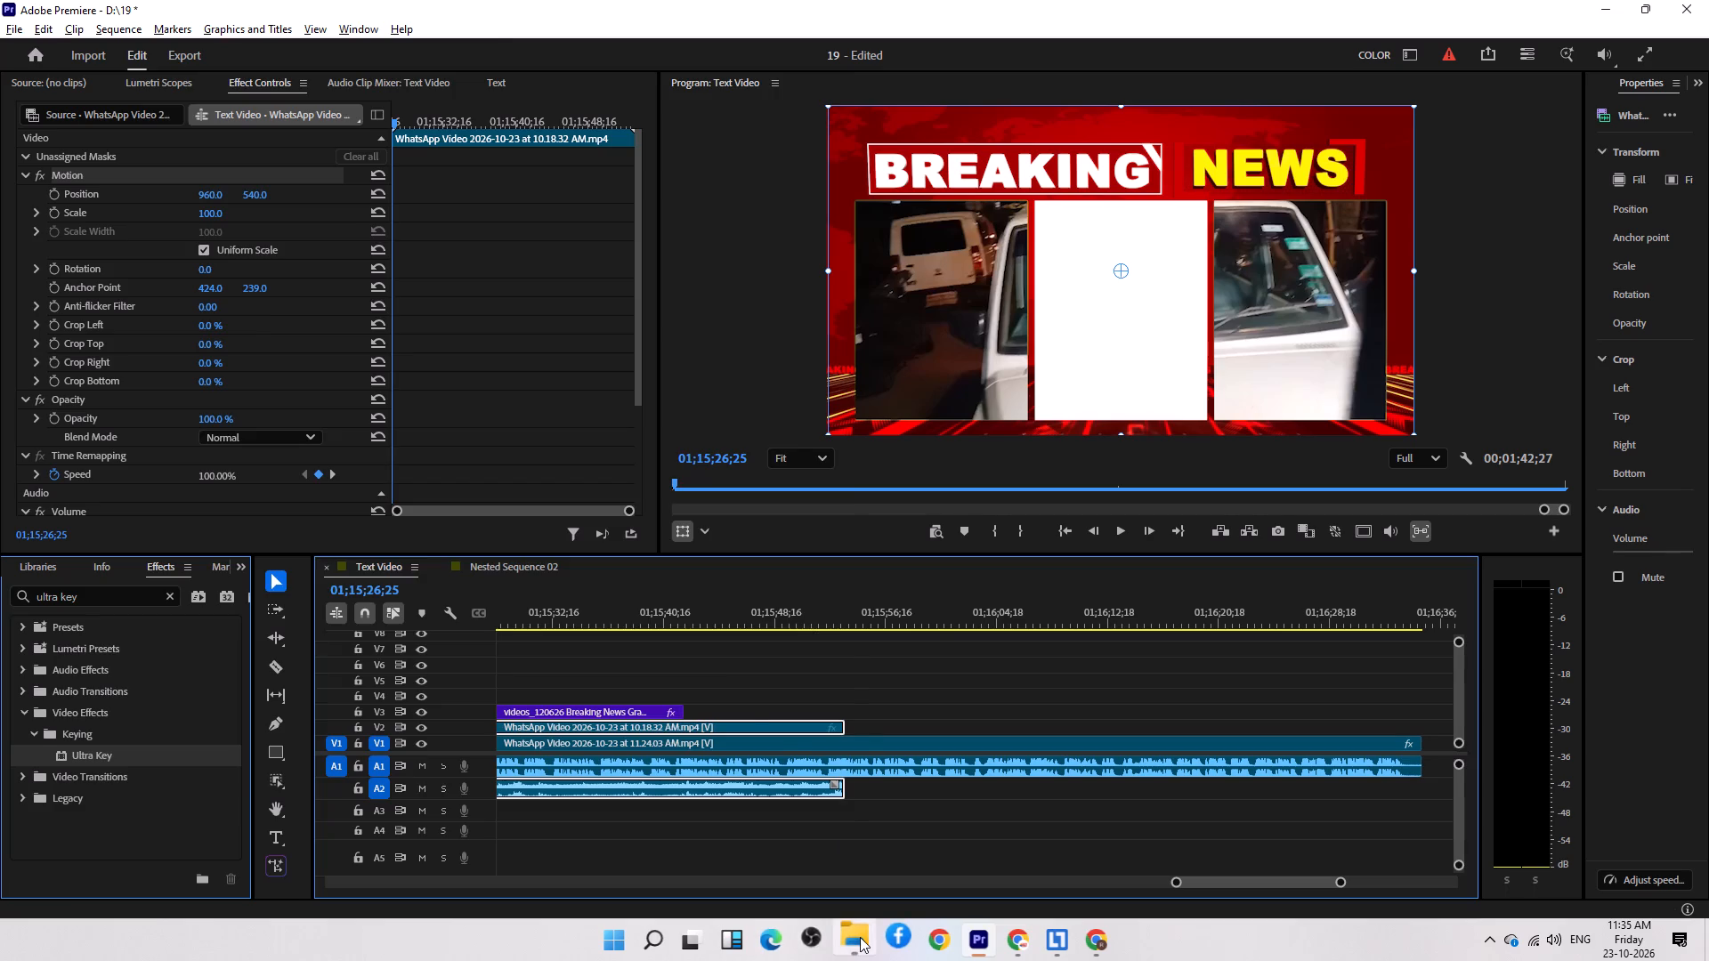
{"action": "left_click", "coordinate": [860, 937]}
{"action": "left_click_drag", "start_coordinate": [288, 336], "coordinate": [887, 718]}
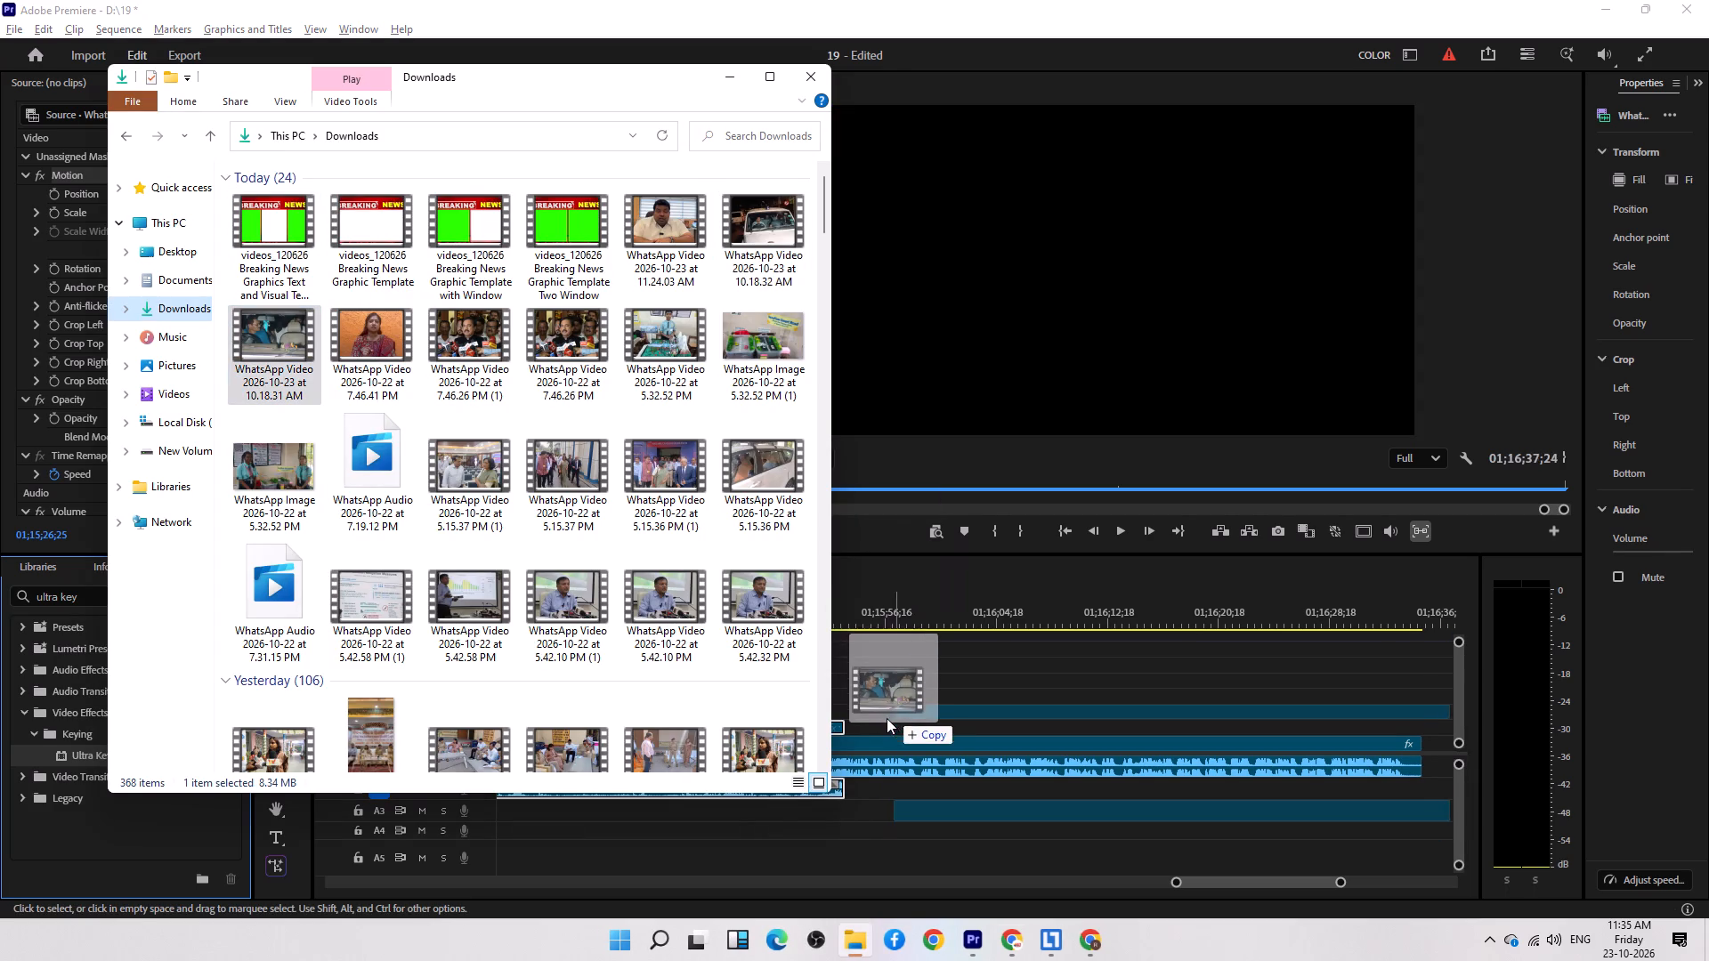
{"action": "left_click_drag", "start_coordinate": [887, 718], "coordinate": [849, 727]}
{"action": "left_click", "coordinate": [1017, 674]}
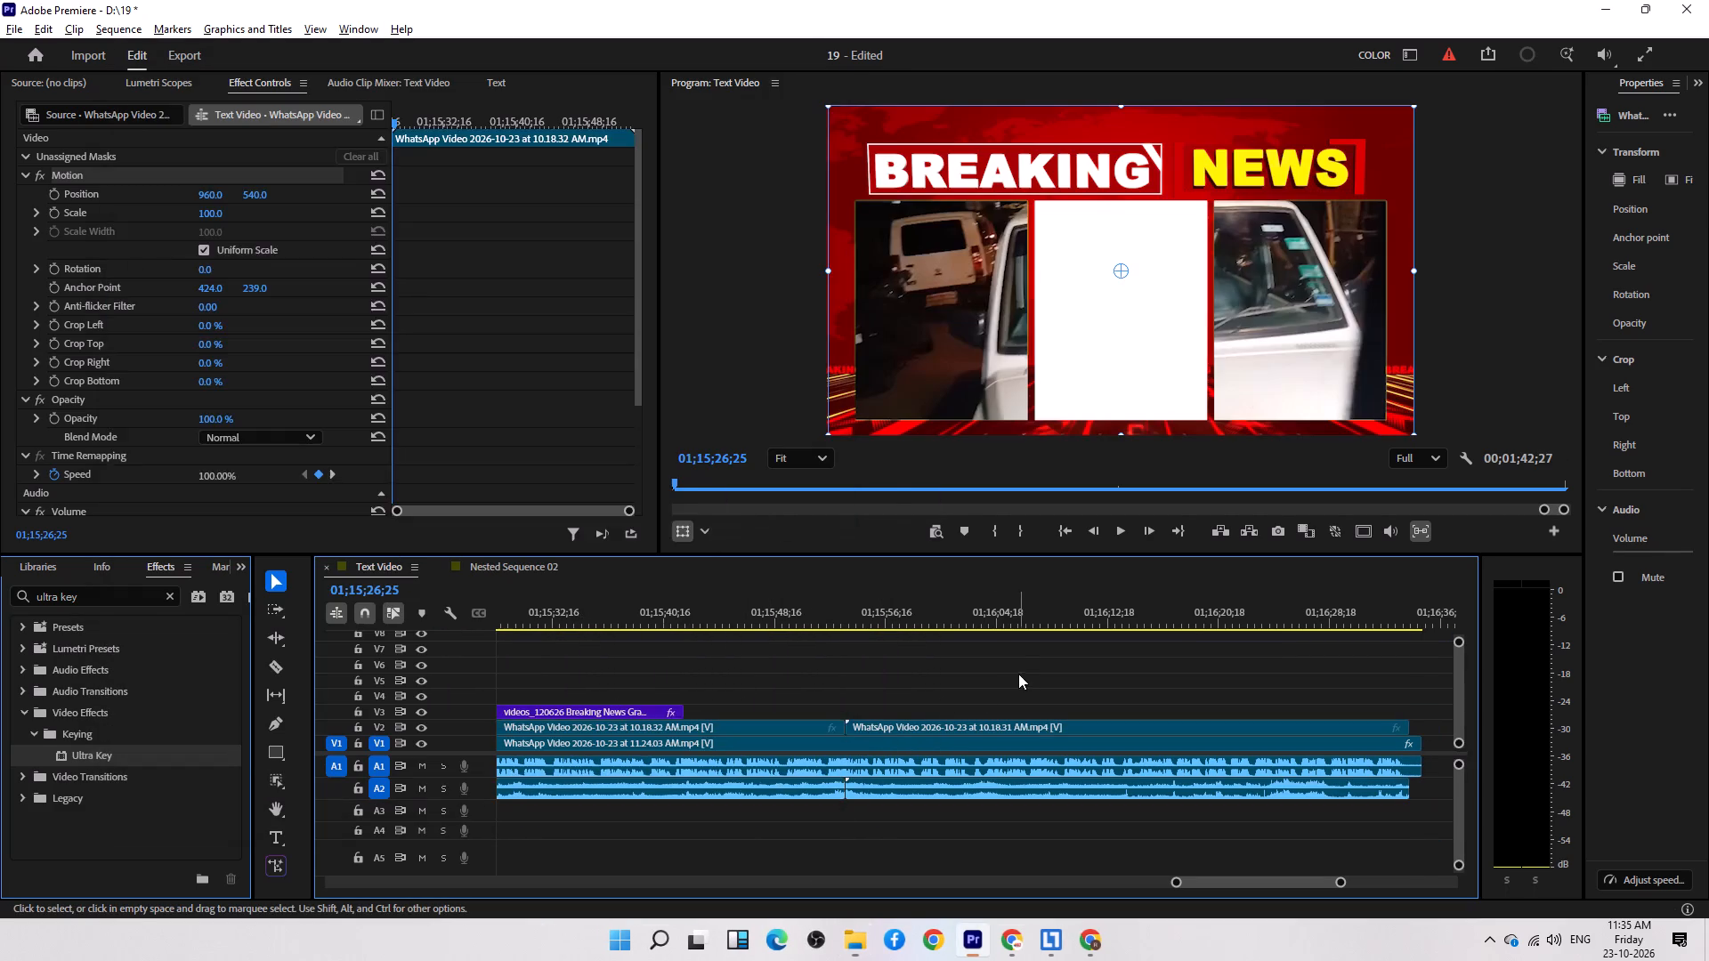
Scale the 10.18.32 AM clip to about 72.6 and position it at about 1602.9, 624.4, over the template's right window.
{"action": "scroll", "coordinate": [711, 737], "scroll_direction": "up", "scroll_amount": 8}
{"action": "left_click_drag", "start_coordinate": [754, 624], "coordinate": [779, 626]}
{"action": "left_click", "coordinate": [801, 732]}
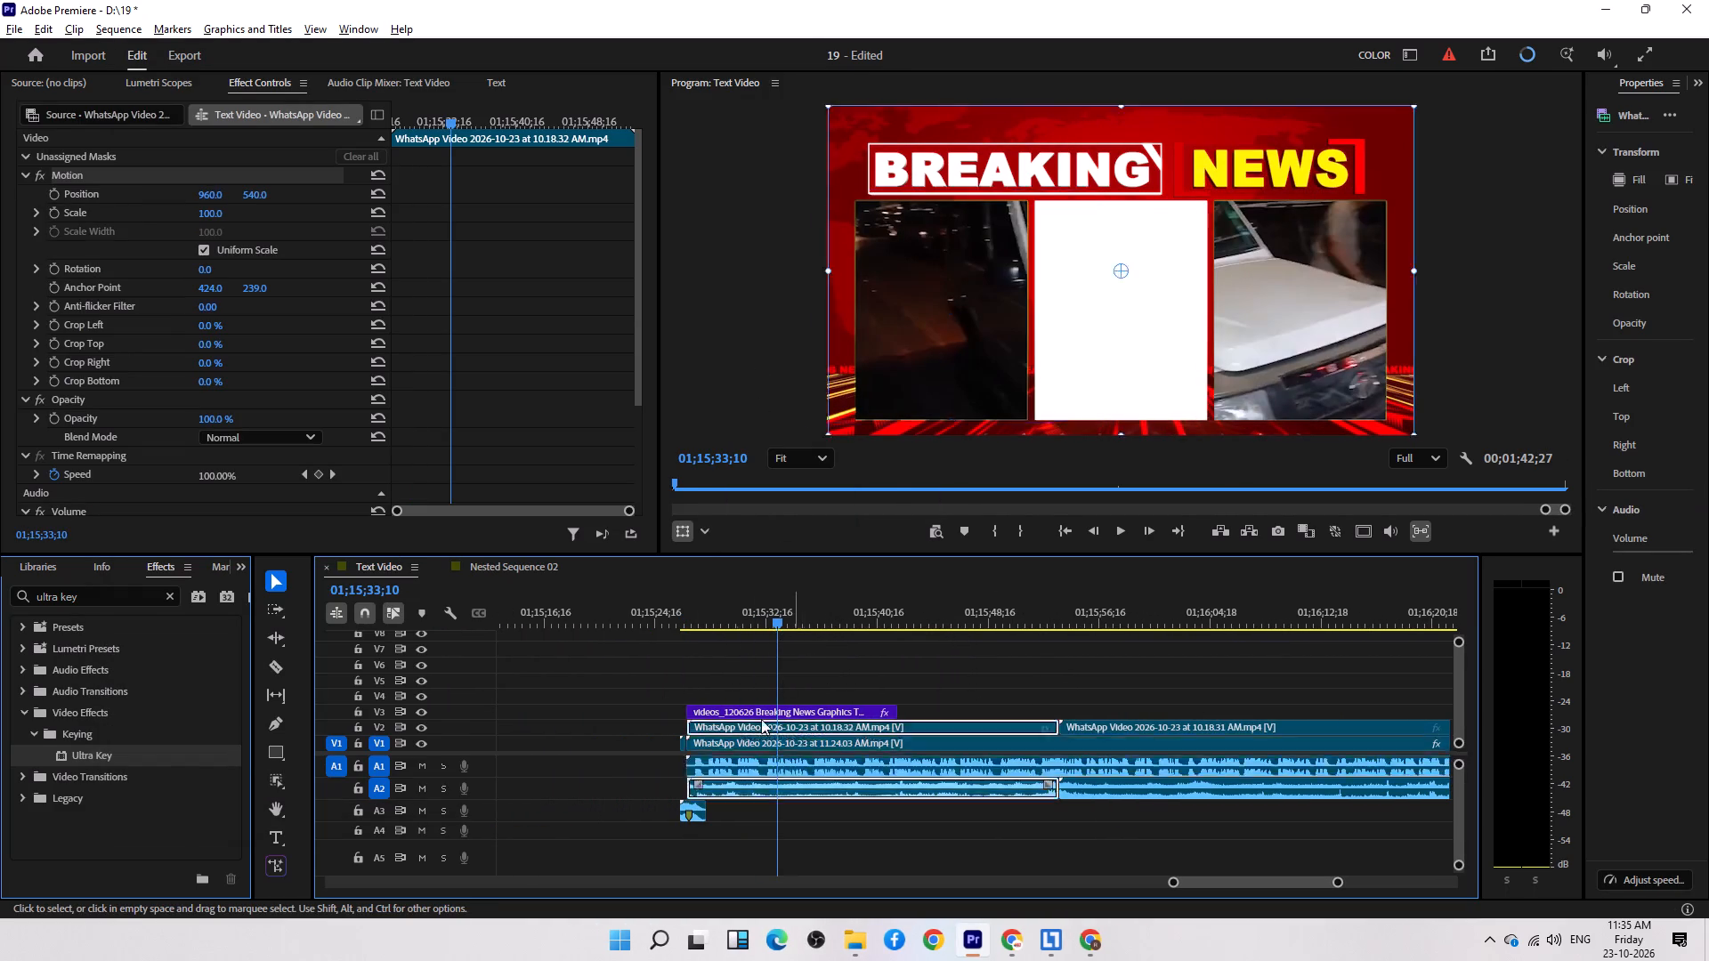
{"action": "left_click", "coordinate": [90, 189]}
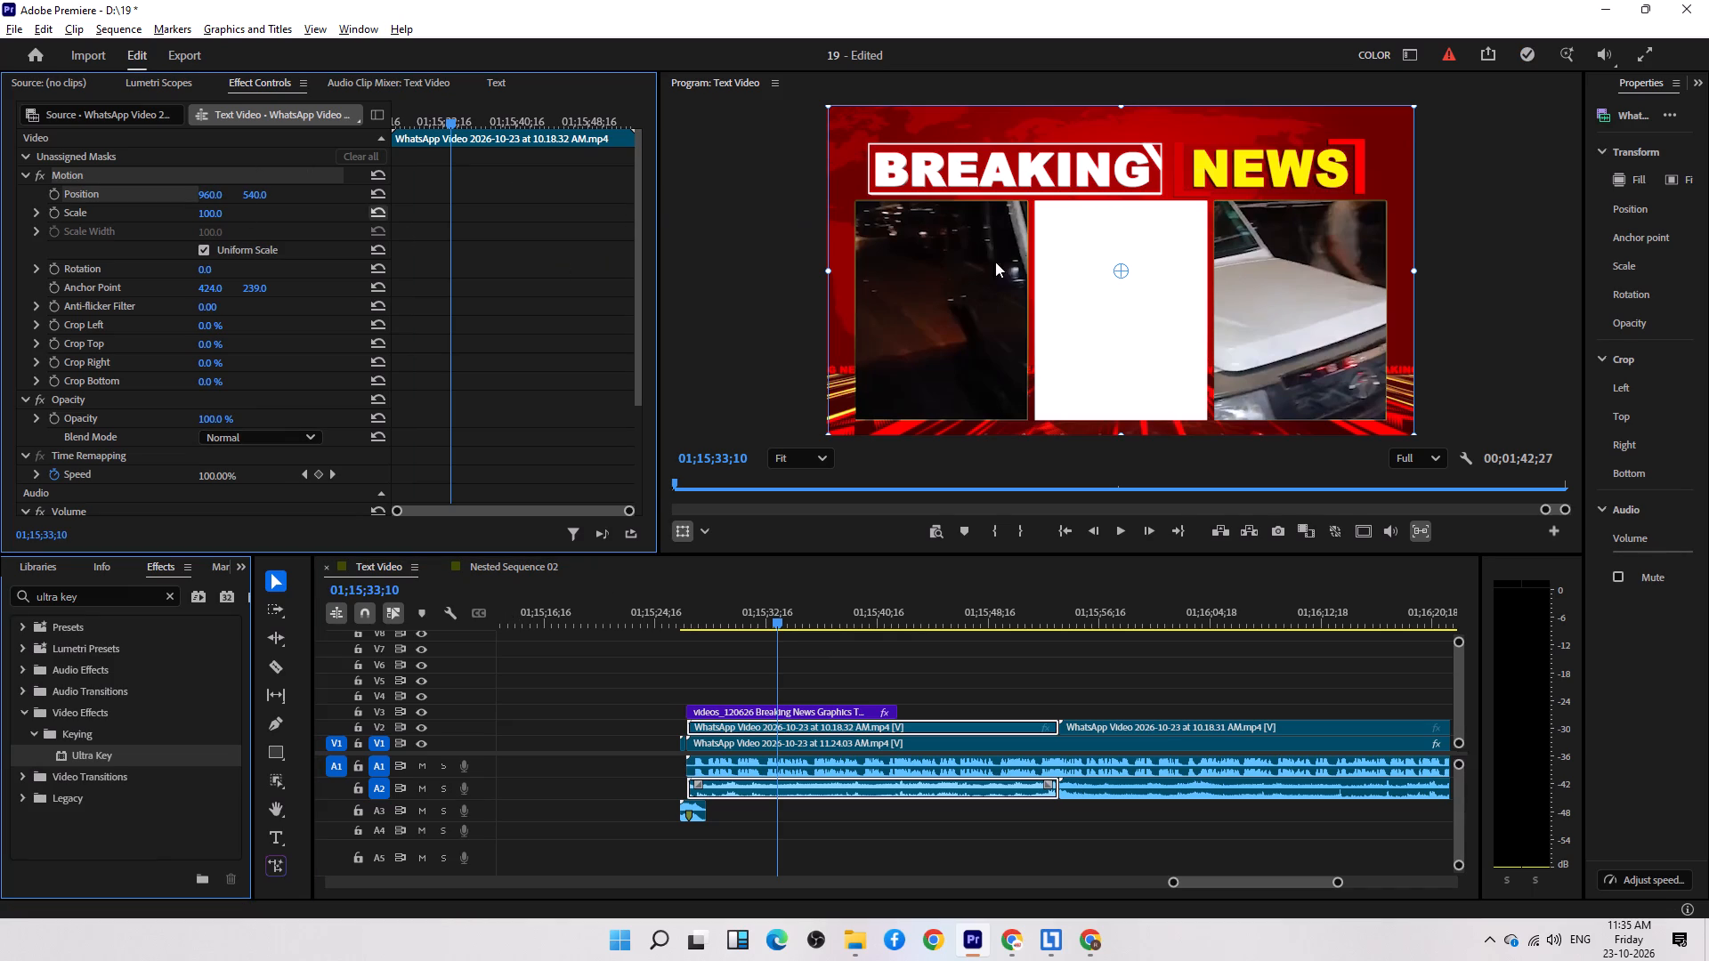
{"action": "left_click_drag", "start_coordinate": [826, 272], "coordinate": [908, 268]}
{"action": "left_click_drag", "start_coordinate": [1258, 290], "coordinate": [1405, 303]}
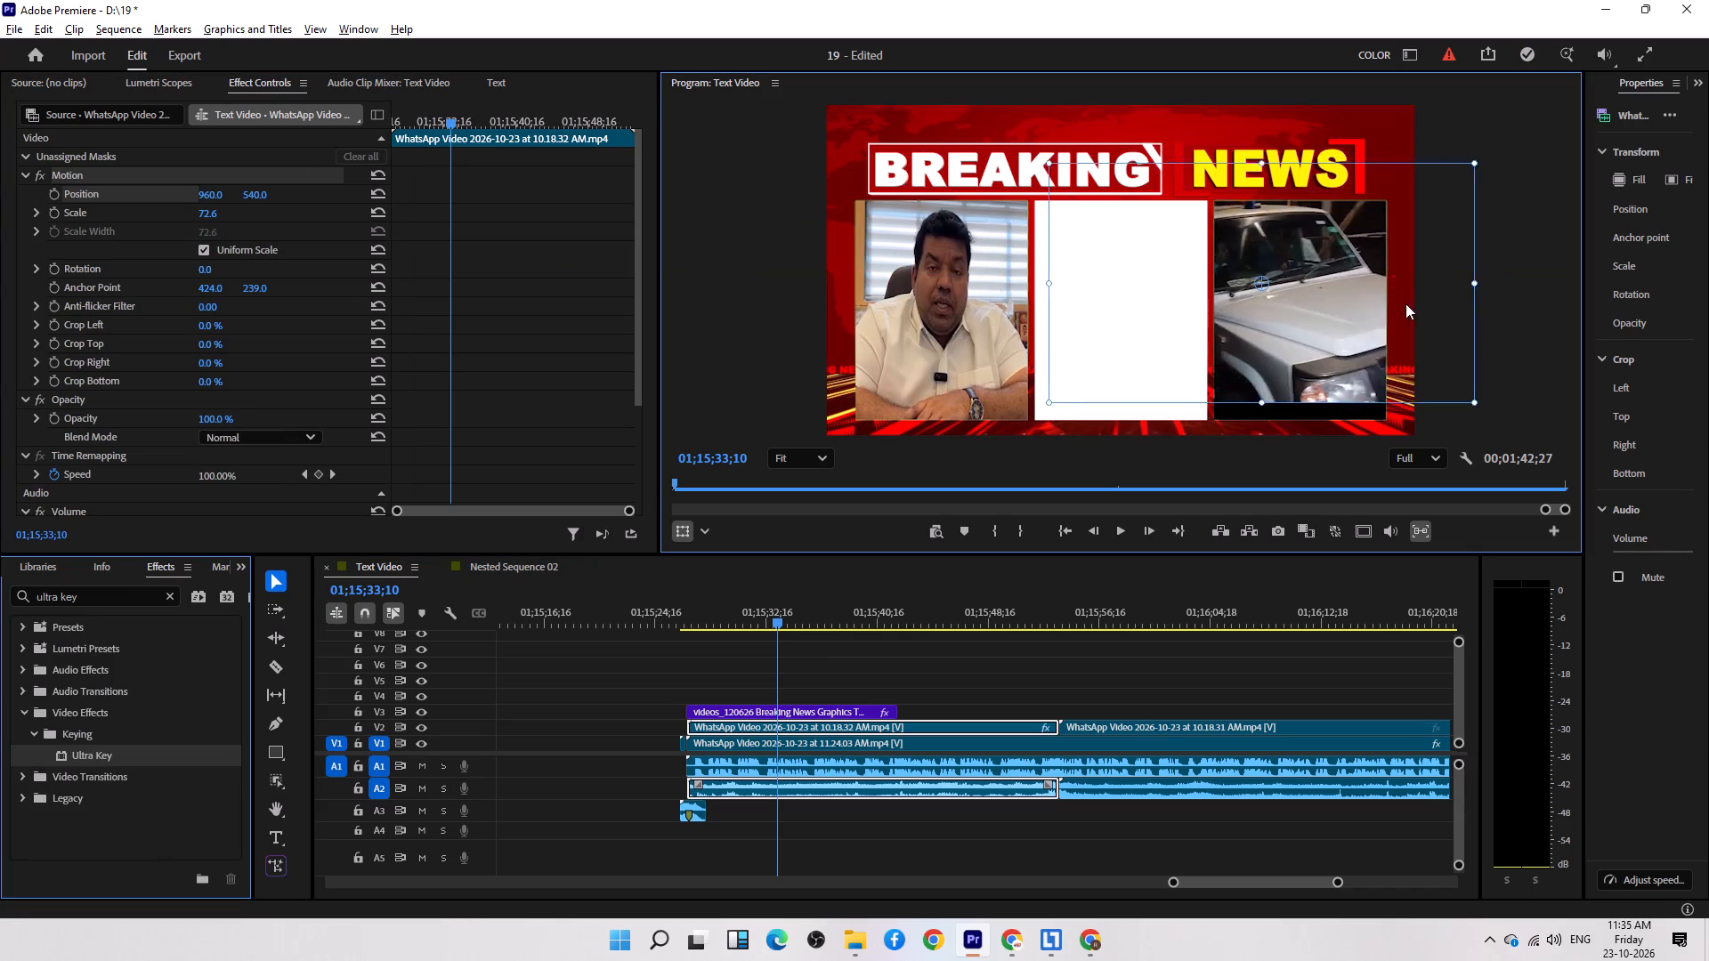
{"action": "left_click_drag", "start_coordinate": [1405, 303], "coordinate": [1454, 316]}
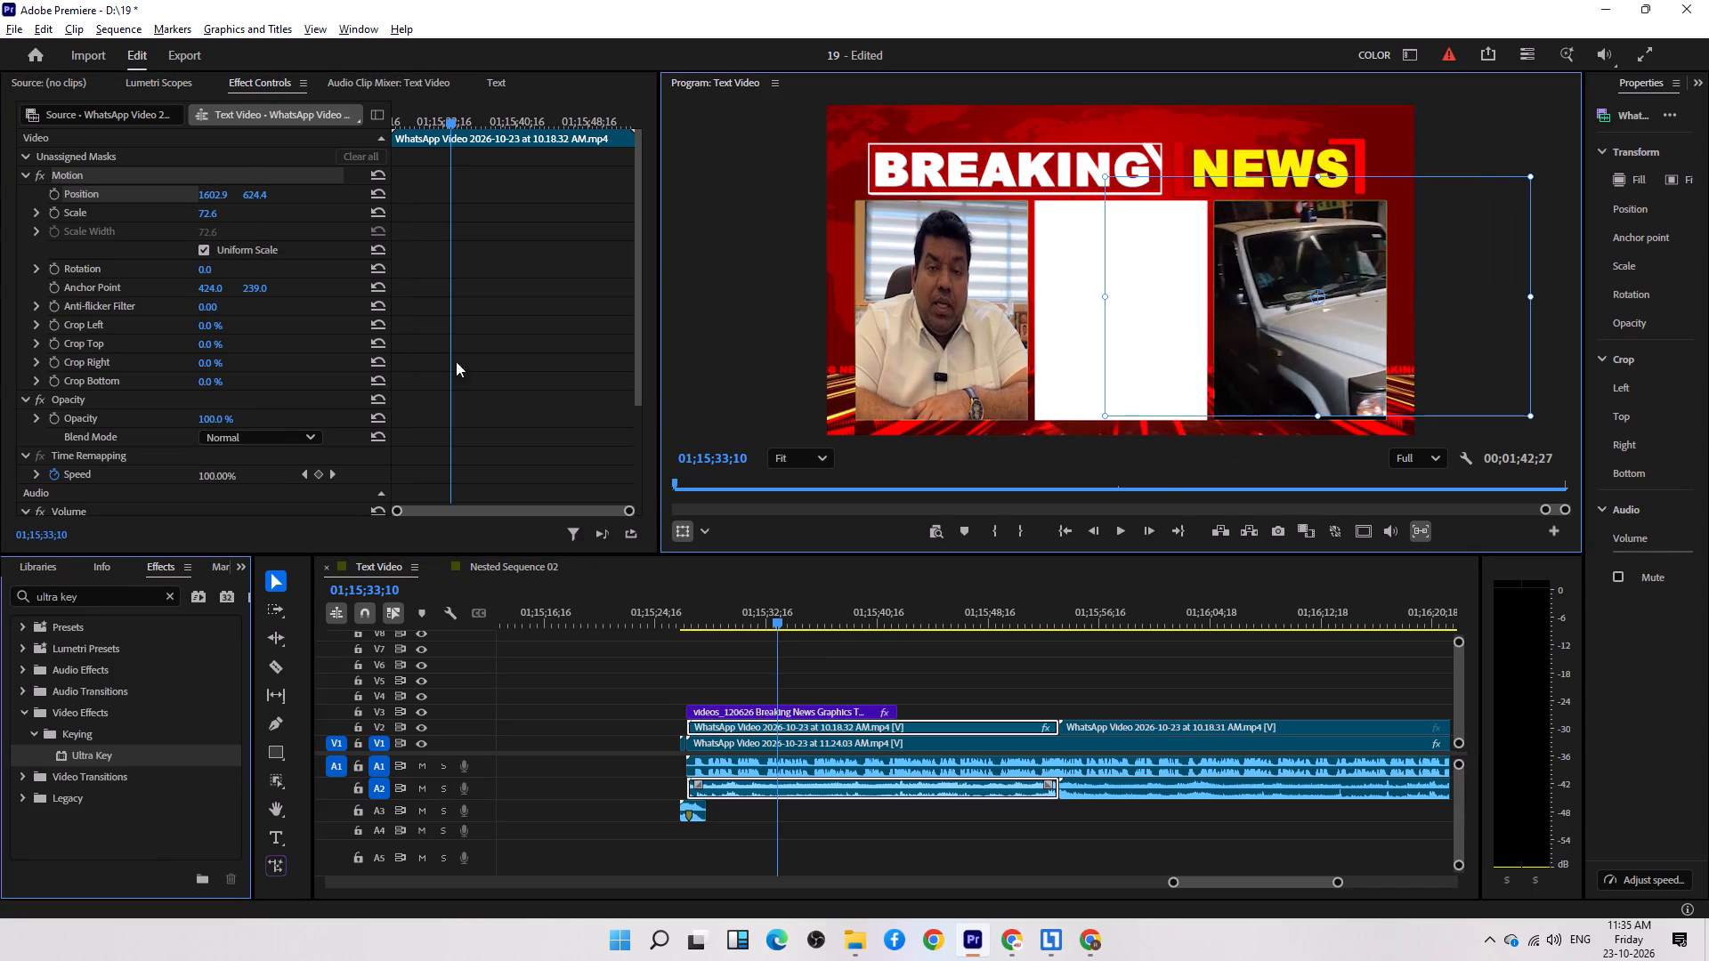
Turn off uniform scaling for the 10.18.32 AM clip and stretch its height to about 78.4, at about 1600.0, 656.4.
{"action": "left_click", "coordinate": [204, 252]}
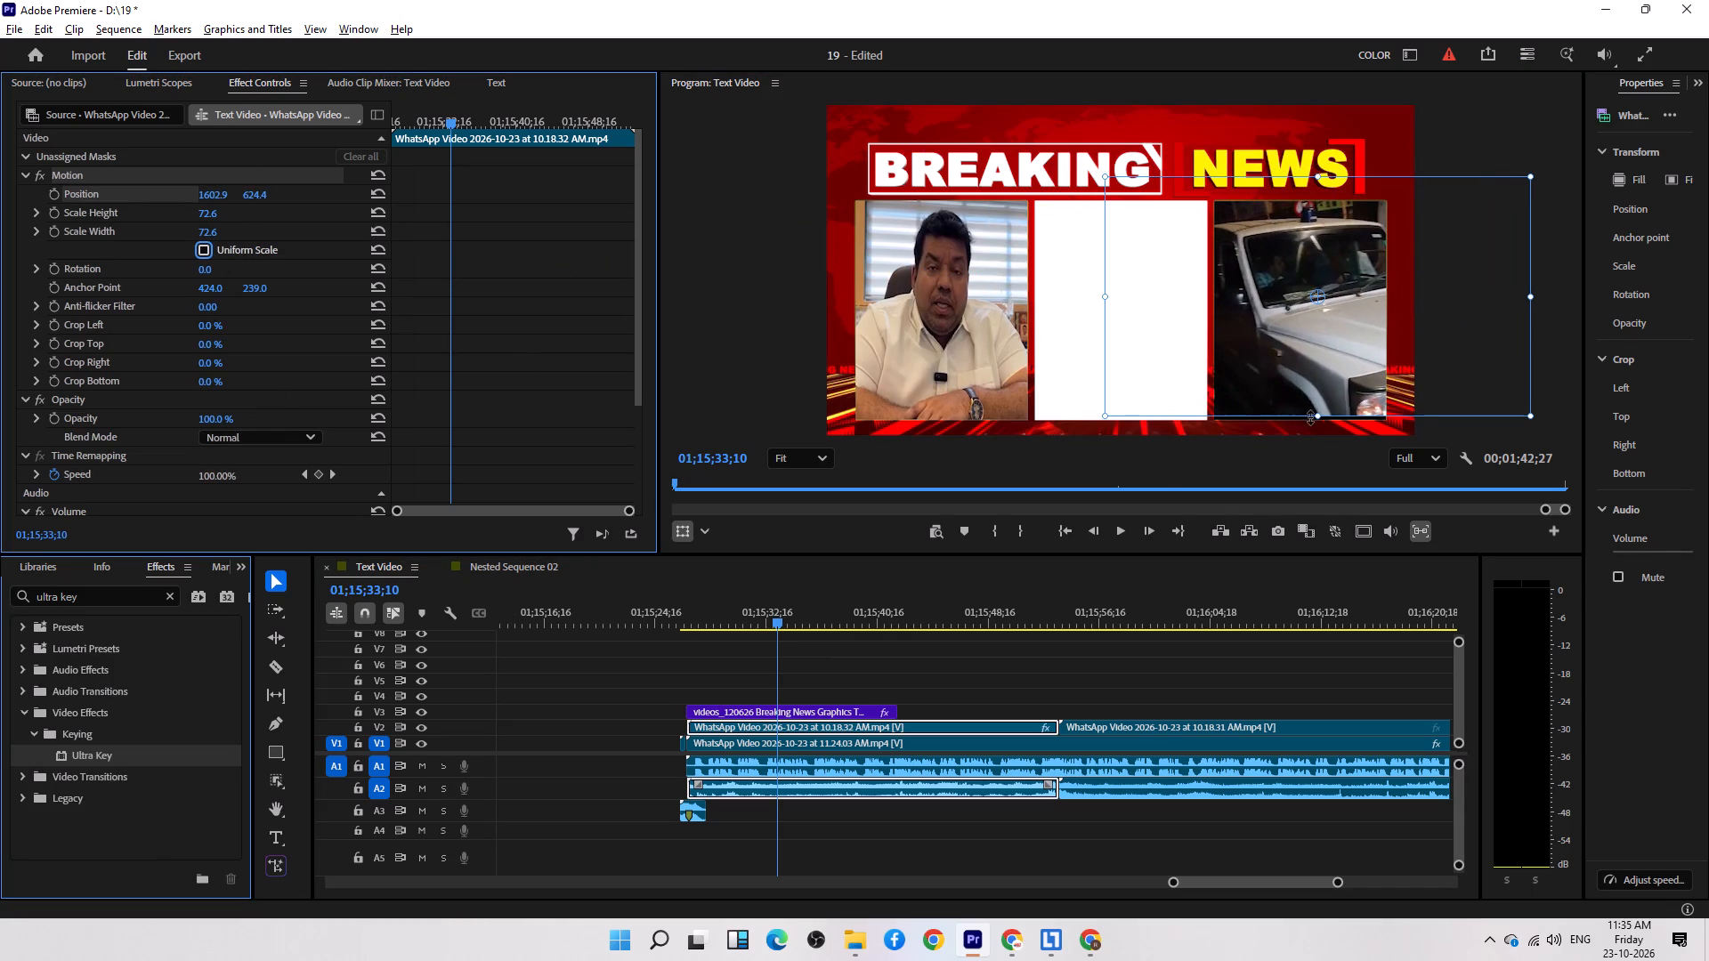
{"action": "left_click_drag", "start_coordinate": [1321, 417], "coordinate": [1324, 425]}
{"action": "left_click", "coordinate": [1321, 361]}
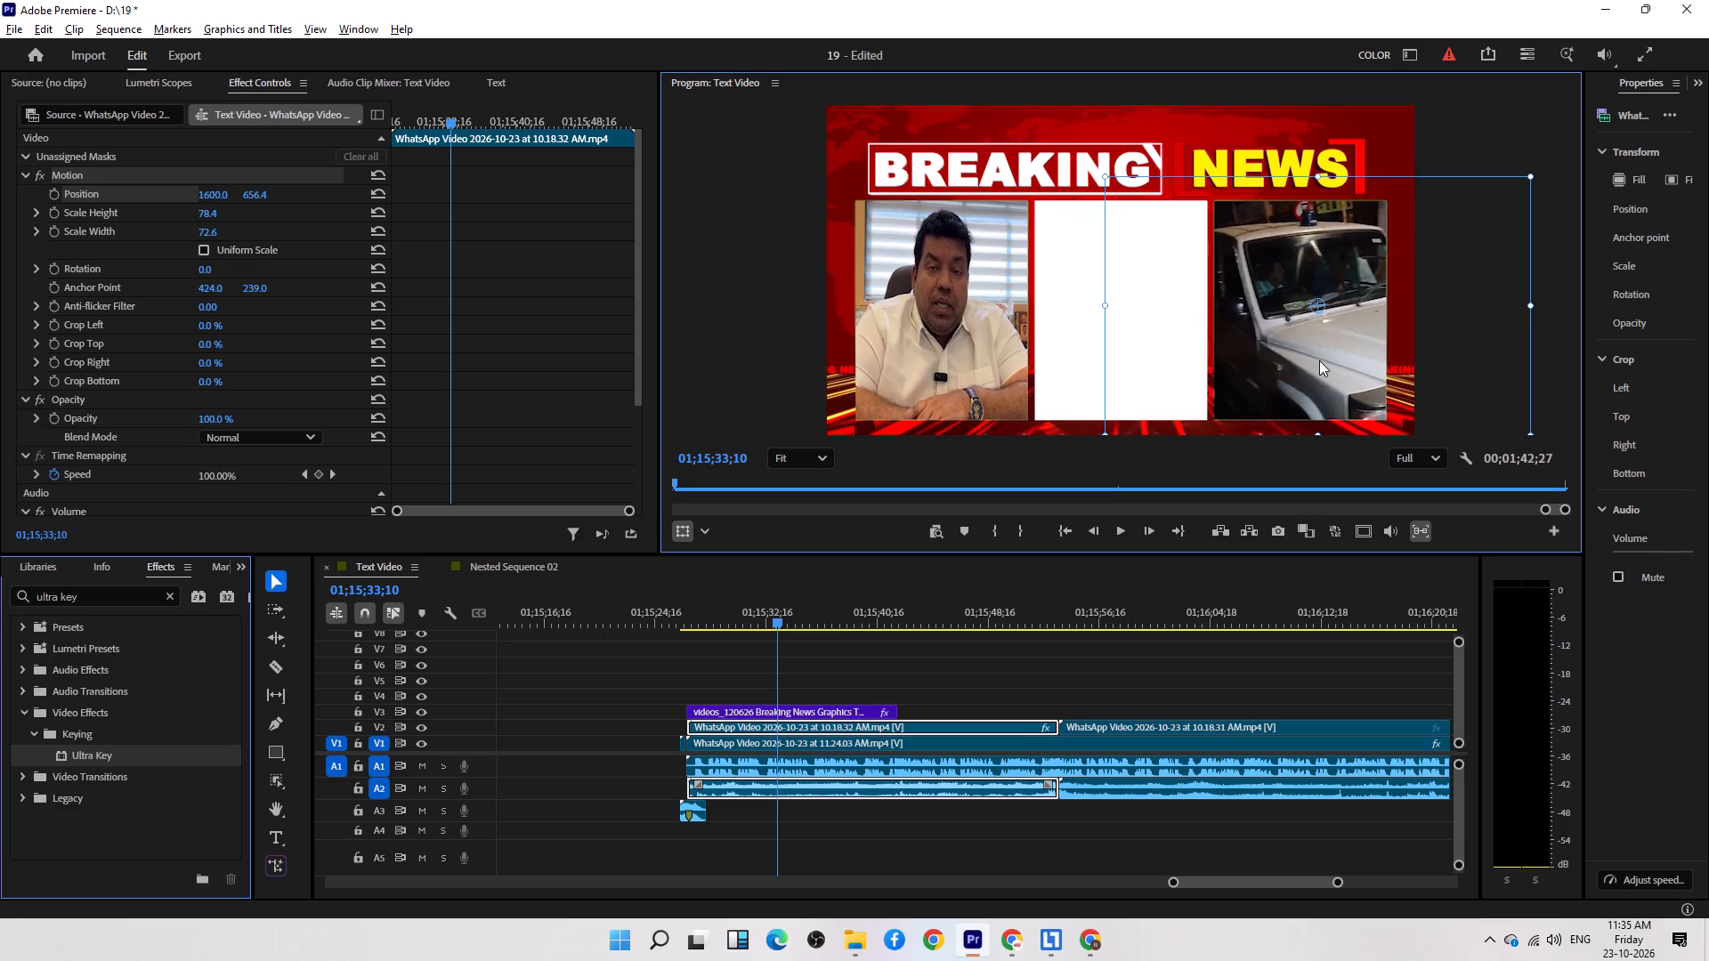
Copy the attributes of the 10.18.32 AM clip and paste them onto the 10.18.31 AM clip on V2.
{"action": "right_click", "coordinate": [909, 720]}
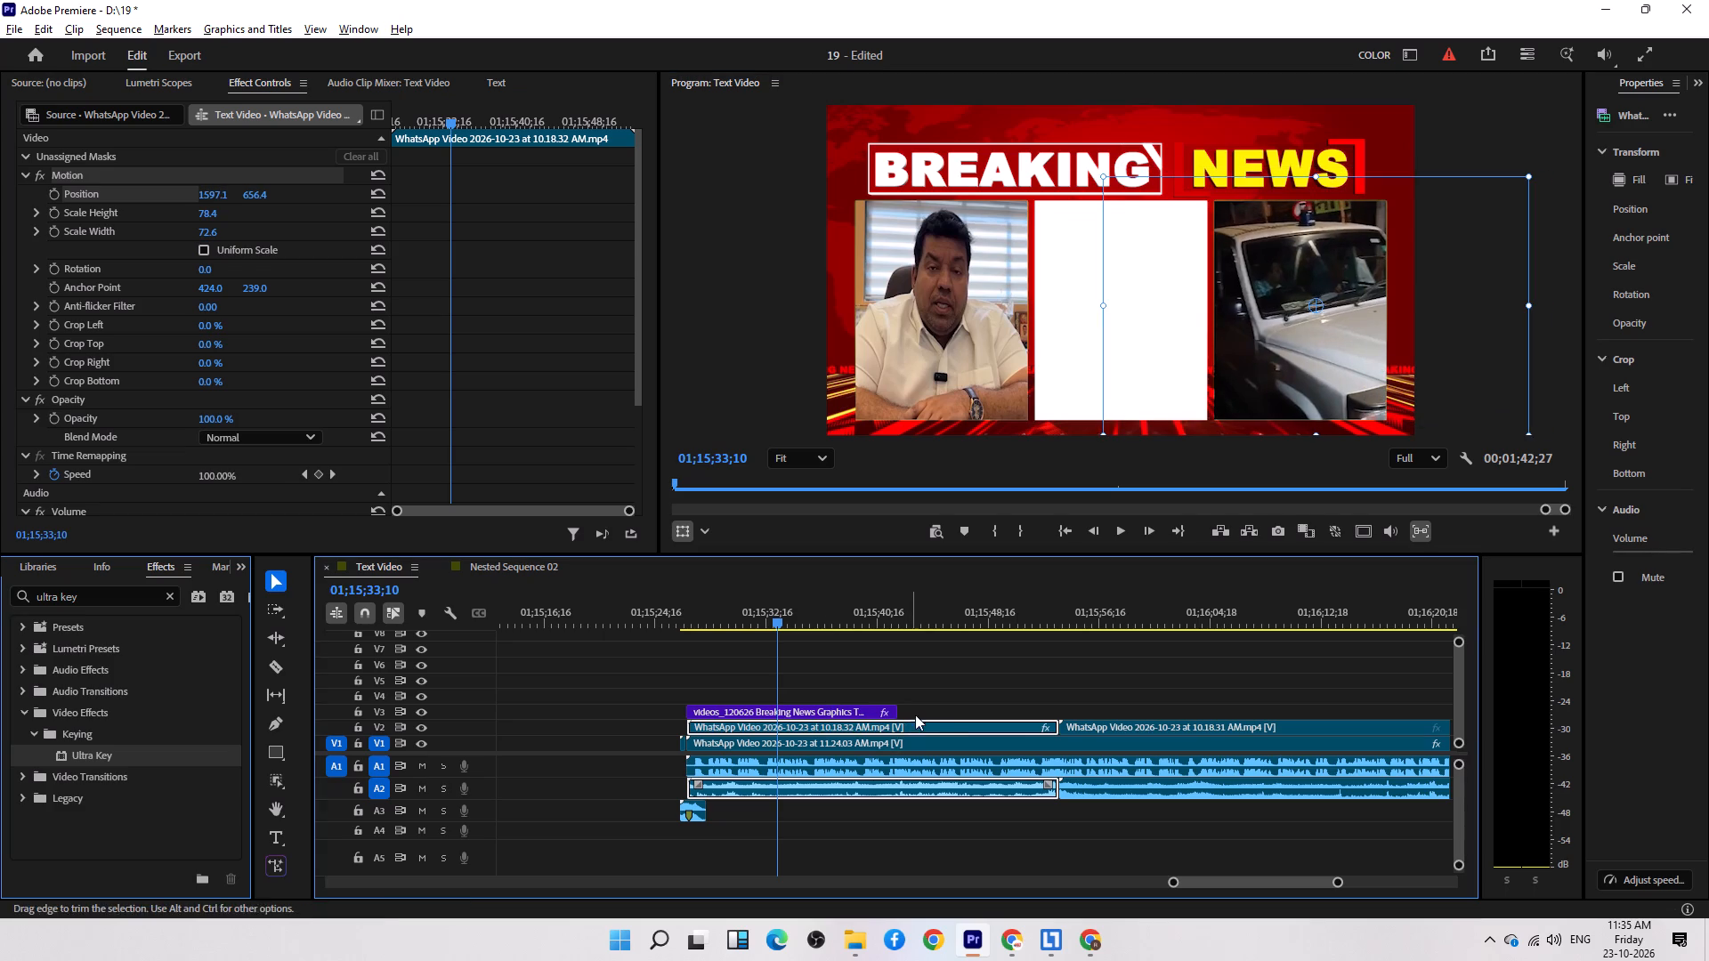
{"action": "right_click", "coordinate": [937, 724]}
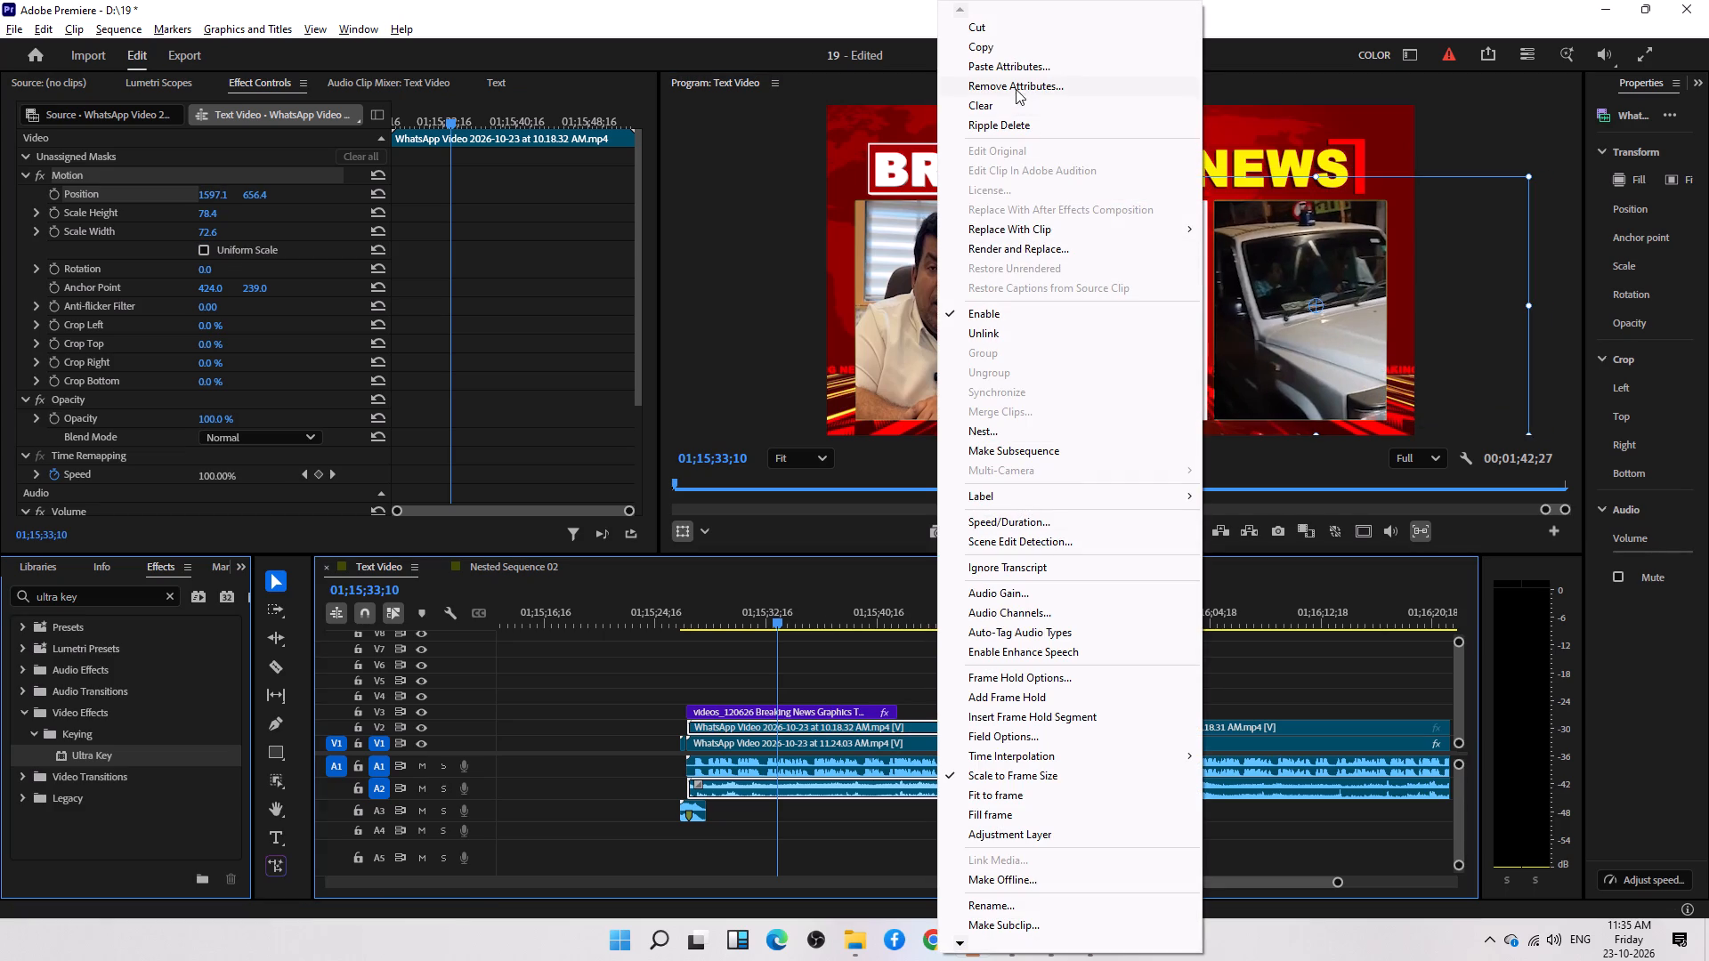
{"action": "left_click", "coordinate": [1008, 45]}
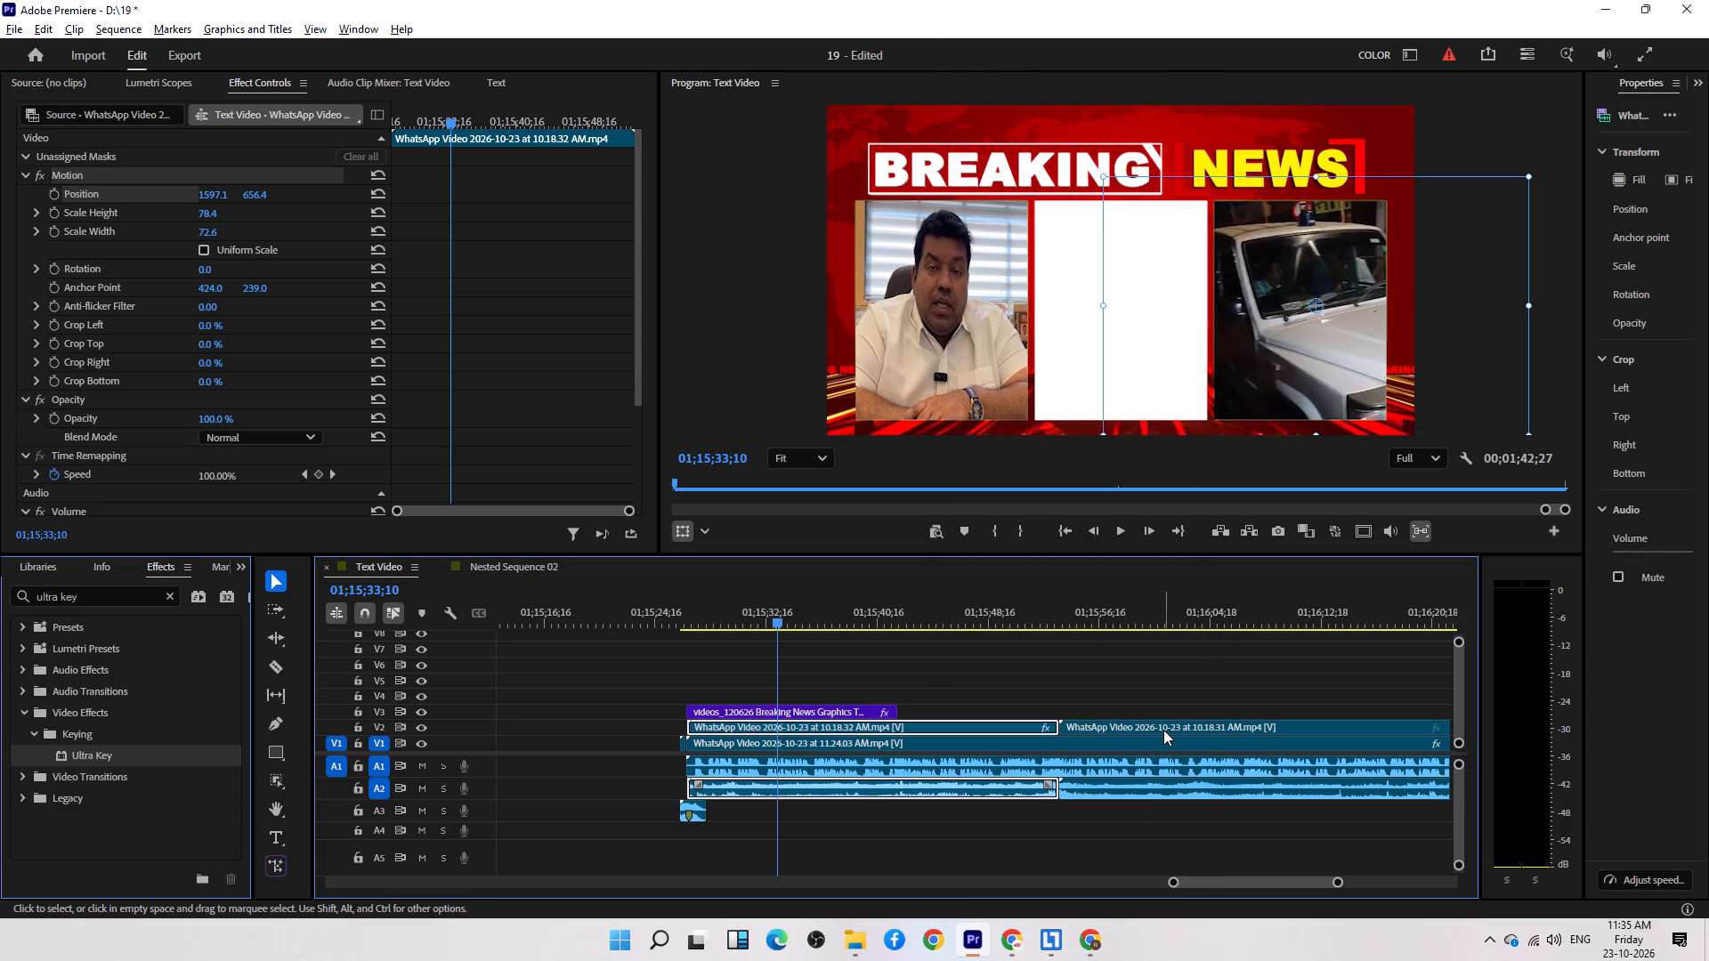
{"action": "left_click", "coordinate": [1163, 730]}
{"action": "right_click", "coordinate": [1163, 730]}
{"action": "left_click", "coordinate": [1205, 62]}
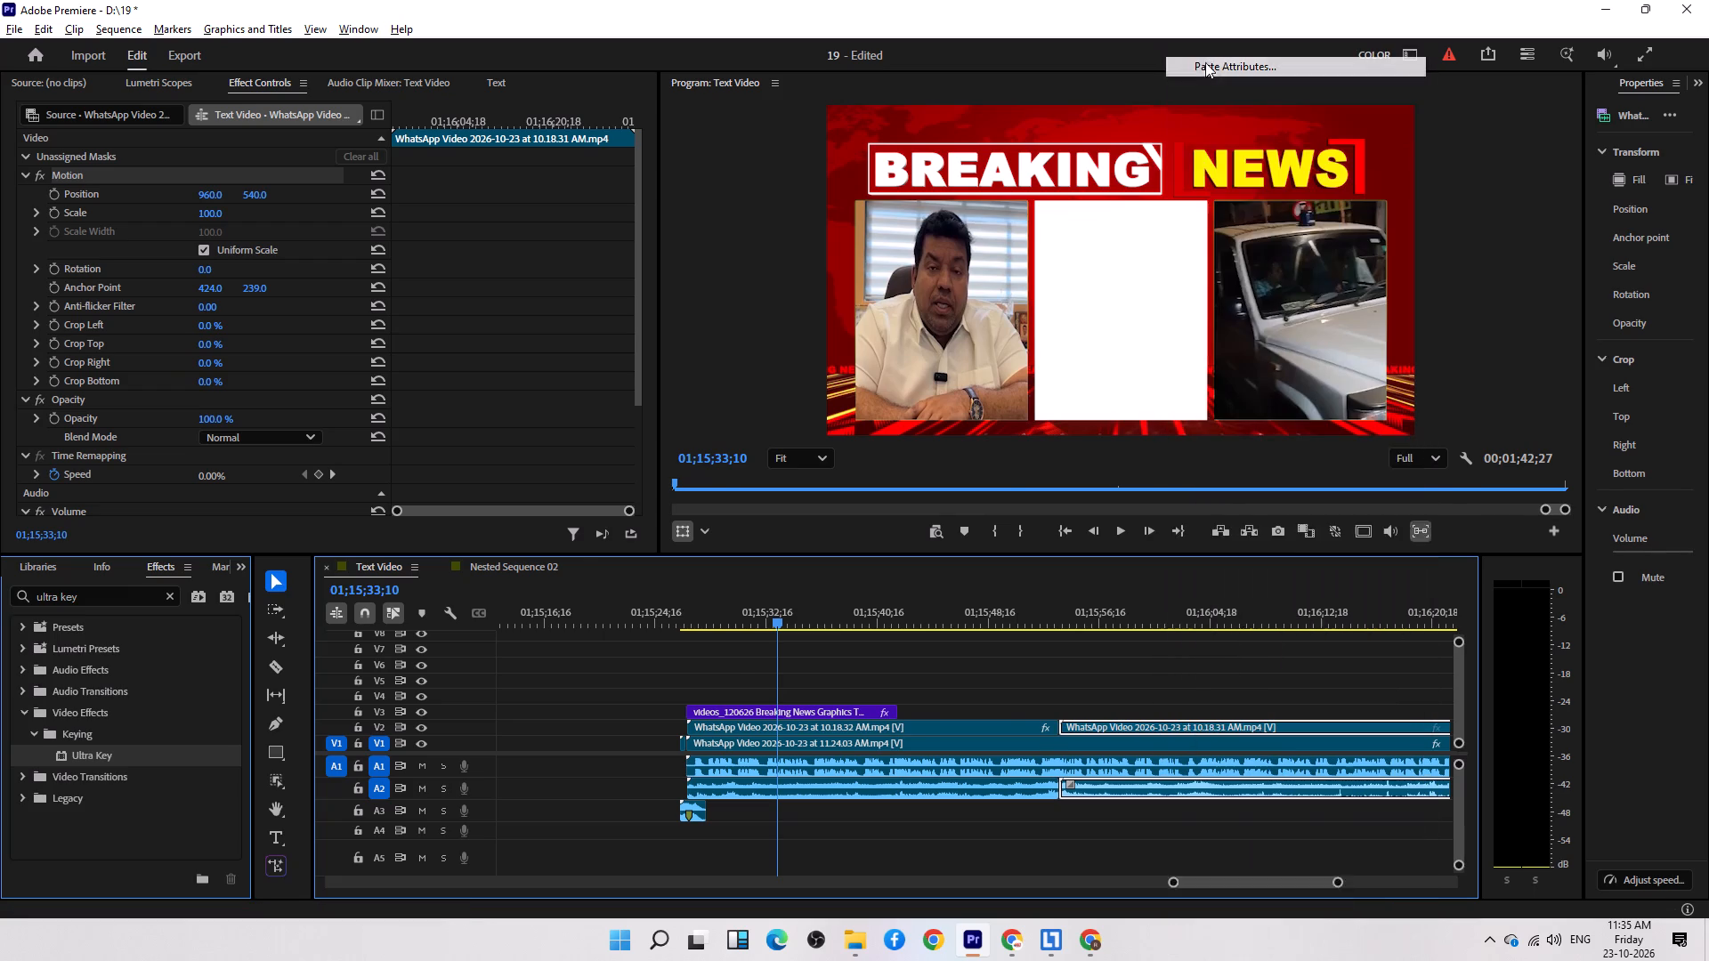
{"action": "left_click", "coordinate": [921, 772]}
{"action": "left_click", "coordinate": [1121, 680]}
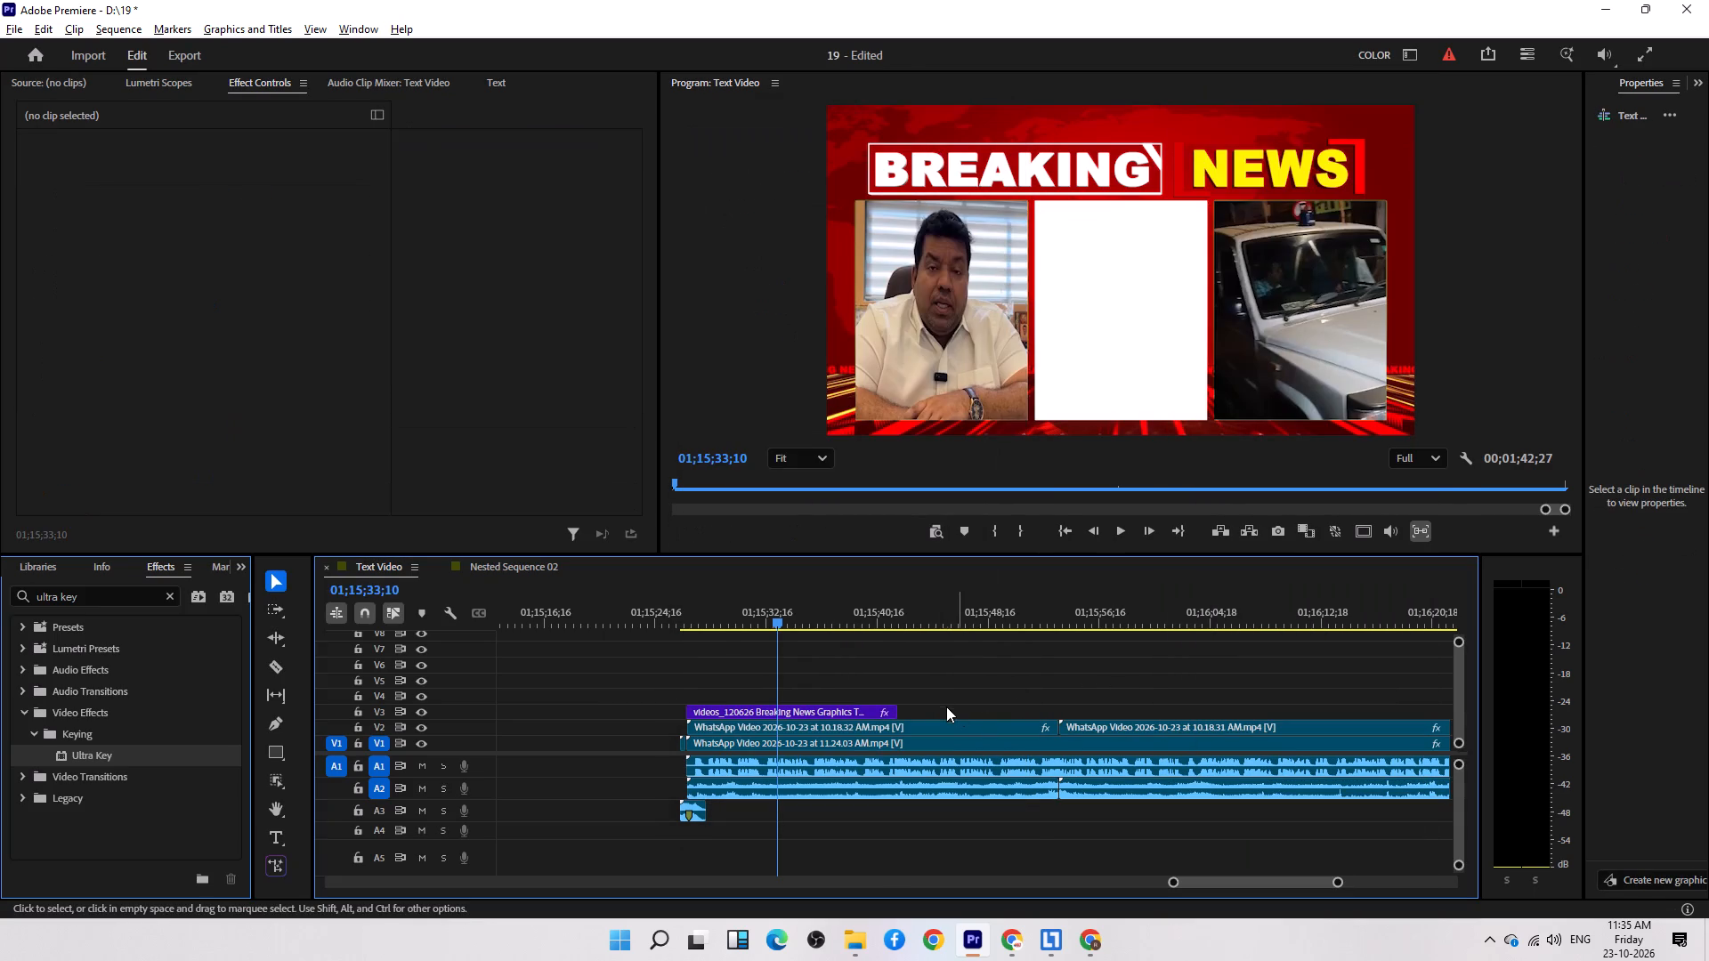
Duplicate the V3 breaking-news template clip end to end until it spans the WhatsApp videos, and delete the surplus copy past their end.
{"action": "key", "text": "Up"}
{"action": "left_click_drag", "start_coordinate": [964, 694], "coordinate": [674, 708]}
{"action": "key", "text": "ctrl+c"}
{"action": "key", "text": "ctrl+v"}
{"action": "key", "text": "ctrl+v"}
{"action": "key", "text": "ctrl+v"}
{"action": "key", "text": "ctrl+v"}
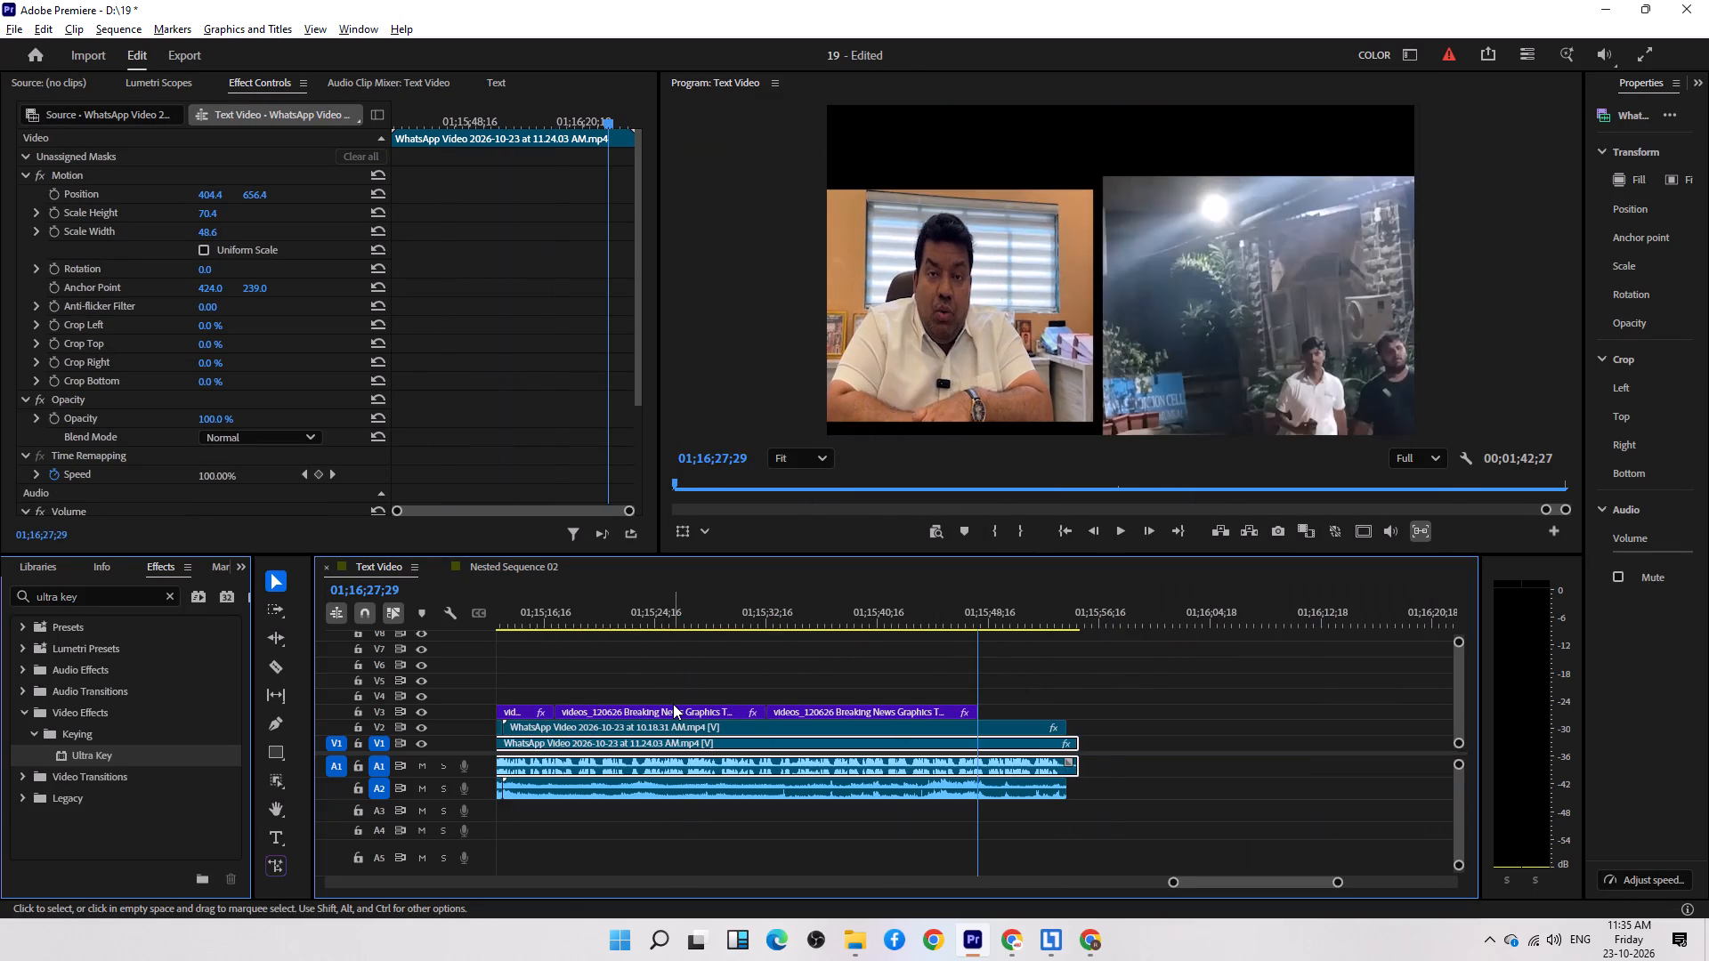
{"action": "key", "text": "ctrl+v"}
{"action": "key", "text": "Up"}
{"action": "key", "text": "z"}
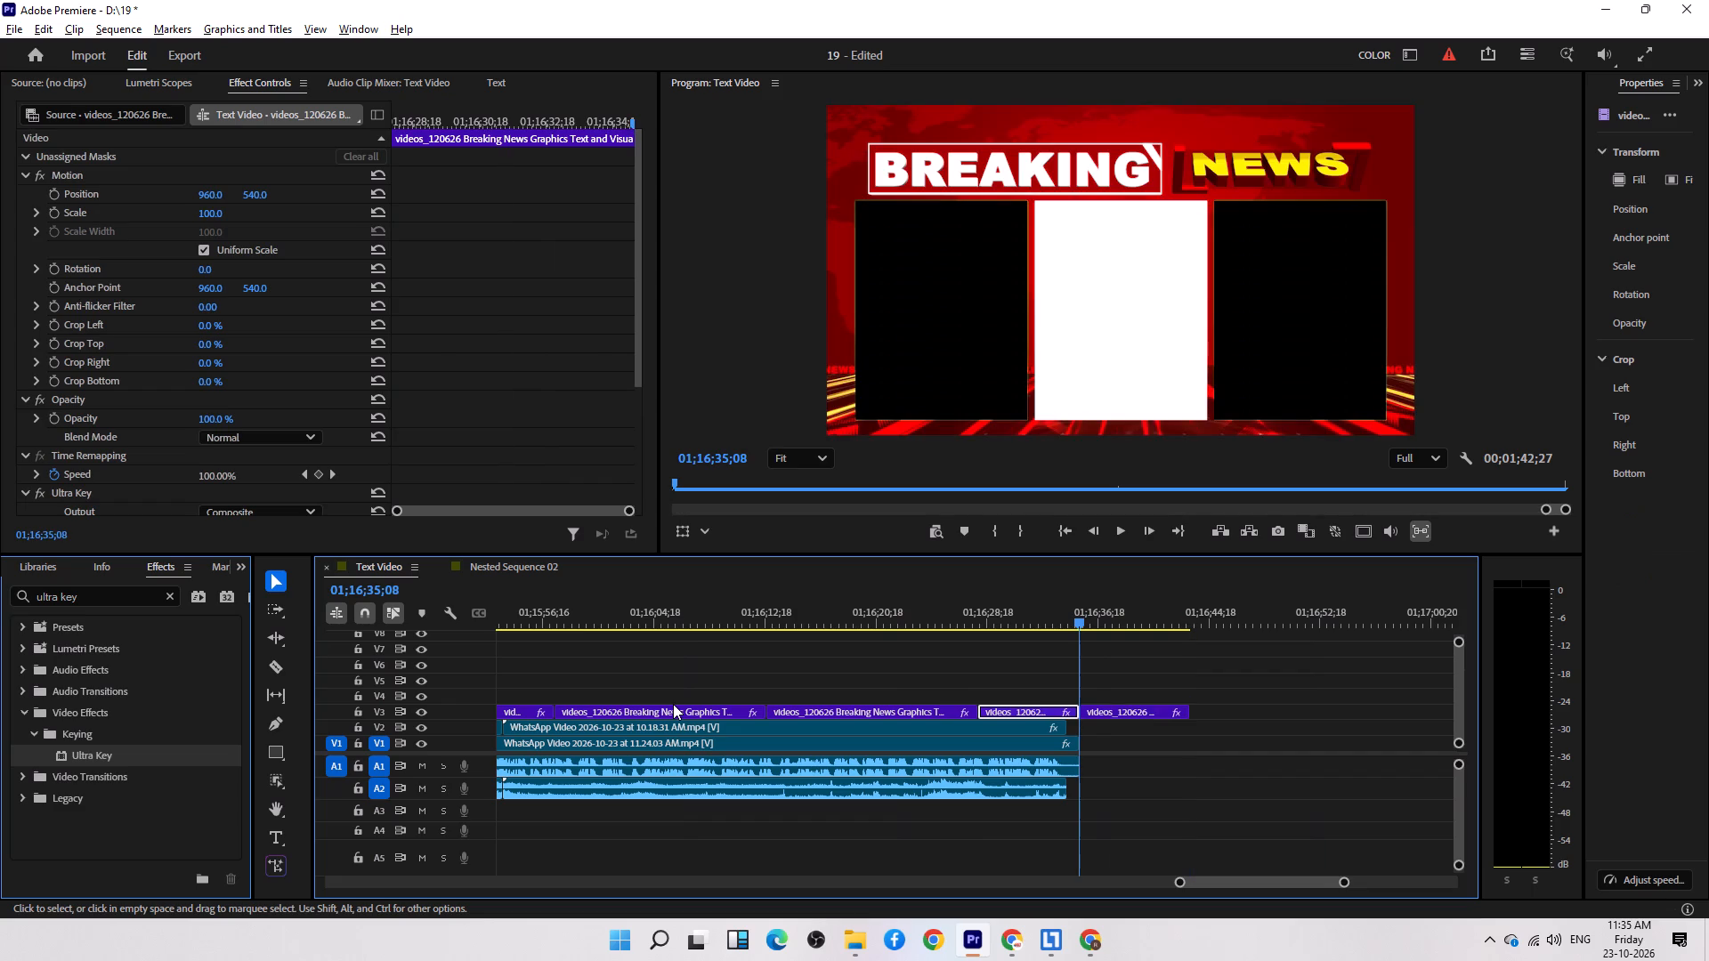
{"action": "left_click_drag", "start_coordinate": [1229, 675], "coordinate": [1135, 744]}
{"action": "key", "text": "Delete"}
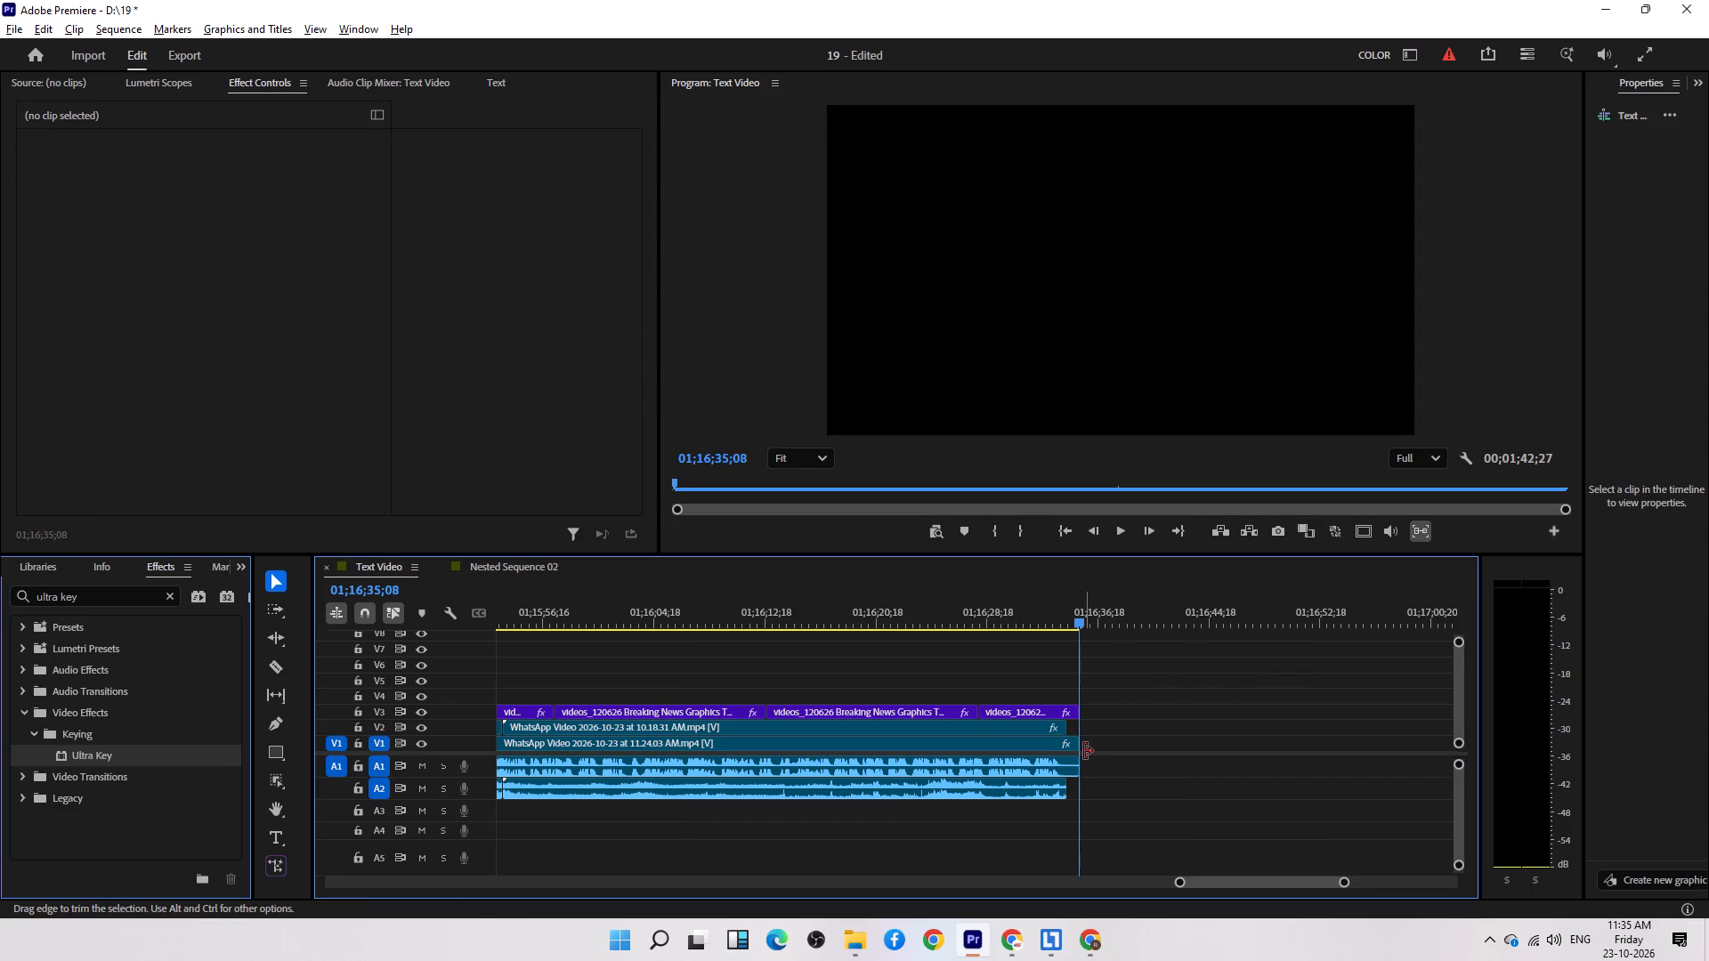
Trim the ends of the V1 WhatsApp video and the last V3 template clip to match the end of the V2 clip.
{"action": "left_click_drag", "start_coordinate": [1084, 747], "coordinate": [1073, 749]}
{"action": "left_click_drag", "start_coordinate": [1086, 710], "coordinate": [1076, 712]}
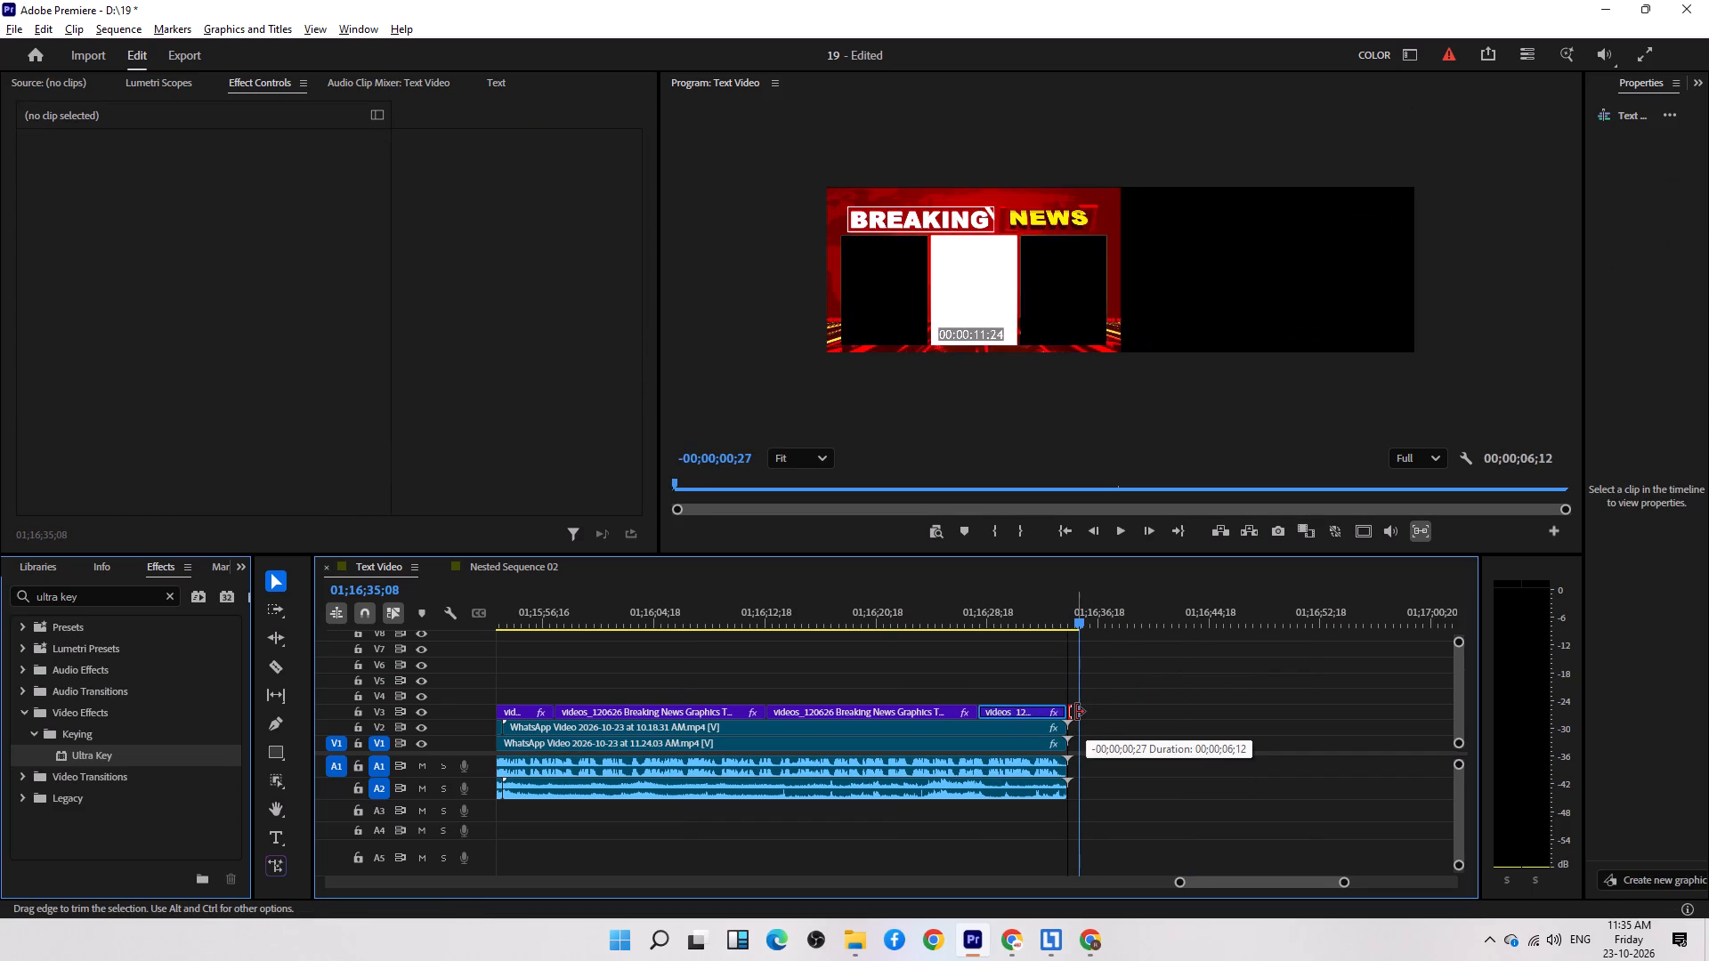
{"action": "left_click_drag", "start_coordinate": [1076, 712], "coordinate": [1074, 712]}
{"action": "left_click", "coordinate": [1113, 733]}
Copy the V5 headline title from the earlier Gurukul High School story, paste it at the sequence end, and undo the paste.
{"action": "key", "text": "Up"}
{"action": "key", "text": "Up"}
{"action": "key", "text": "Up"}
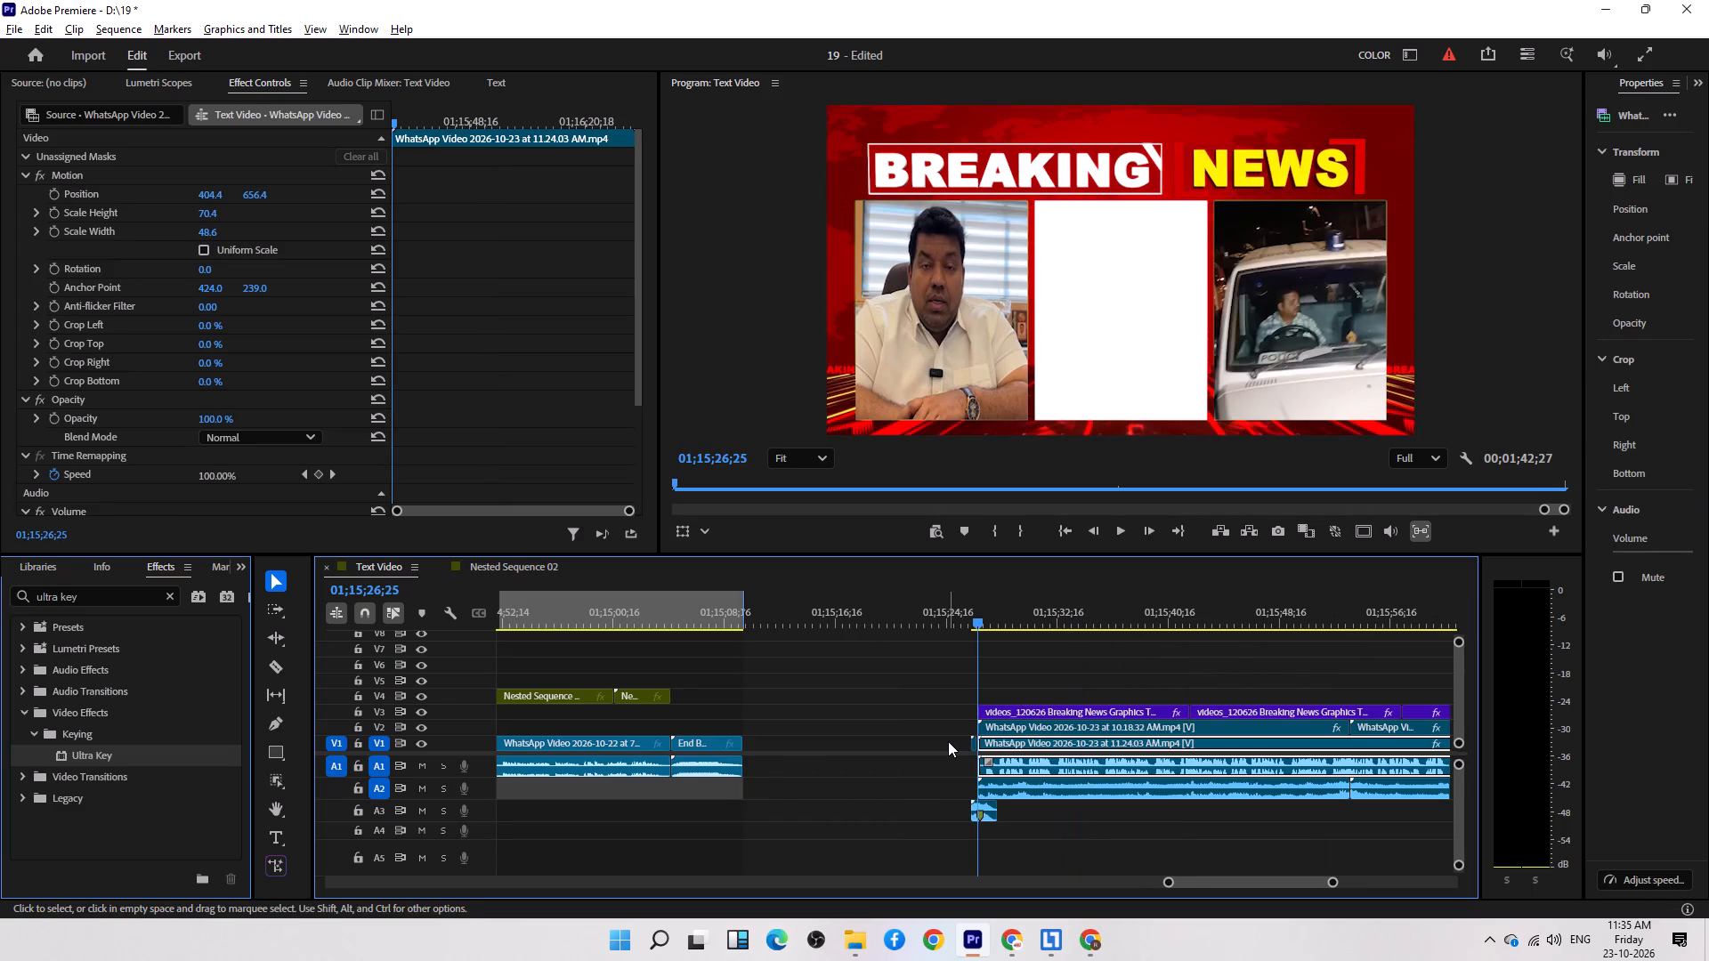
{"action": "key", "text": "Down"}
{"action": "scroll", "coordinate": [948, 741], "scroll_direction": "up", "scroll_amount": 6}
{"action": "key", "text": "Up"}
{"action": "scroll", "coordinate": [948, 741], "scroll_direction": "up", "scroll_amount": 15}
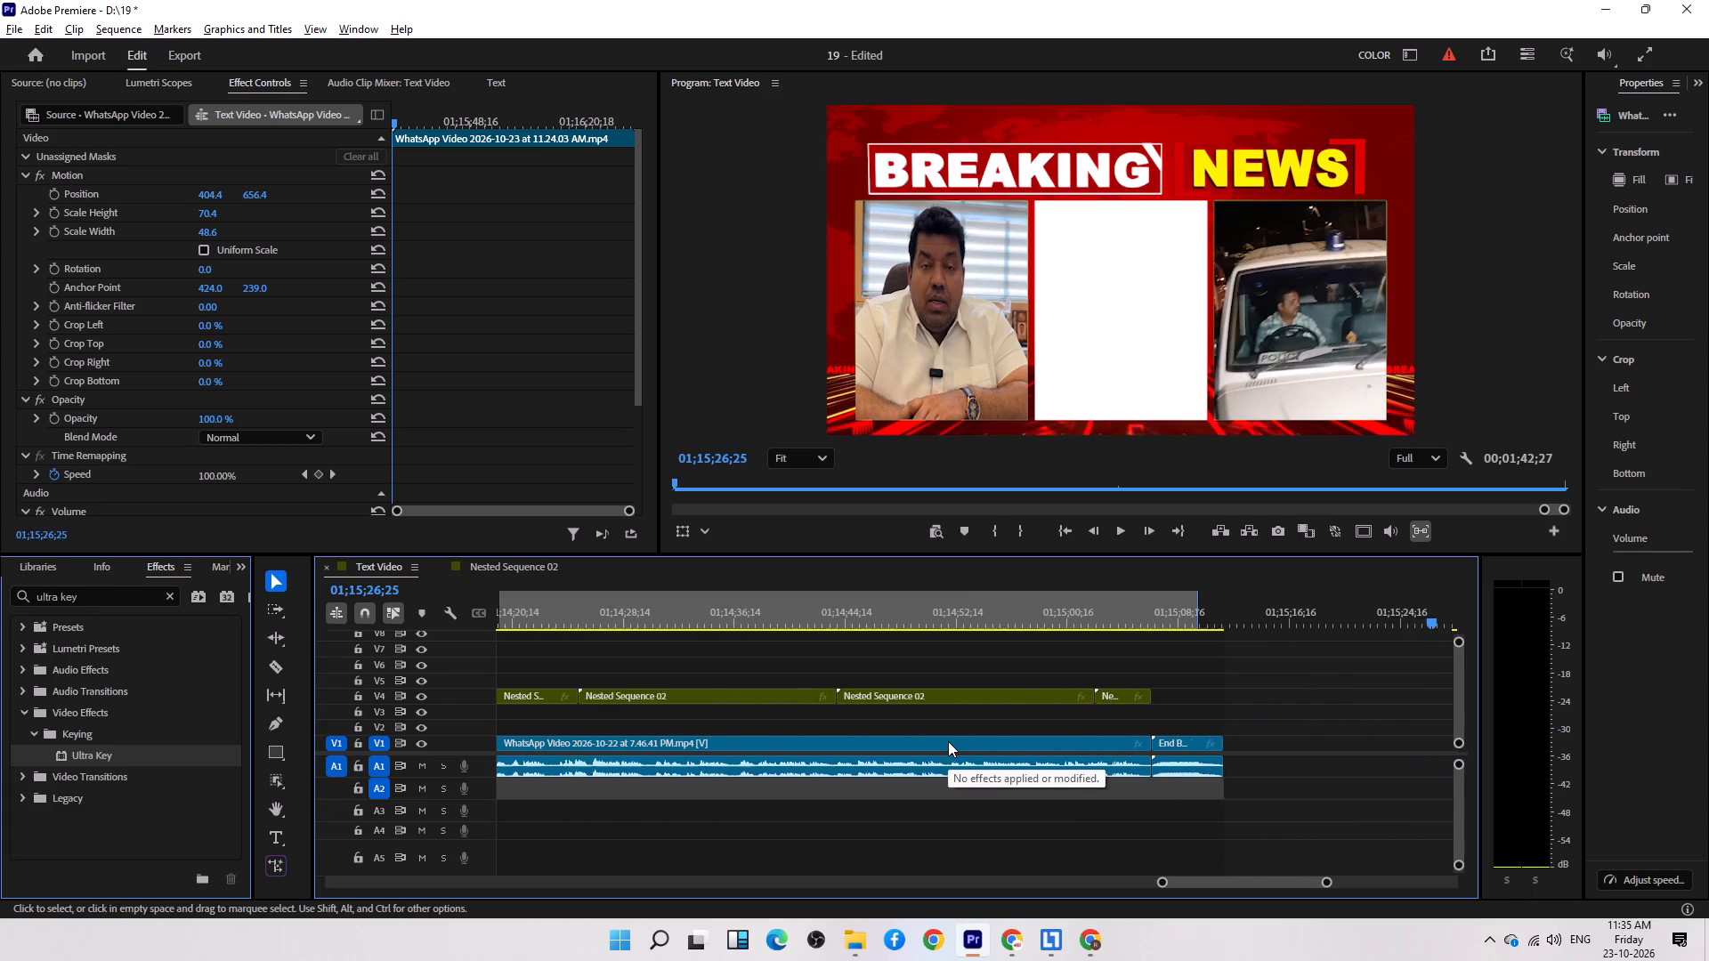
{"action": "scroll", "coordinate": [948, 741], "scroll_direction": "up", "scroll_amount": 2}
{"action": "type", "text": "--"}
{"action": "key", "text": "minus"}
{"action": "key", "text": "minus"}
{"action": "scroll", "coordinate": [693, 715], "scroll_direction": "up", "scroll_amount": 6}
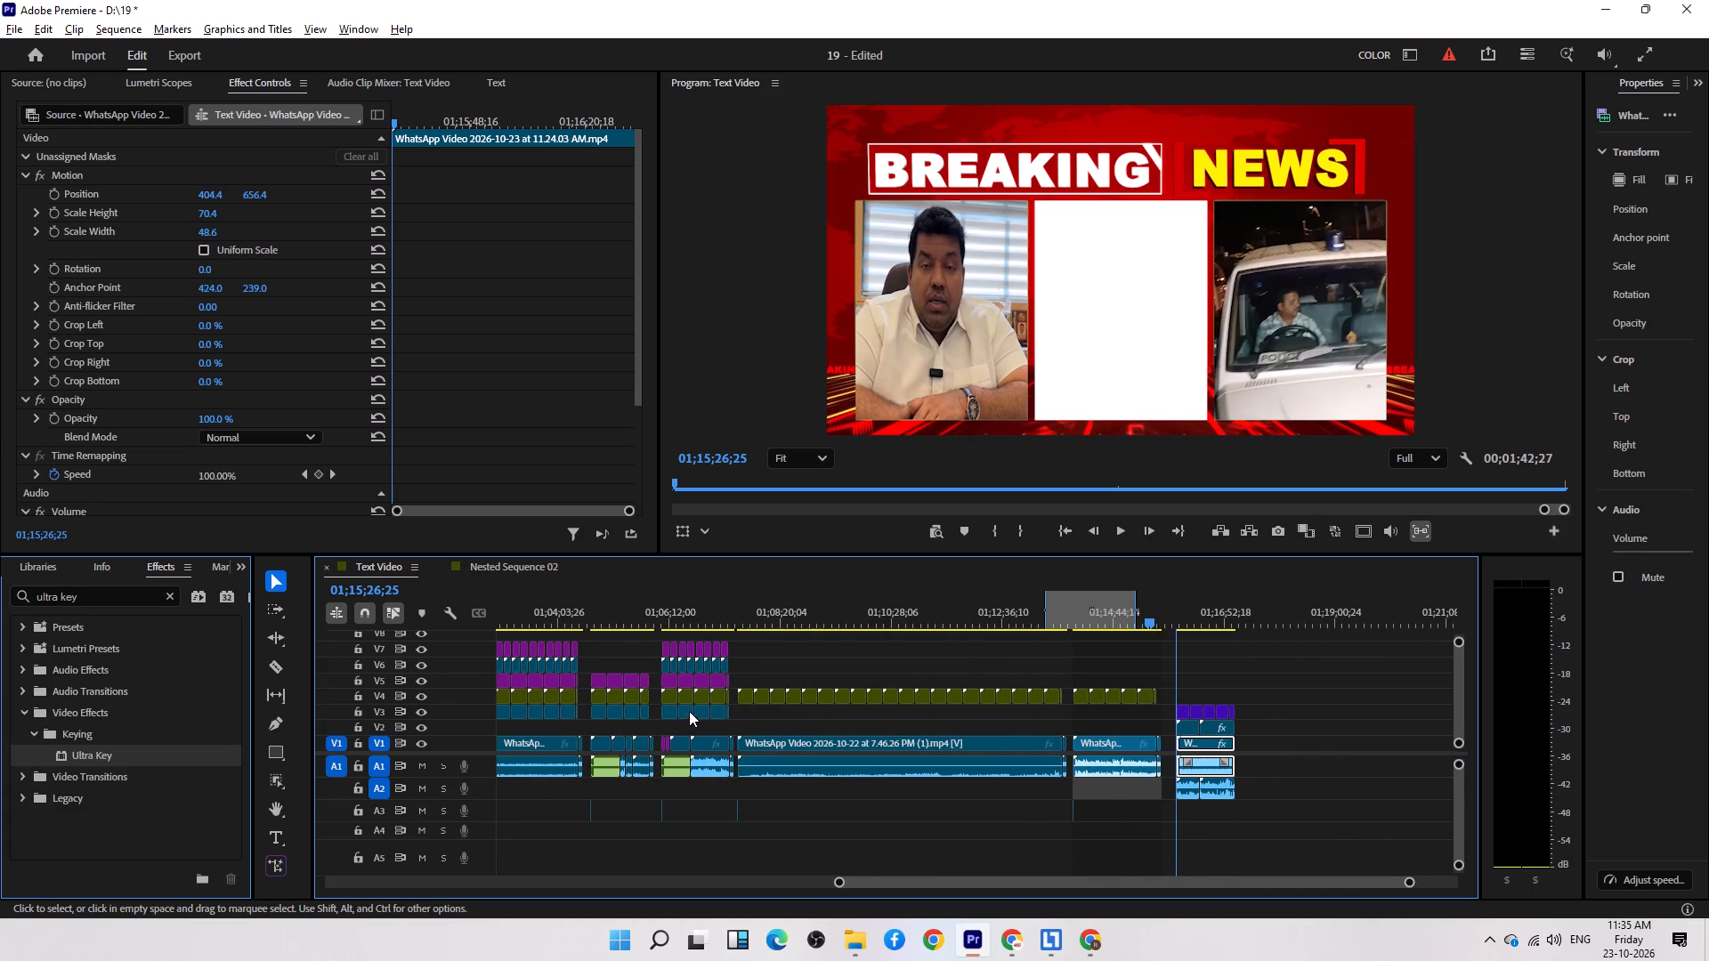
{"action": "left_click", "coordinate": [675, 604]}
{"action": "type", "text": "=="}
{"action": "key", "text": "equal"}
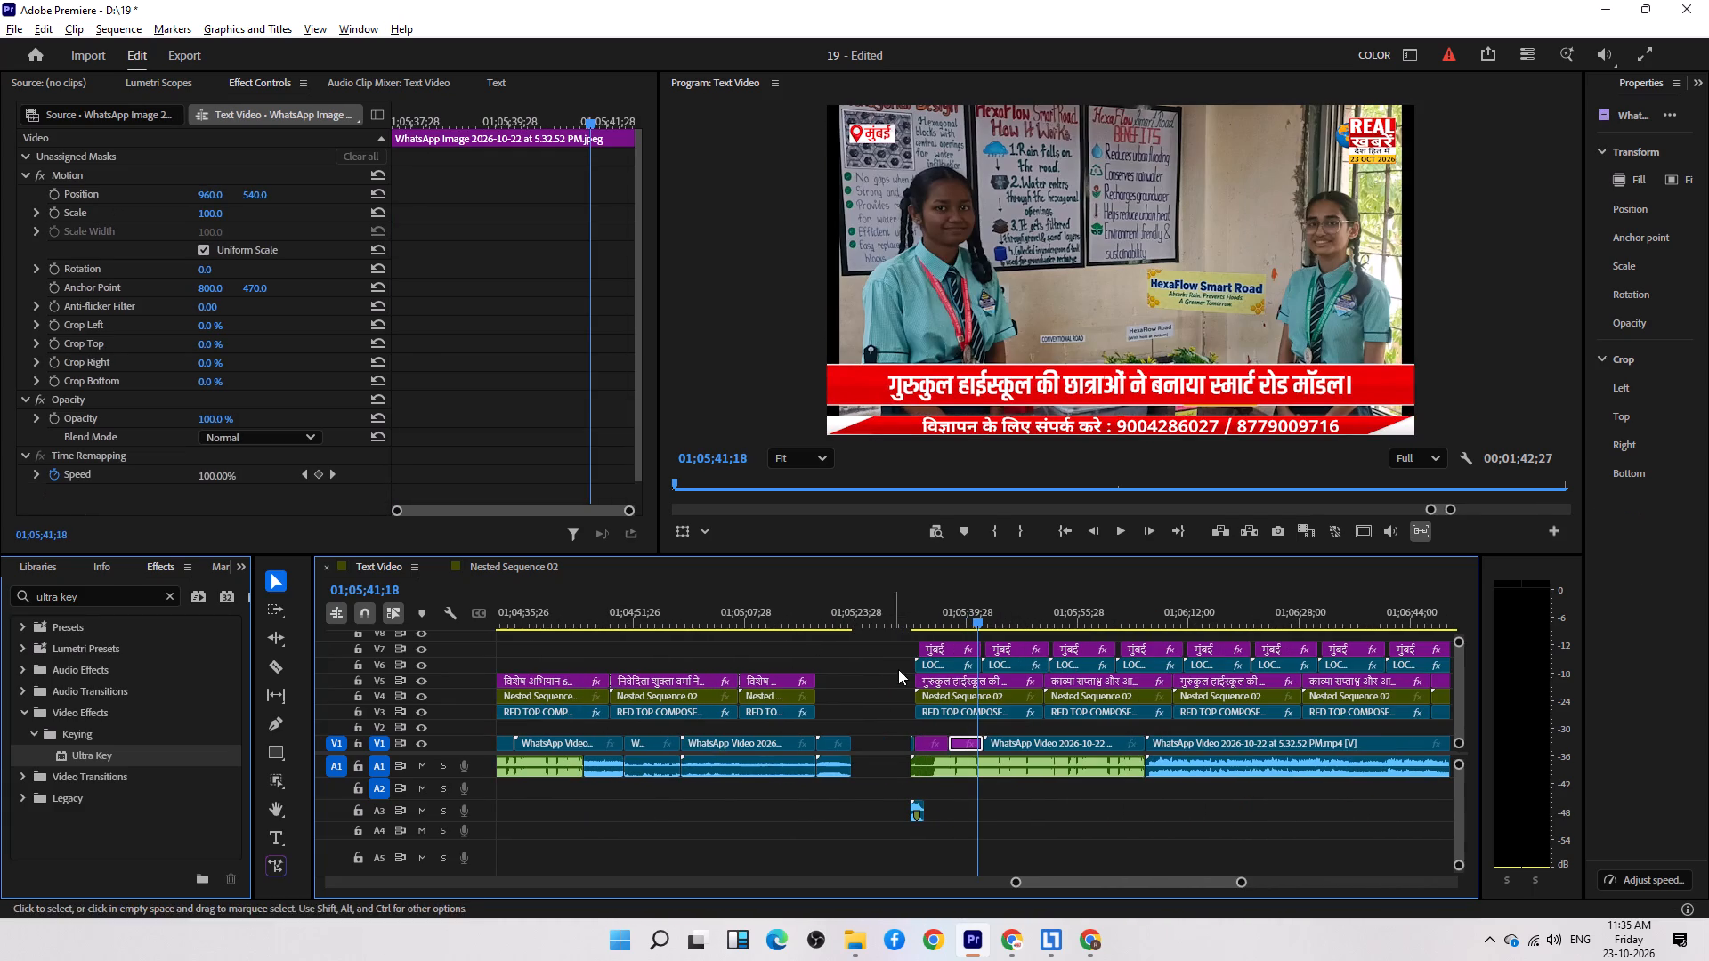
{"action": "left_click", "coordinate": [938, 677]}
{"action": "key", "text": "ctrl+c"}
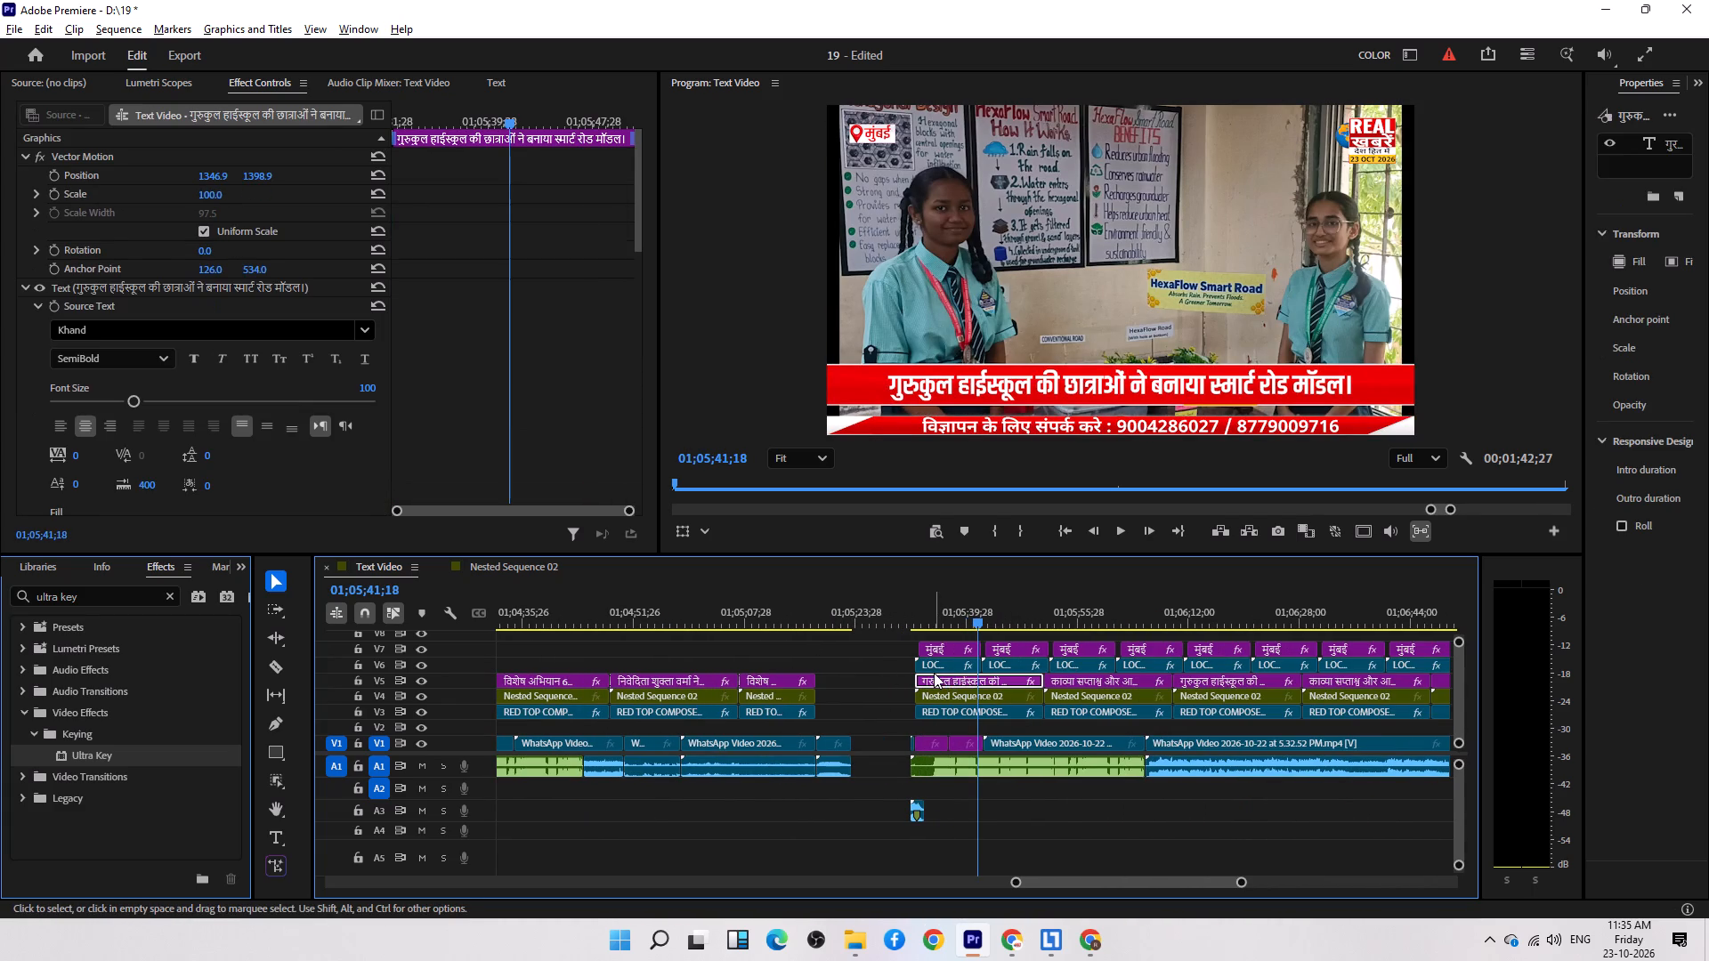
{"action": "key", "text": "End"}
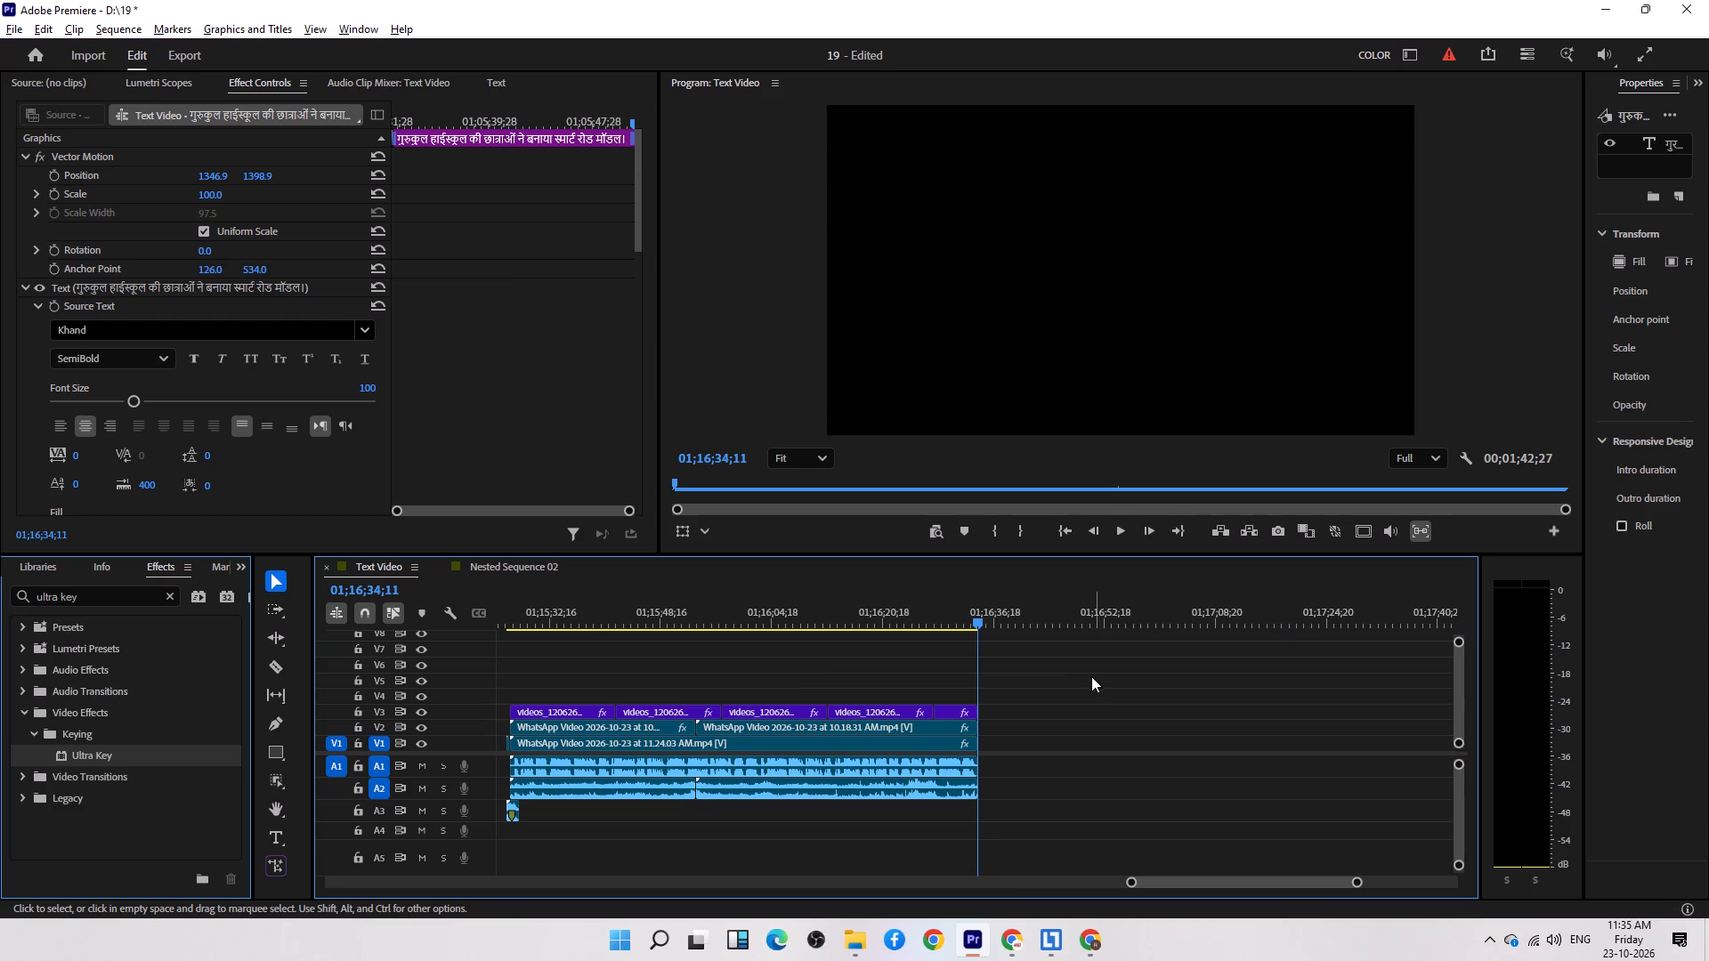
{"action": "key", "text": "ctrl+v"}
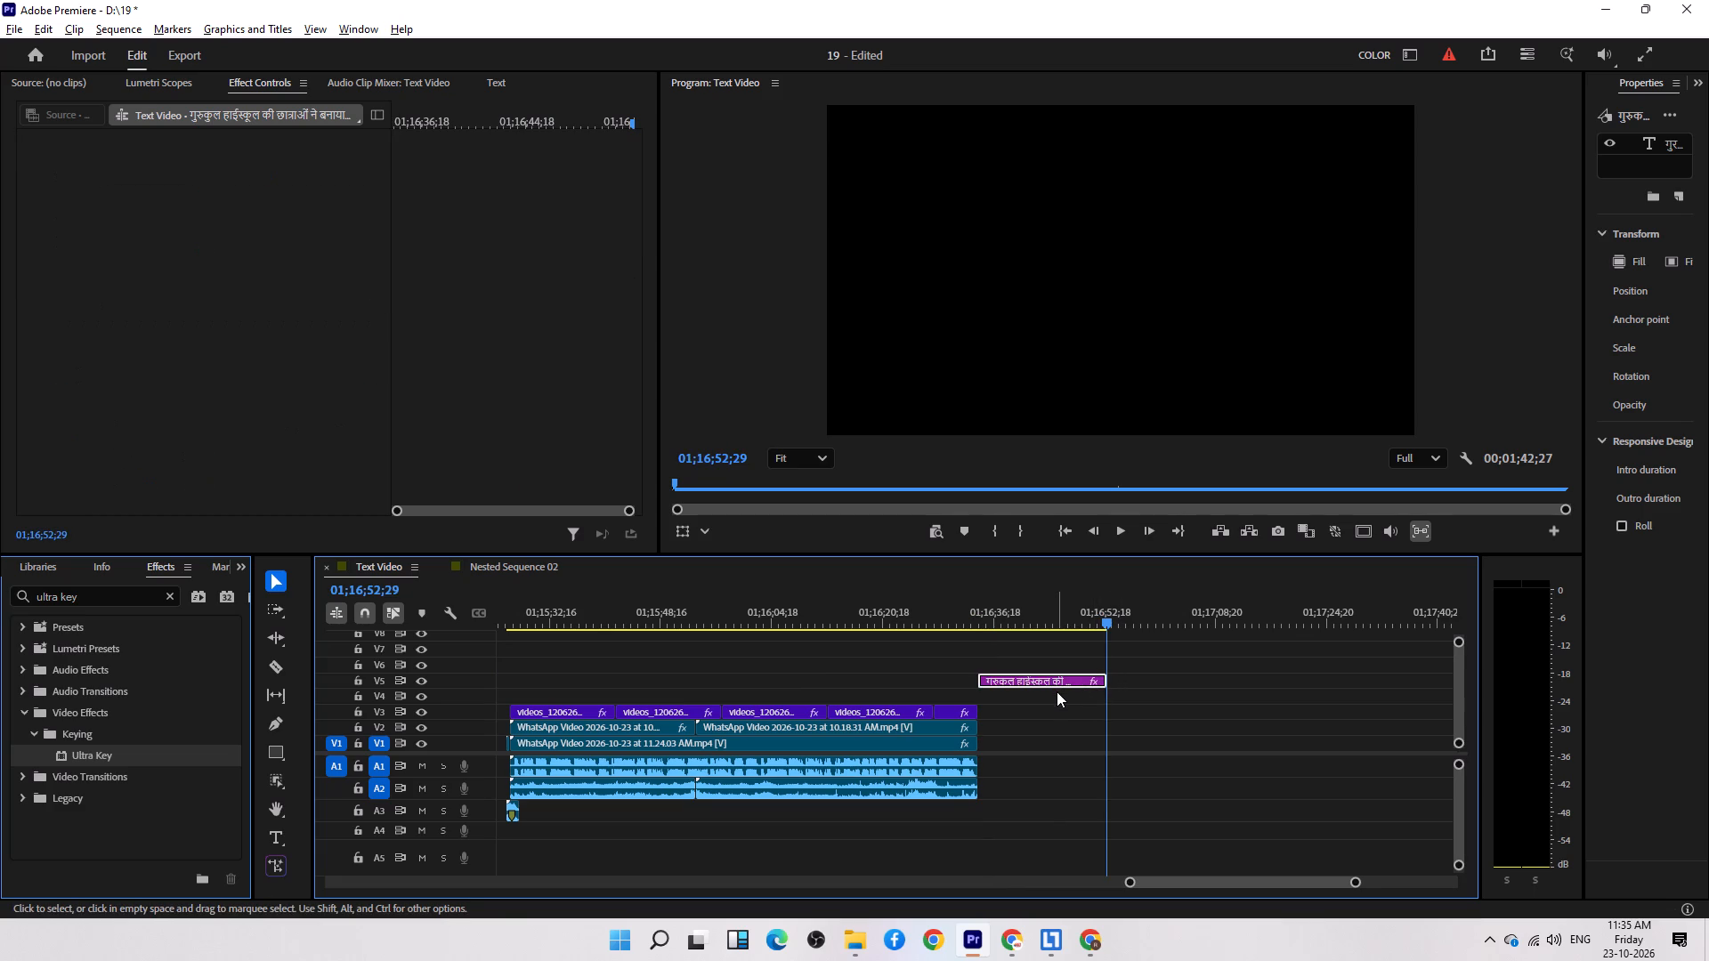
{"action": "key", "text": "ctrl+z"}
Move the 10.18.32 AM clip on V2 earlier so it starts at 01;15;26;24, together with the V1 video and the template.
{"action": "key", "text": "Up"}
{"action": "key", "text": "Up"}
{"action": "key", "text": "Up"}
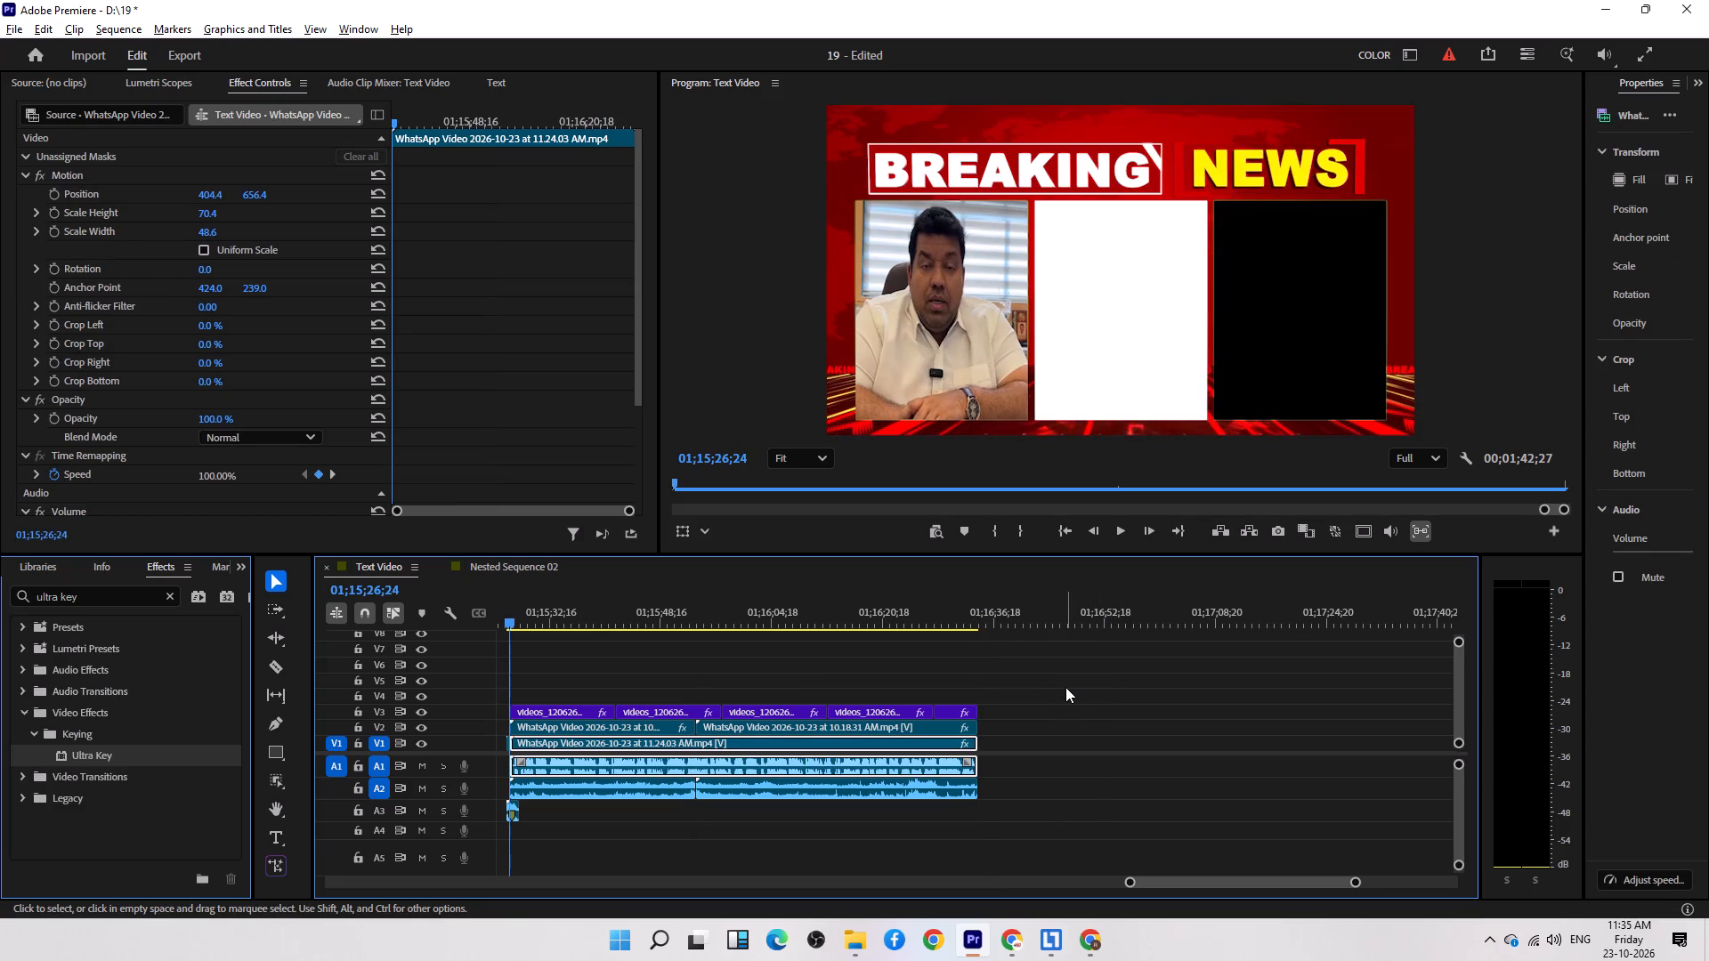
{"action": "key", "text": "Up"}
{"action": "key", "text": "Up"}
{"action": "key", "text": "Down"}
{"action": "key", "text": "Down"}
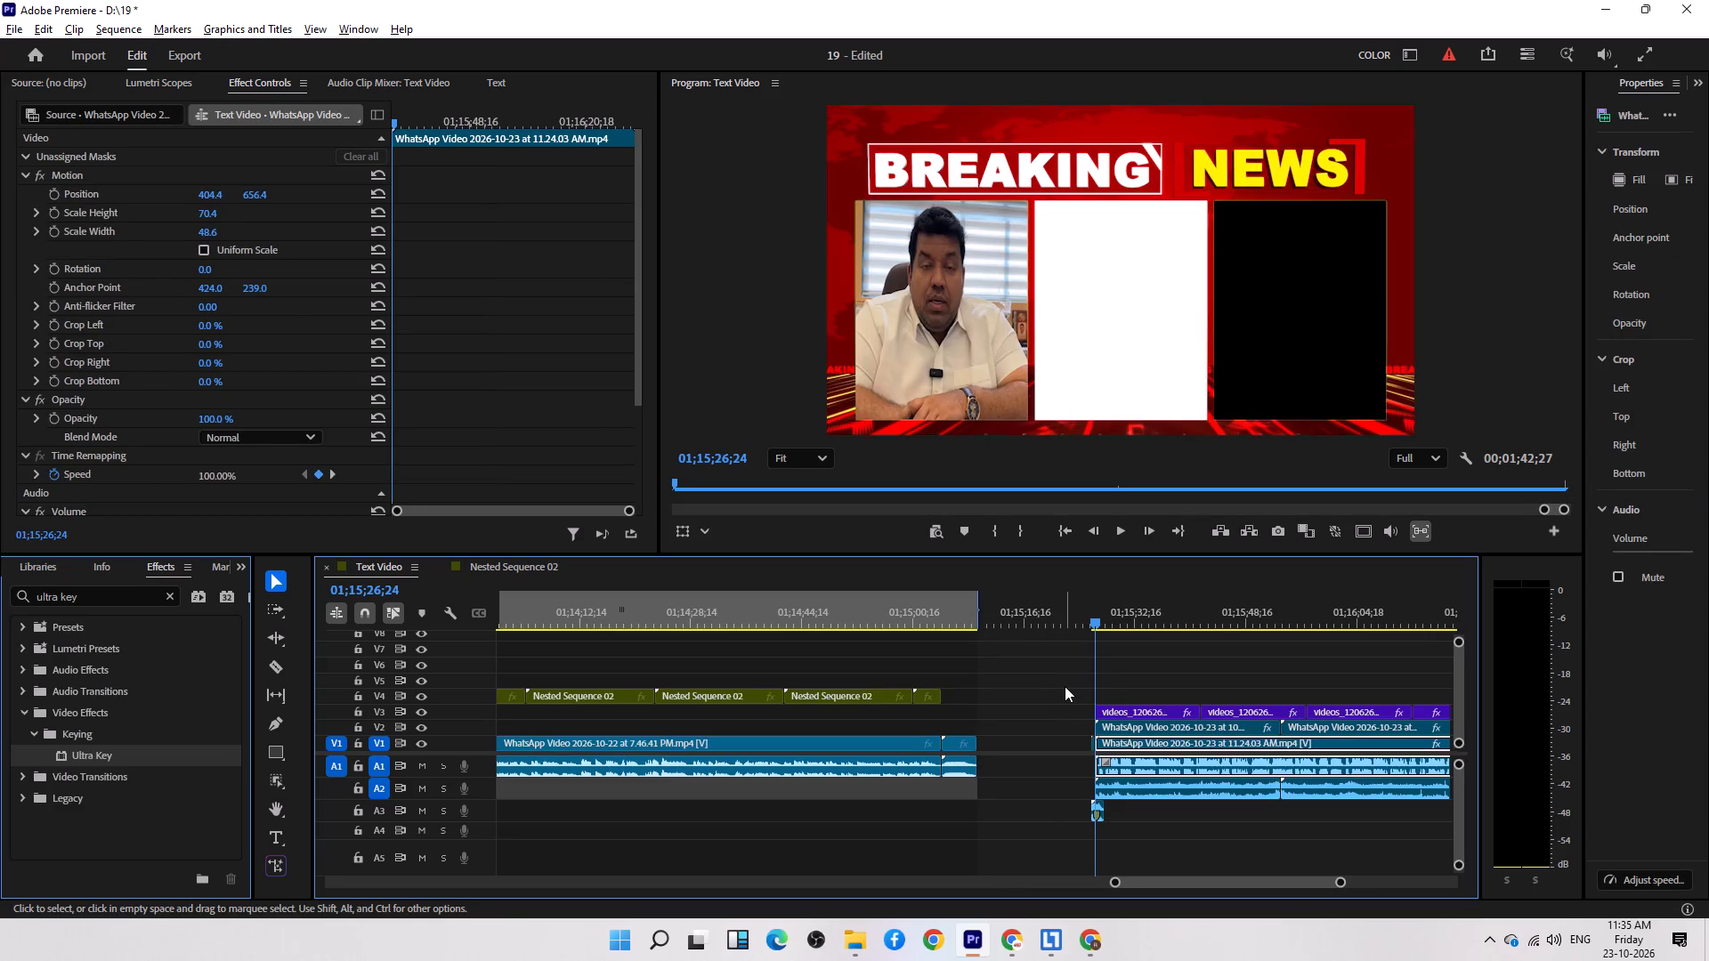
{"action": "key", "text": "equal"}
{"action": "key", "text": "equal"}
{"action": "key", "text": "equal"}
{"action": "key", "text": "equal"}
{"action": "key", "text": "equal"}
{"action": "key", "text": "equal"}
{"action": "key", "text": "equal"}
{"action": "key", "text": "equal"}
{"action": "key", "text": "equal"}
{"action": "key", "text": "equal"}
{"action": "key", "text": "equal"}
{"action": "key", "text": "equal"}
{"action": "key", "text": "equal"}
{"action": "key", "text": "equal"}
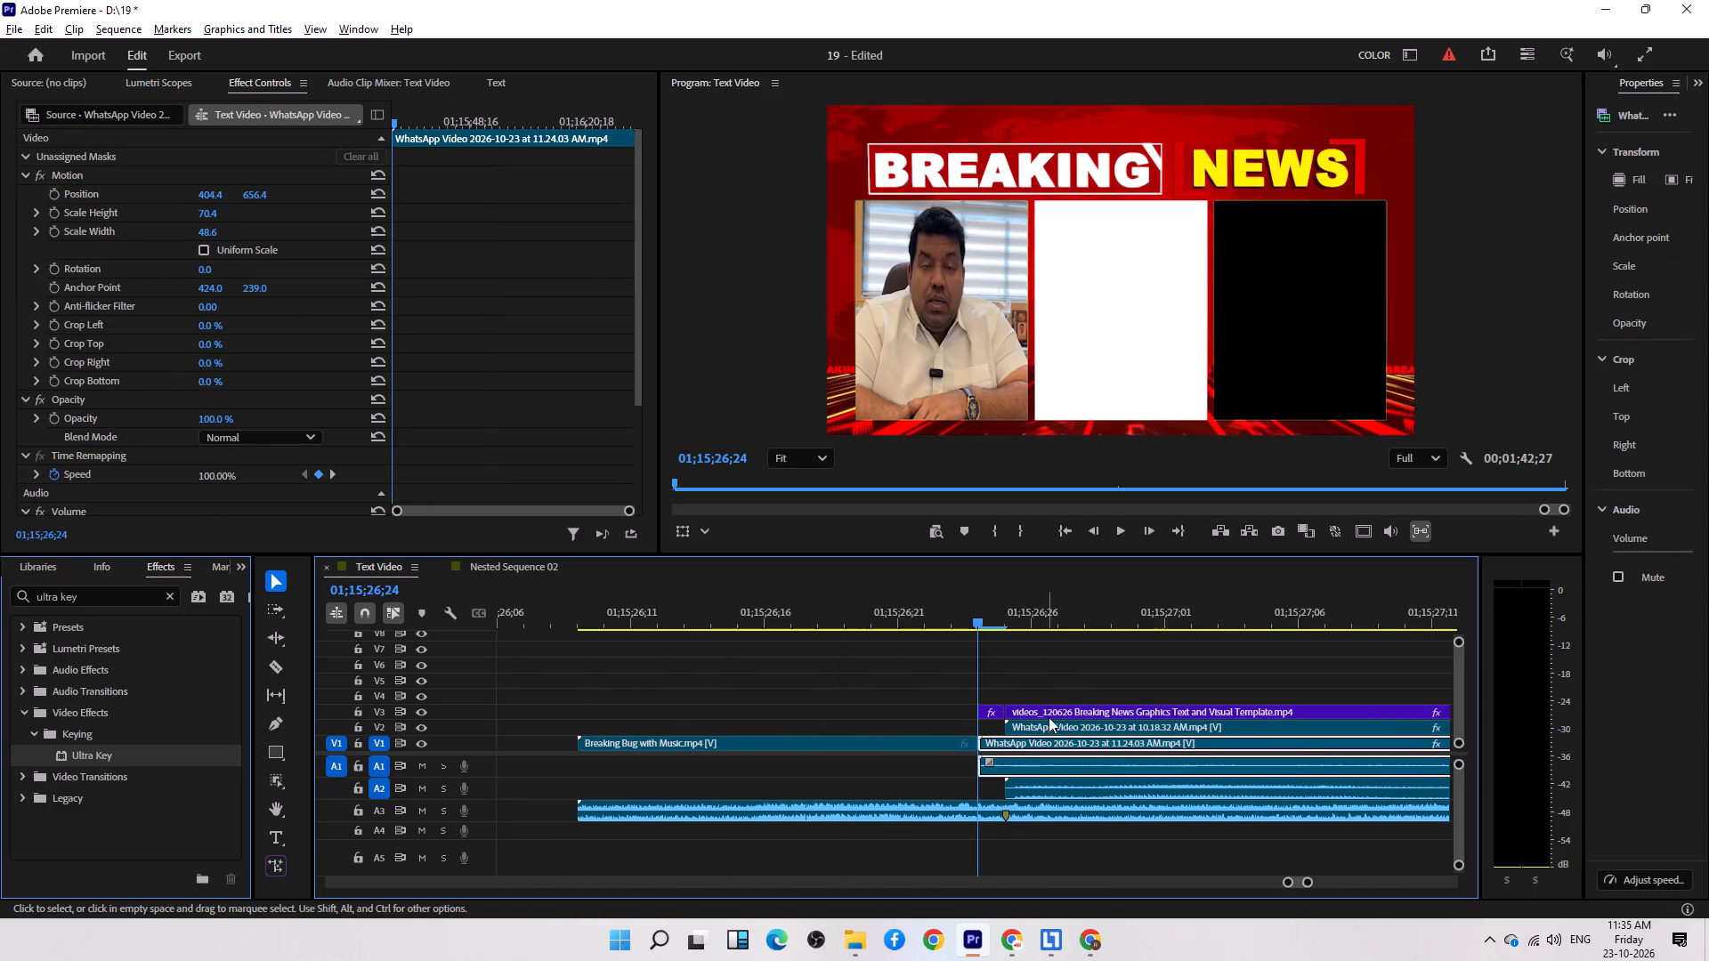
{"action": "left_click_drag", "start_coordinate": [1054, 725], "coordinate": [1033, 729]}
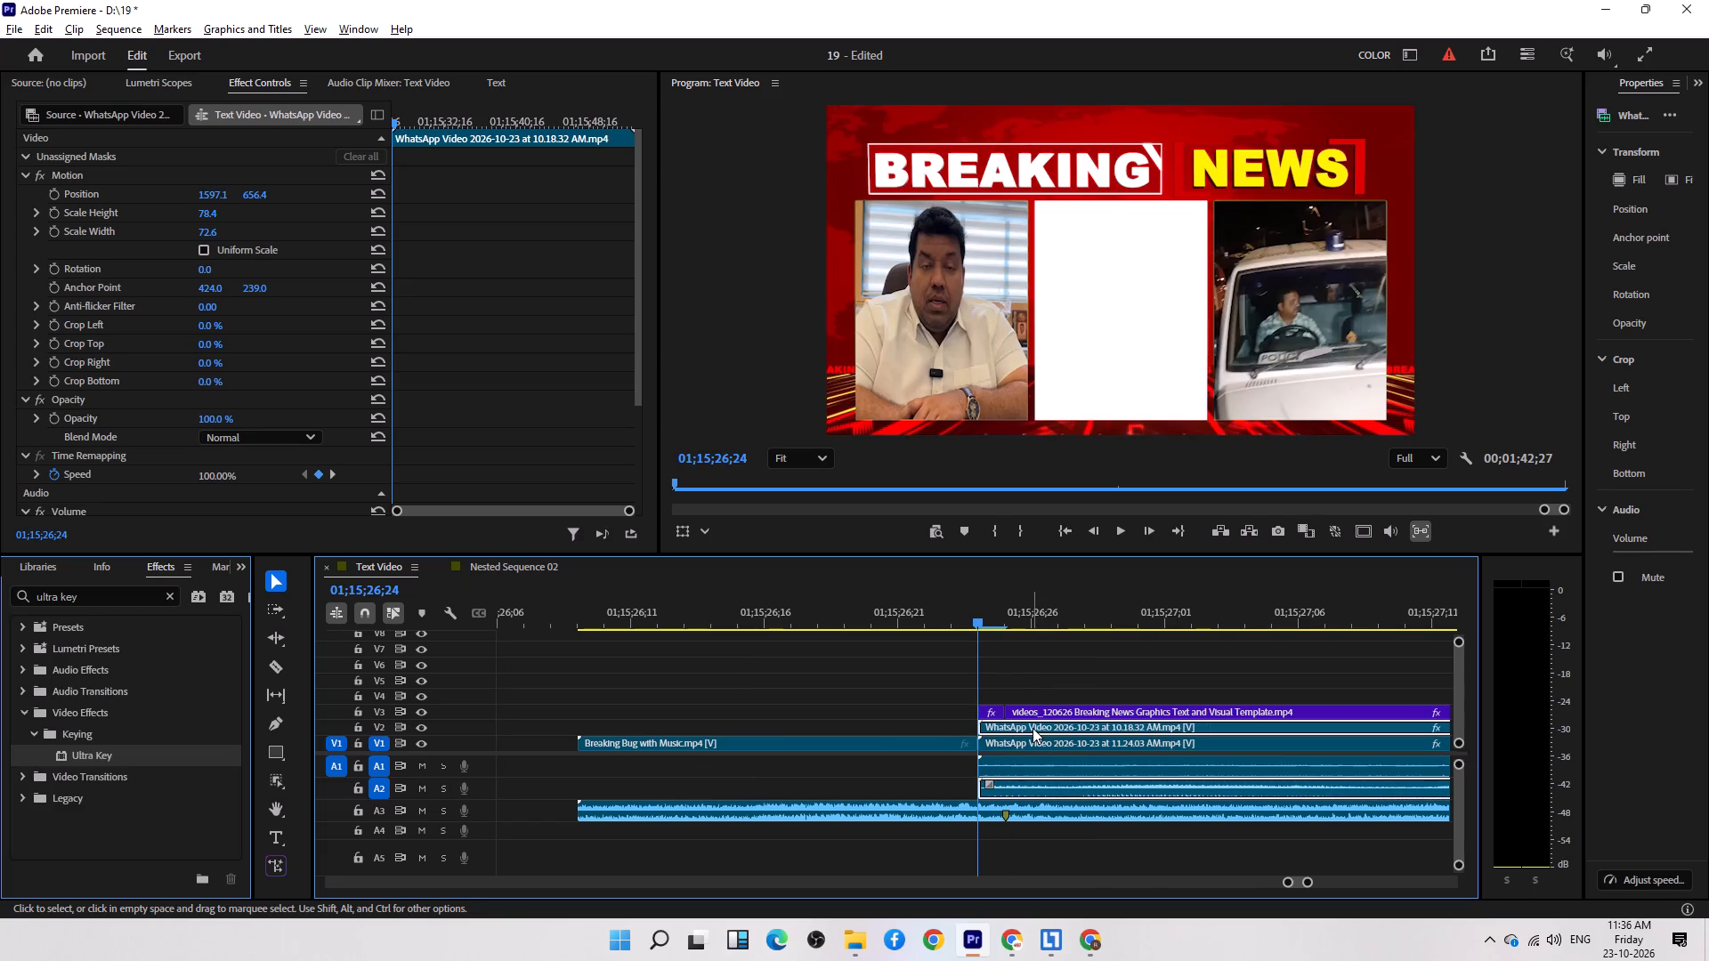
{"action": "left_click_drag", "start_coordinate": [980, 623], "coordinate": [1000, 625]}
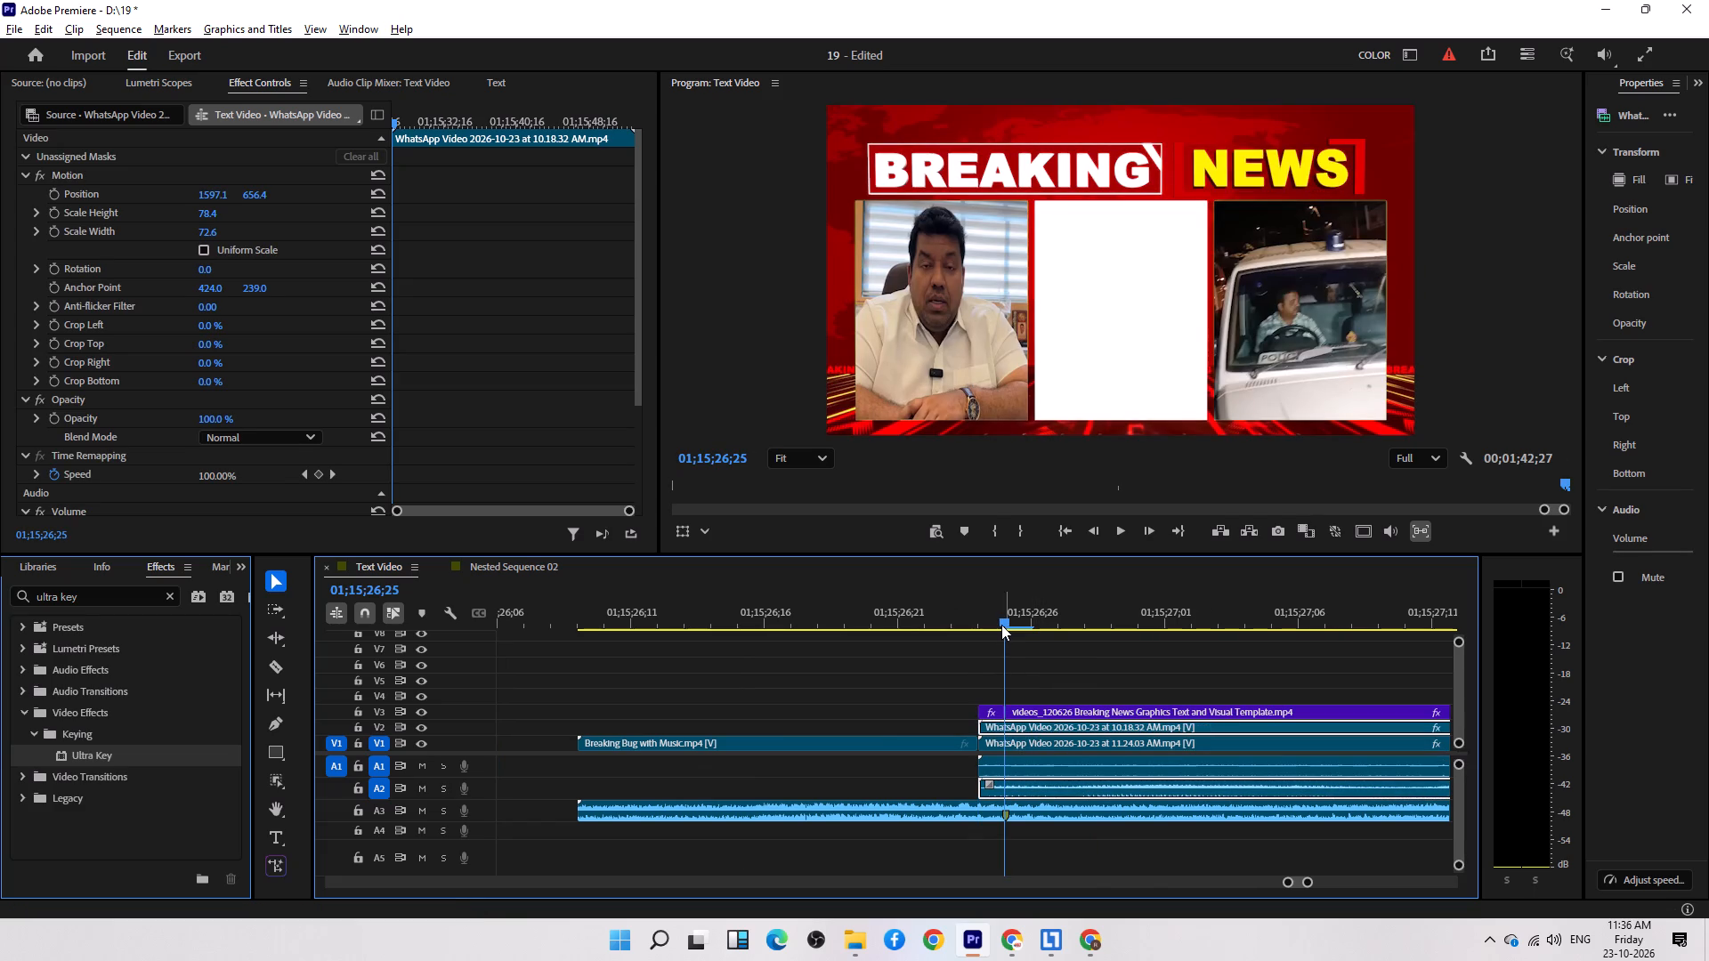
Move the 10.18.31 AM clip on V2 slightly earlier to close the gap after the 10.18.32 AM clip.
{"action": "key", "text": "minus"}
{"action": "key", "text": "minus"}
{"action": "key", "text": "minus"}
{"action": "key", "text": "minus"}
{"action": "scroll", "coordinate": [1078, 690], "scroll_direction": "down", "scroll_amount": 7}
{"action": "scroll", "coordinate": [981, 731], "scroll_direction": "down", "scroll_amount": 7}
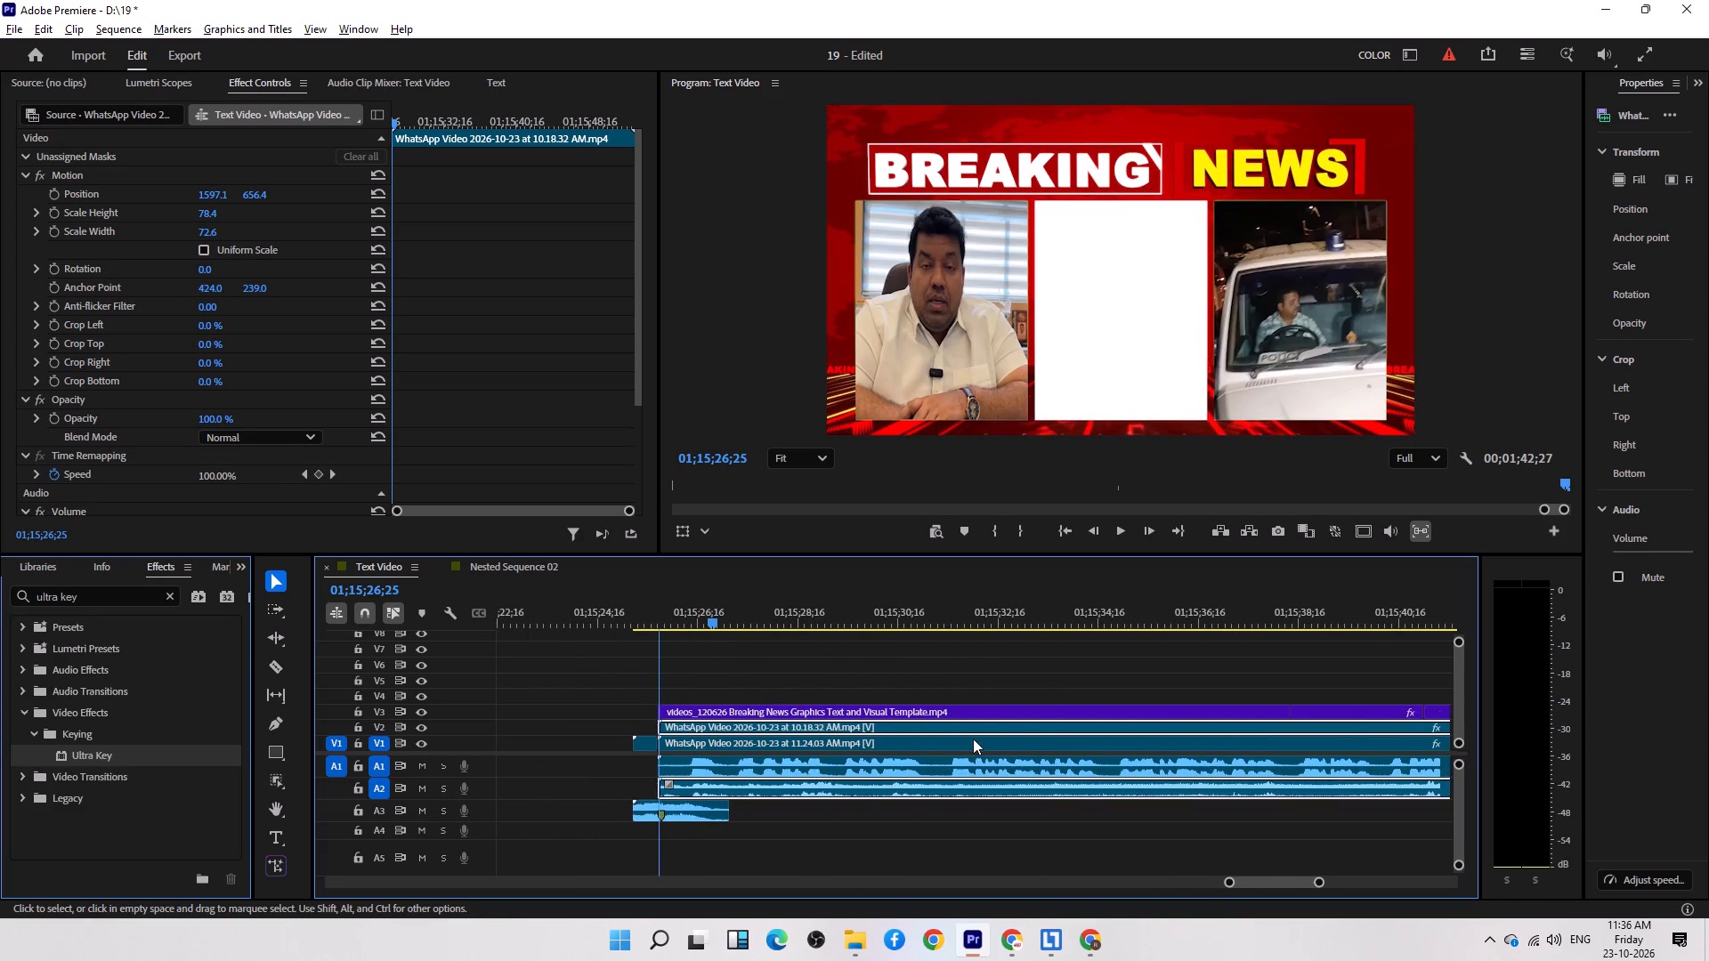
{"action": "scroll", "coordinate": [973, 739], "scroll_direction": "down", "scroll_amount": 20}
{"action": "scroll", "coordinate": [973, 739], "scroll_direction": "down", "scroll_amount": 9}
{"action": "left_click", "coordinate": [1225, 728]}
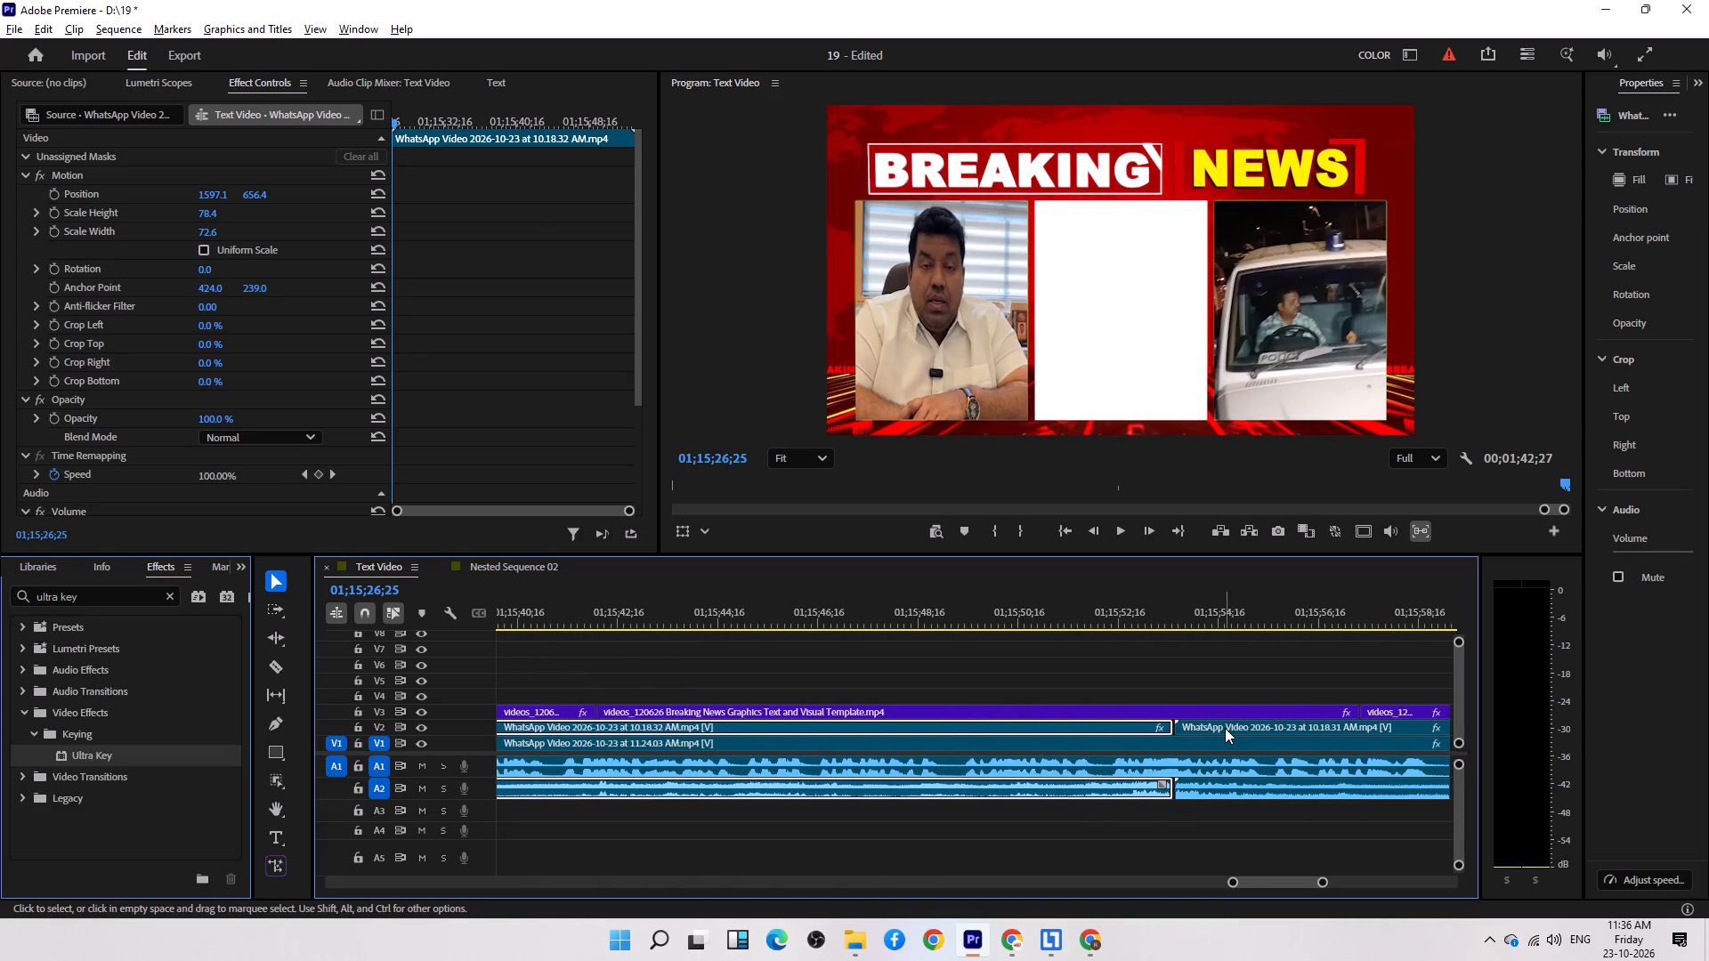
{"action": "left_click", "coordinate": [1191, 601]}
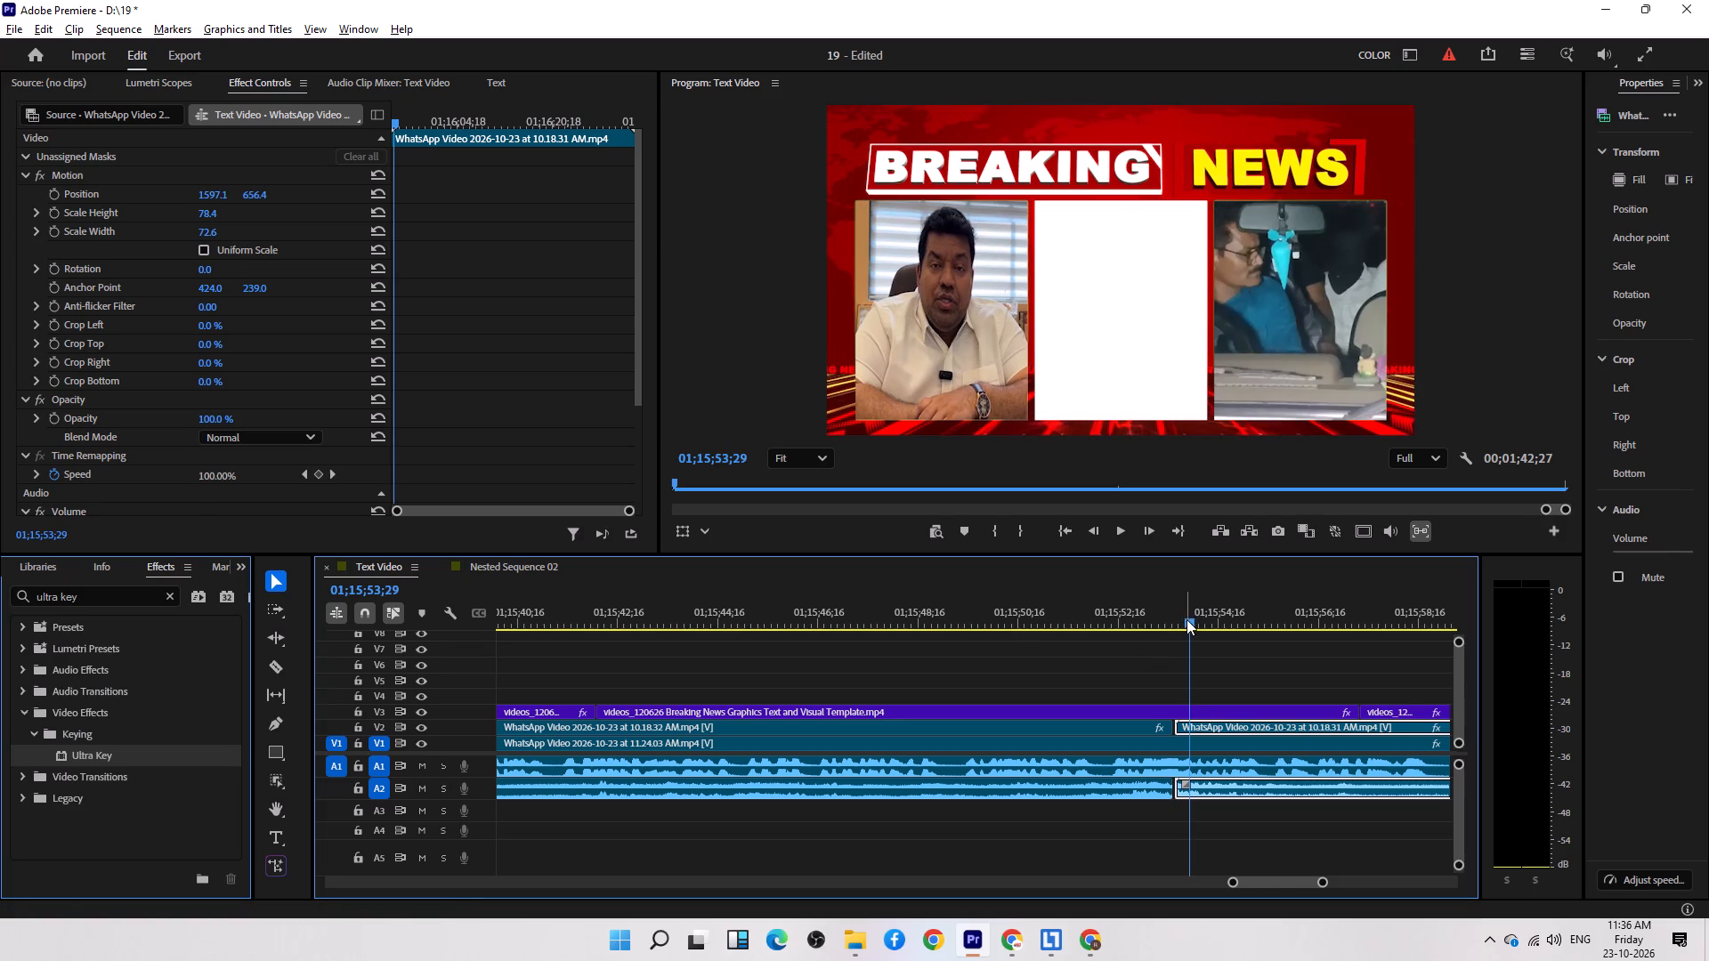
{"action": "key", "text": "equal"}
{"action": "key", "text": "equal"}
{"action": "key", "text": "equal"}
{"action": "left_click_drag", "start_coordinate": [891, 729], "coordinate": [879, 731]}
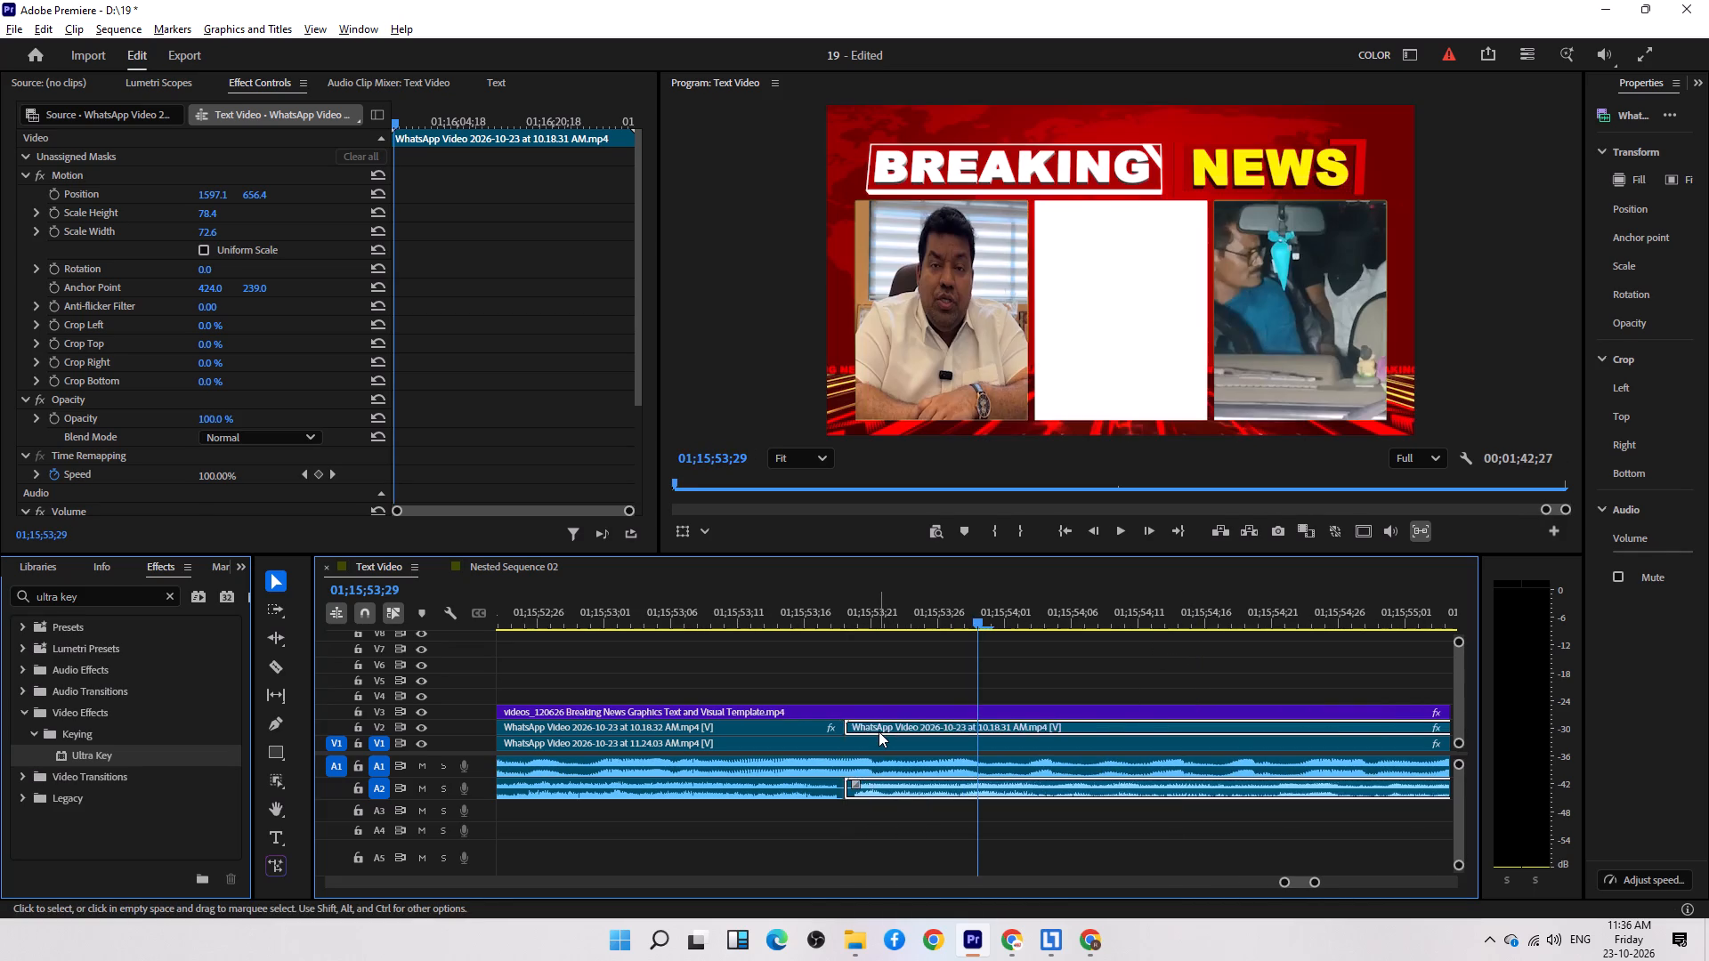
Unlink the audio of the two V2 WhatsApp clips, 10.18.32 AM and 10.18.31 AM, and delete it from A2.
{"action": "type", "text": "---"}
{"action": "scroll", "coordinate": [879, 731], "scroll_direction": "down", "scroll_amount": 12}
{"action": "key", "text": "minus"}
{"action": "key", "text": "minus"}
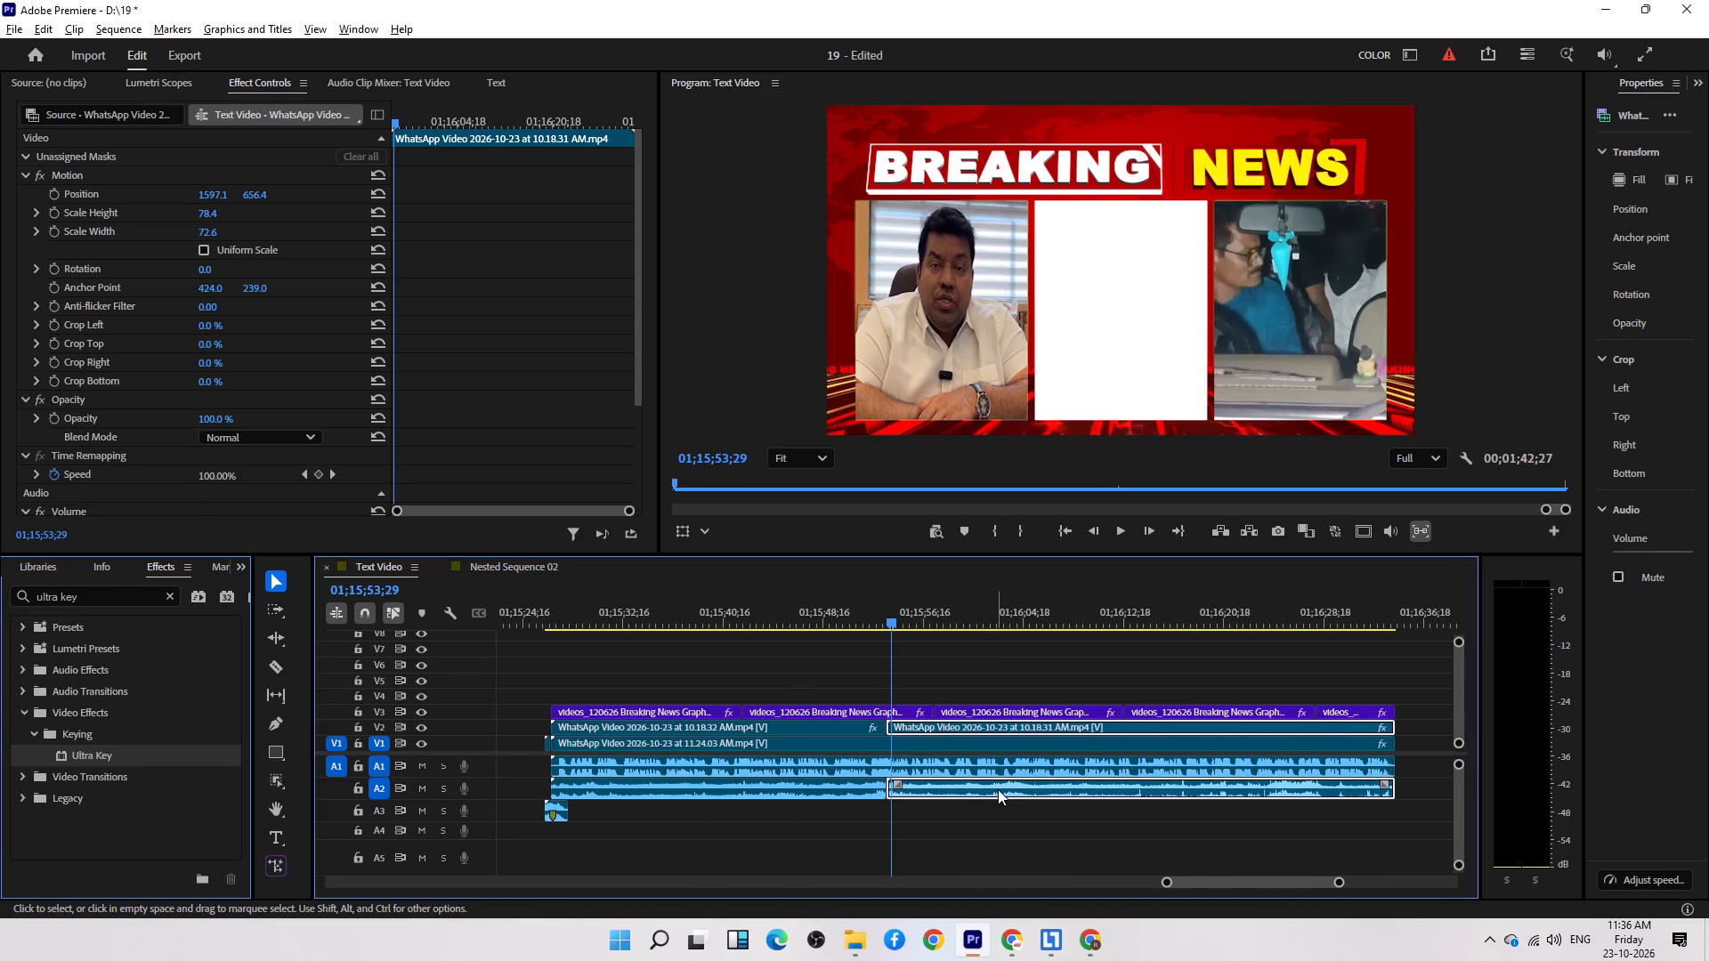
{"action": "left_click_drag", "start_coordinate": [962, 825], "coordinate": [845, 792]}
{"action": "right_click", "coordinate": [842, 793]}
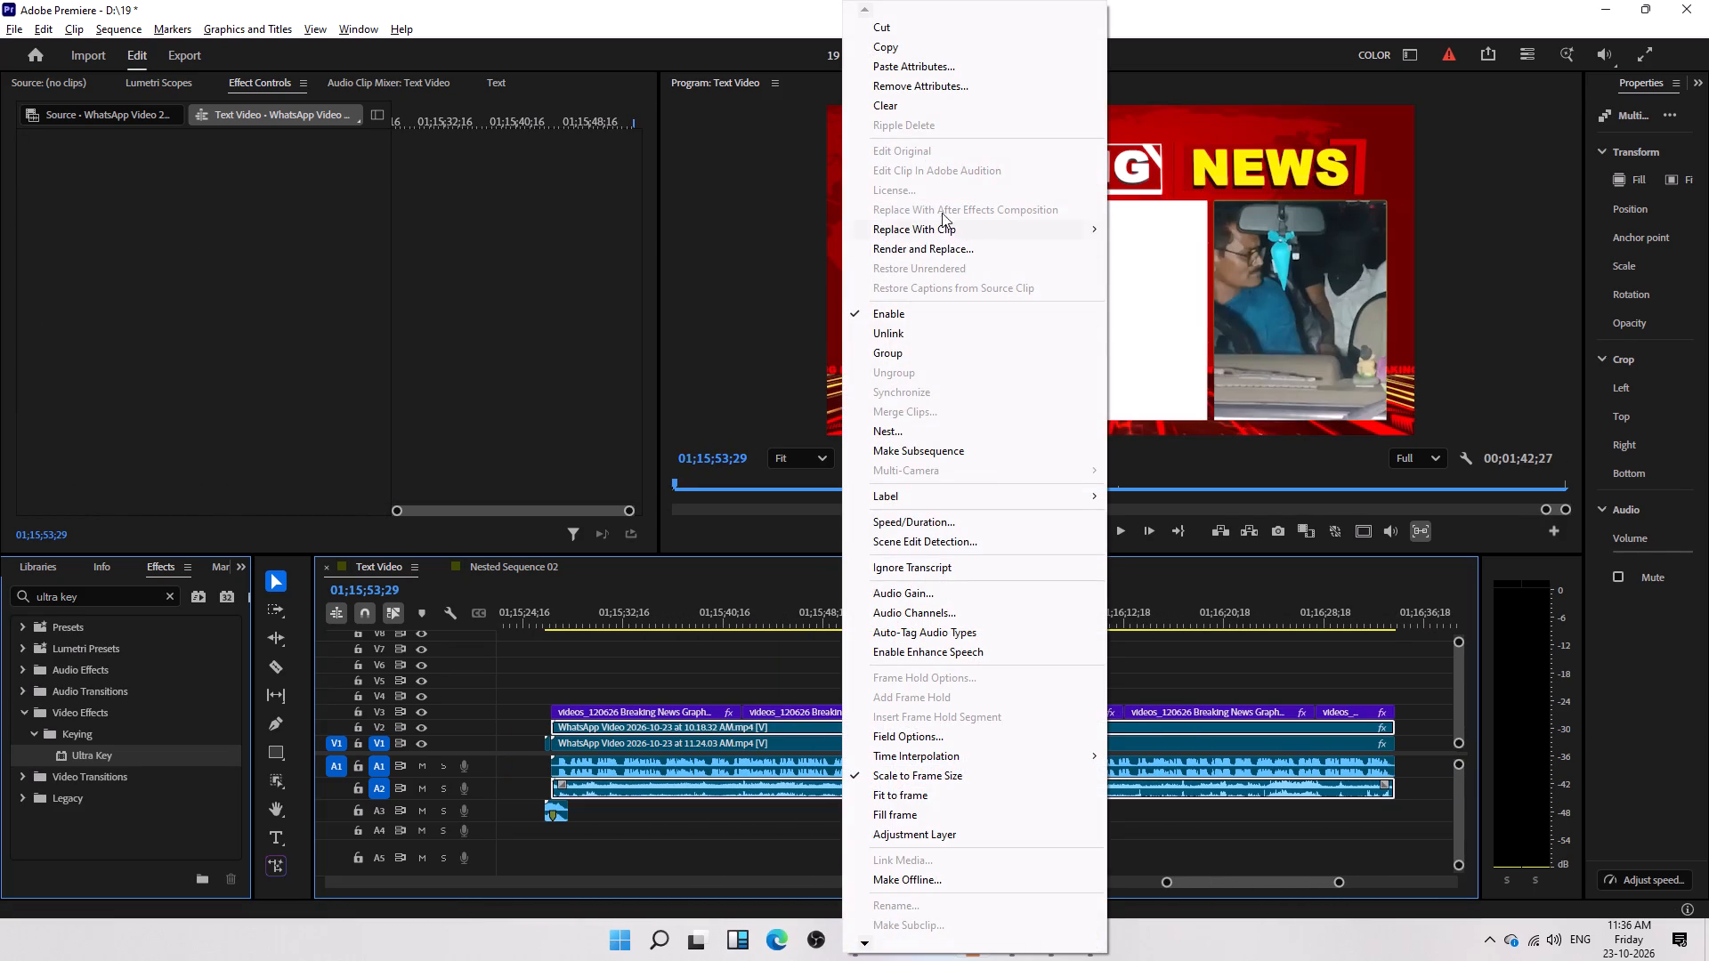
{"action": "left_click", "coordinate": [911, 341]}
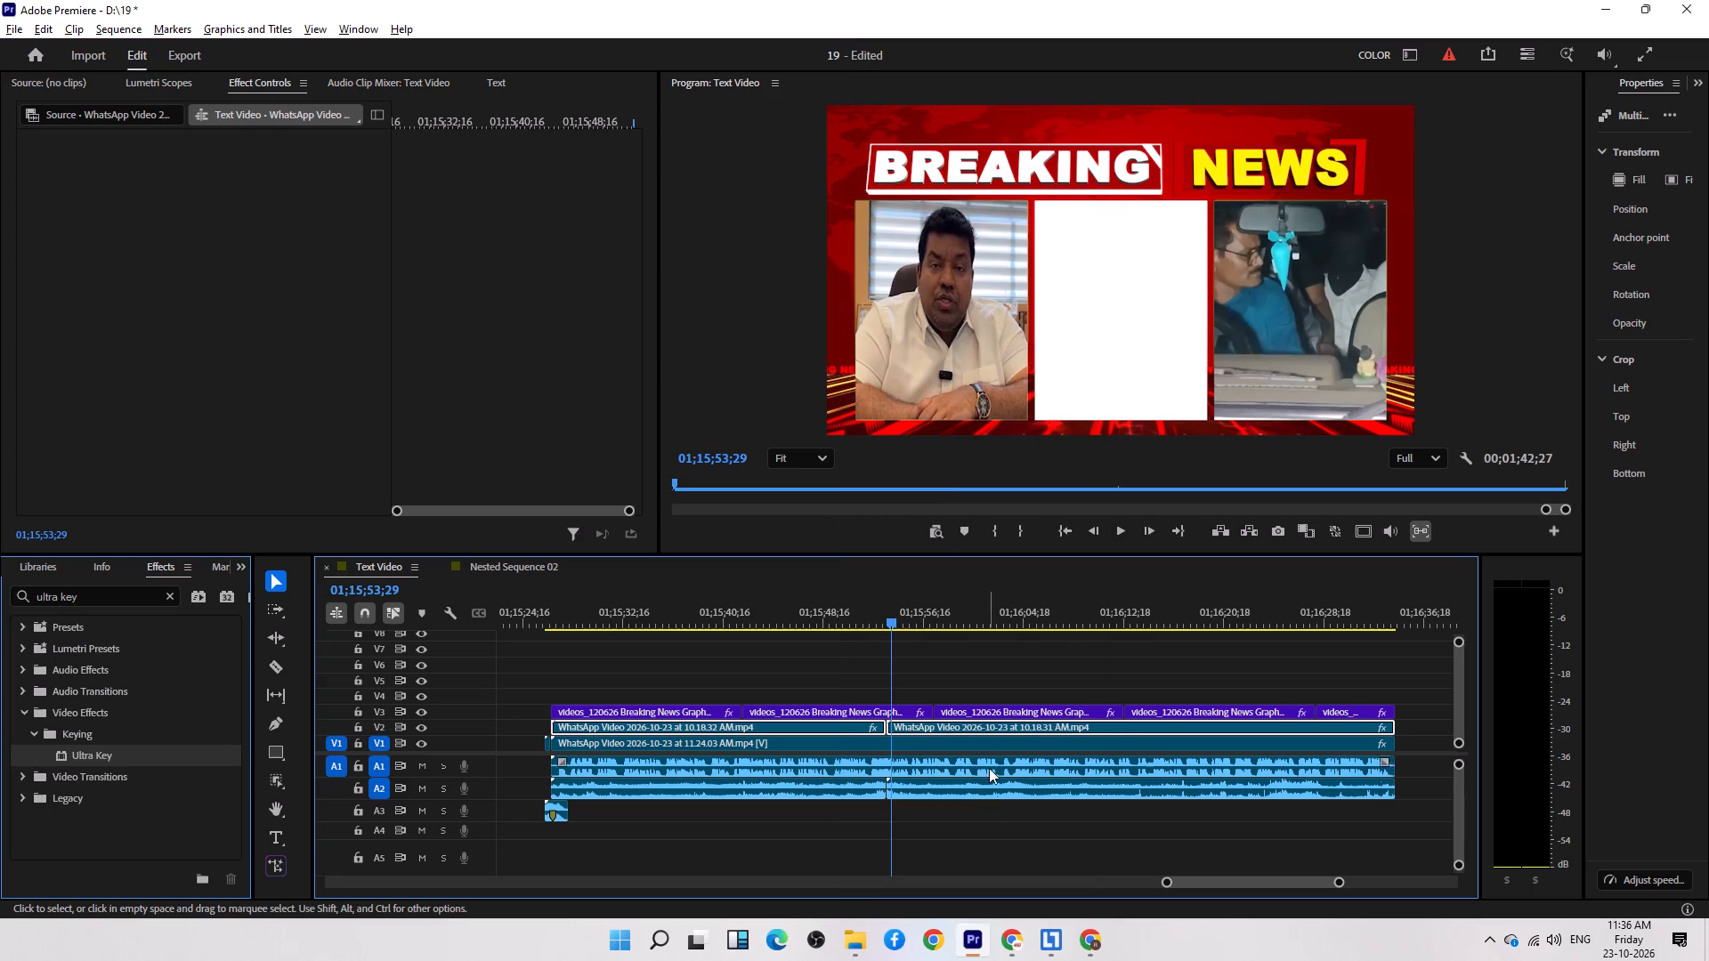
{"action": "left_click_drag", "start_coordinate": [974, 818], "coordinate": [847, 795]}
{"action": "key", "text": "Delete"}
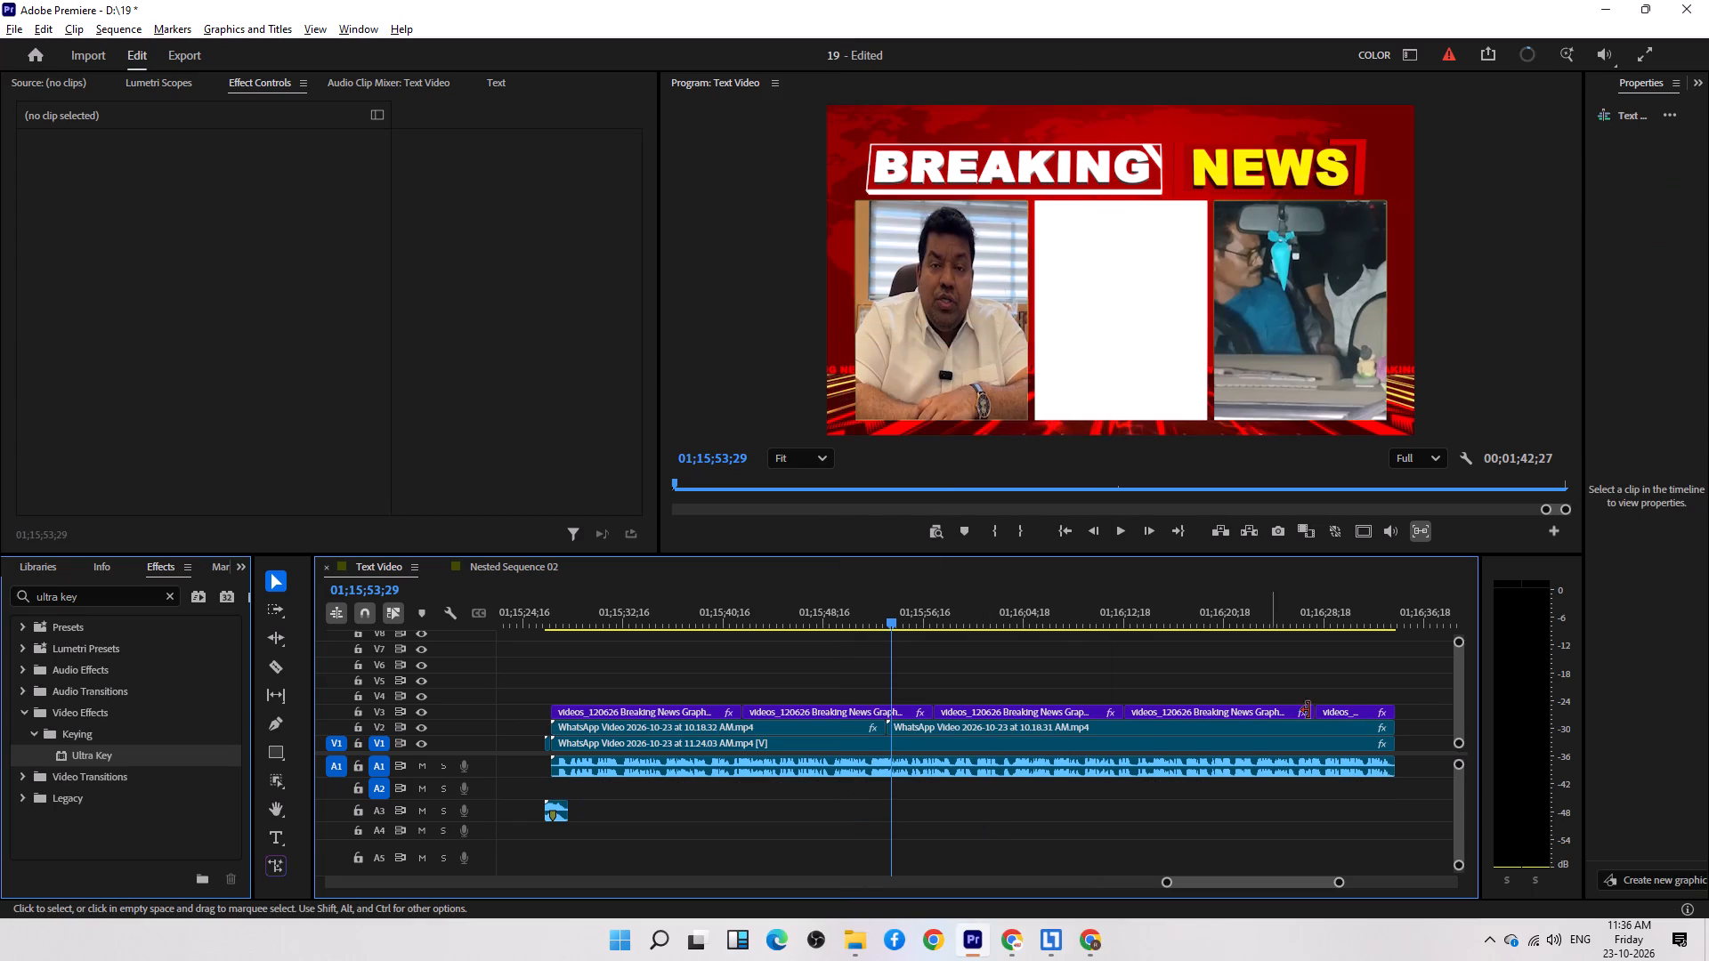
{"action": "left_click", "coordinate": [1388, 610]}
{"action": "type", "text": "=="}
{"action": "key", "text": "equal"}
{"action": "key", "text": "equal"}
{"action": "left_click_drag", "start_coordinate": [1141, 723], "coordinate": [1146, 724]}
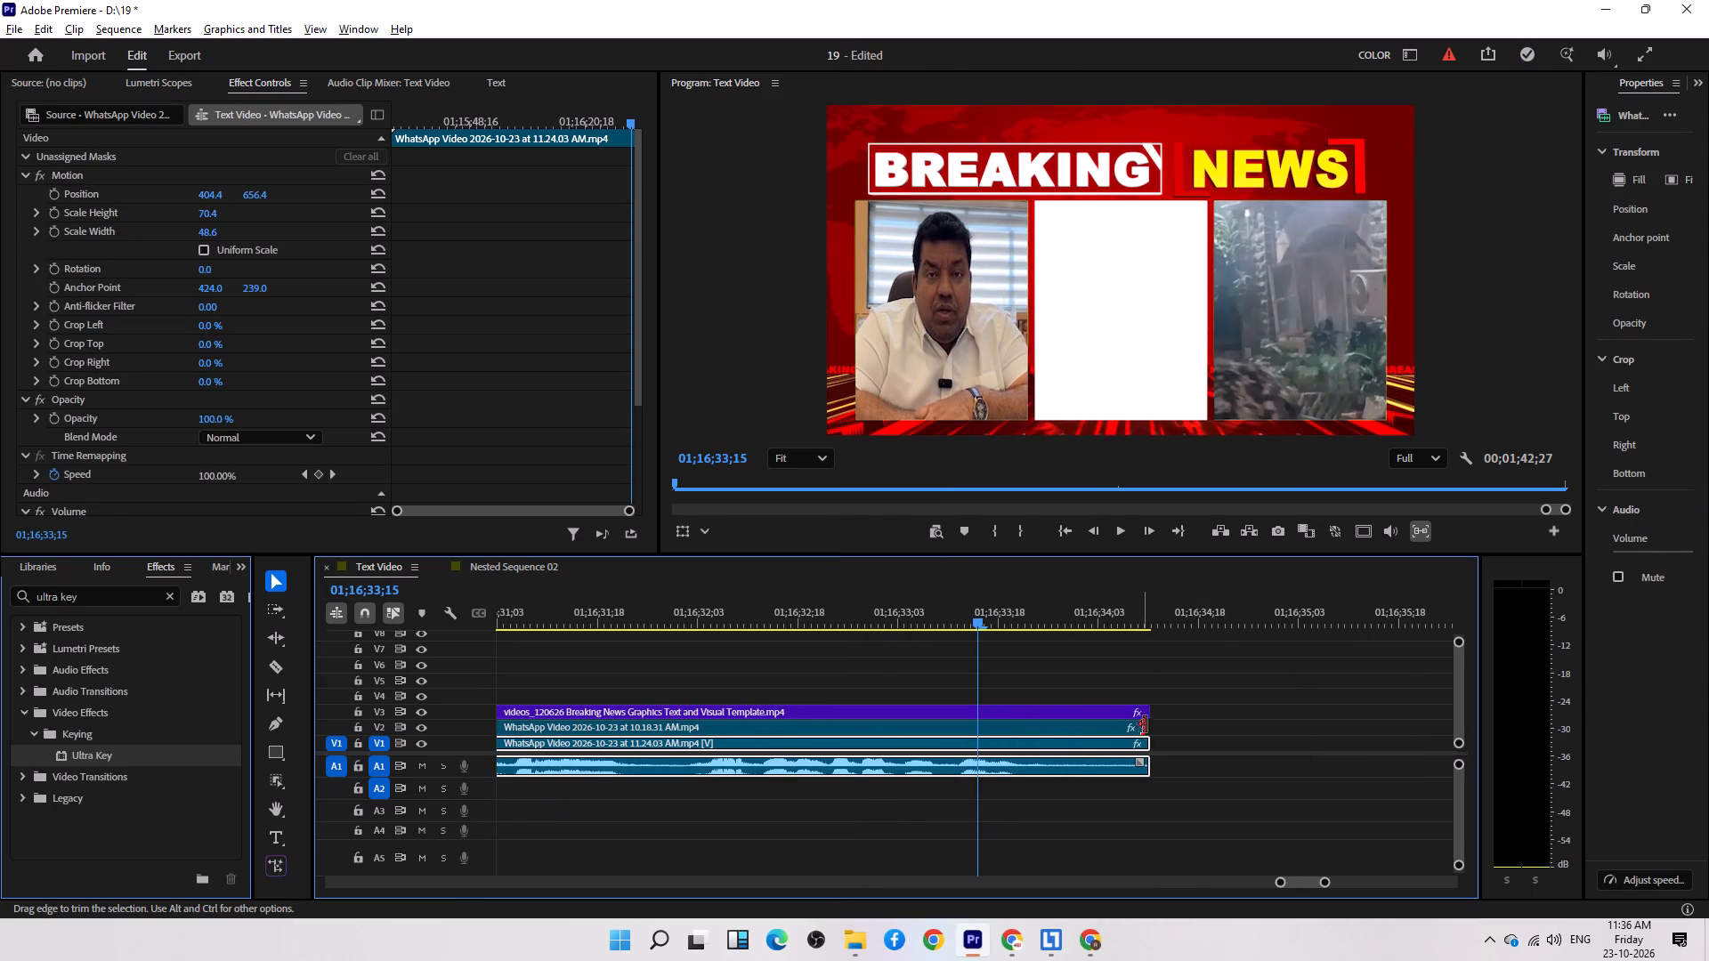
{"action": "left_click_drag", "start_coordinate": [1146, 724], "coordinate": [1153, 726]}
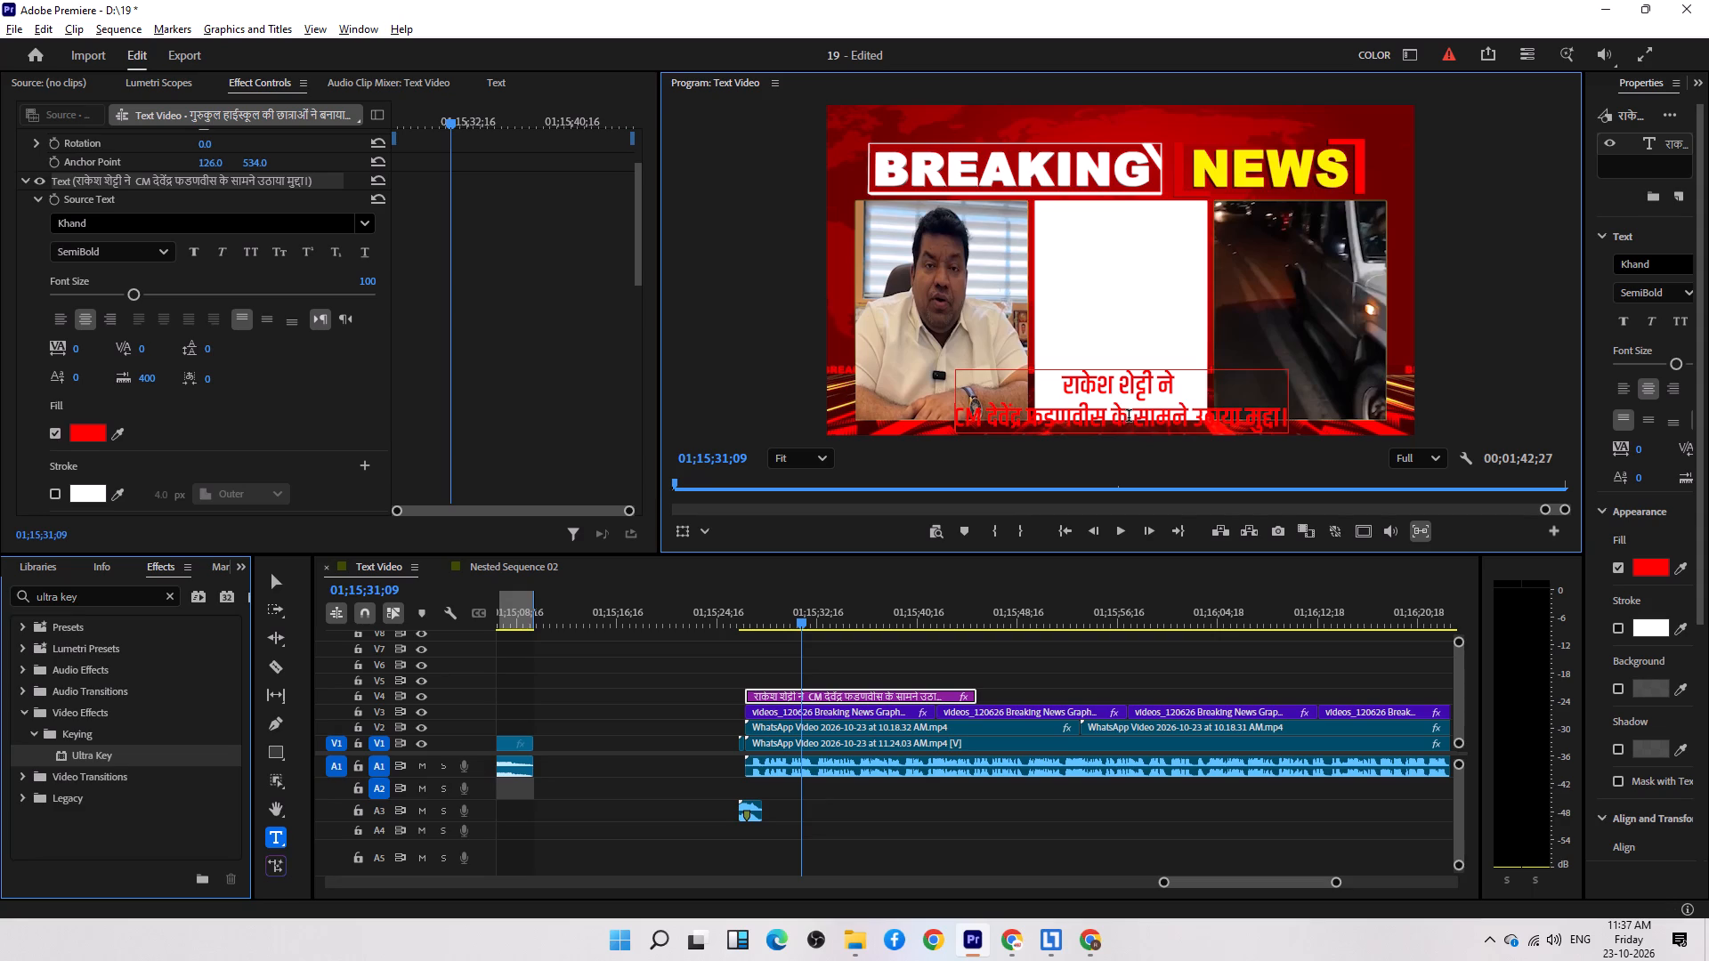
{"action": "left_click", "coordinate": [1129, 417]}
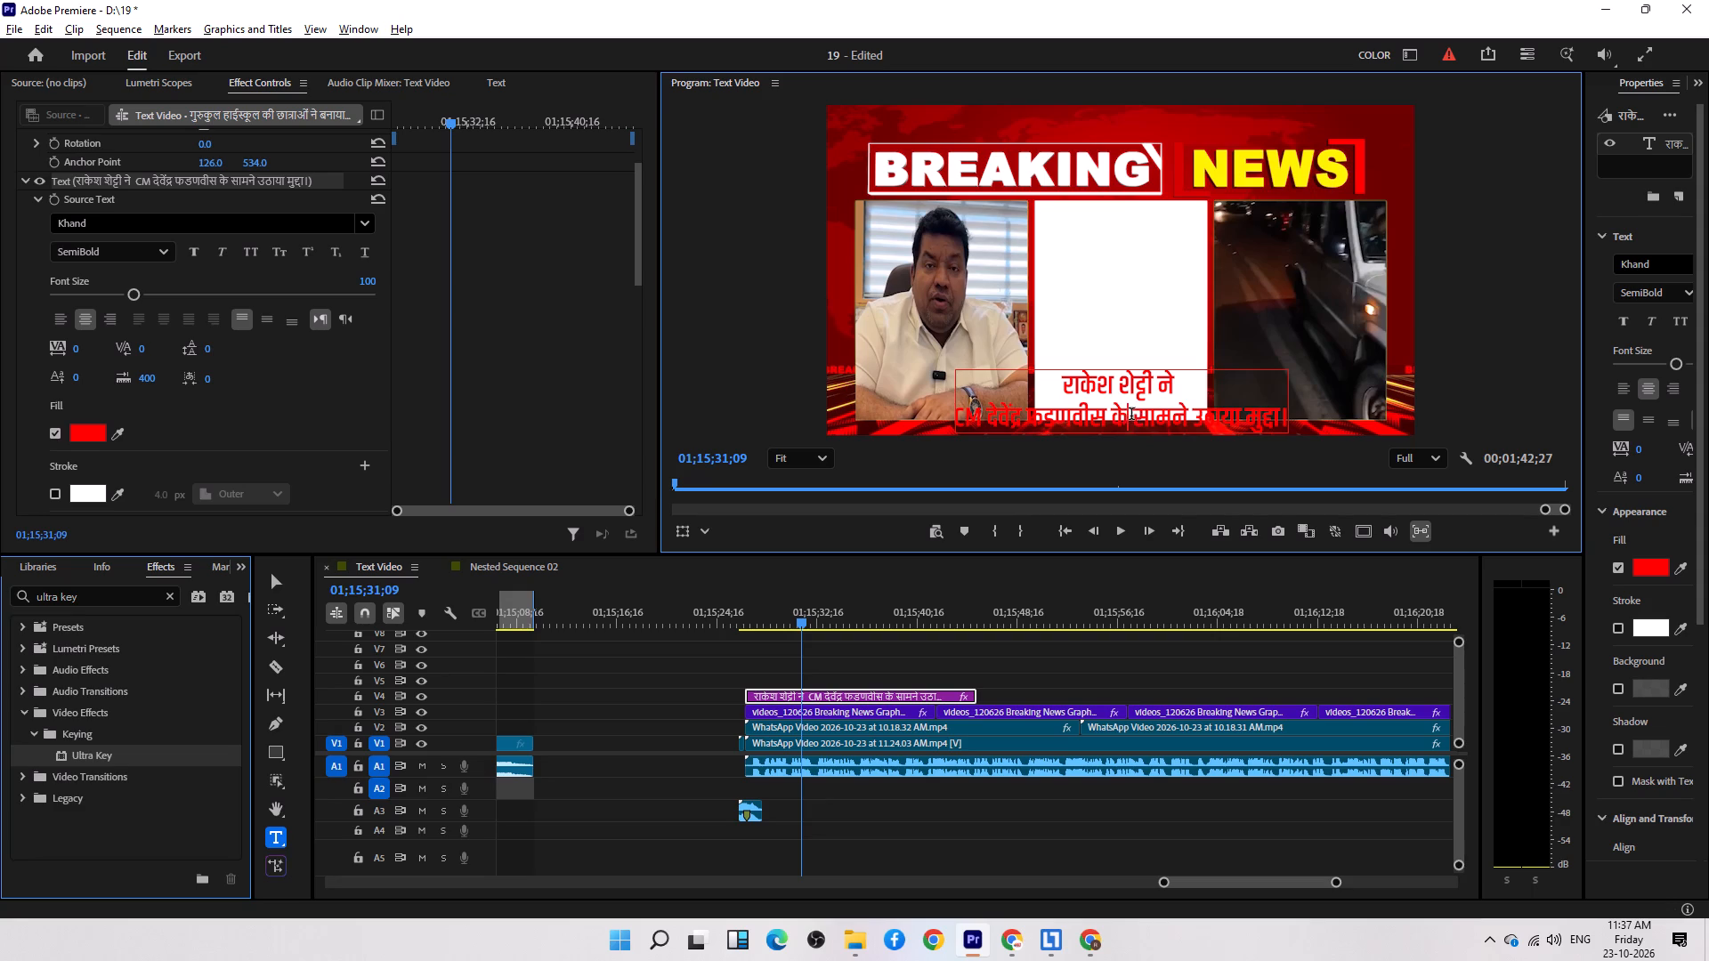
{"action": "left_click", "coordinate": [1131, 416]}
{"action": "key", "text": "Return"}
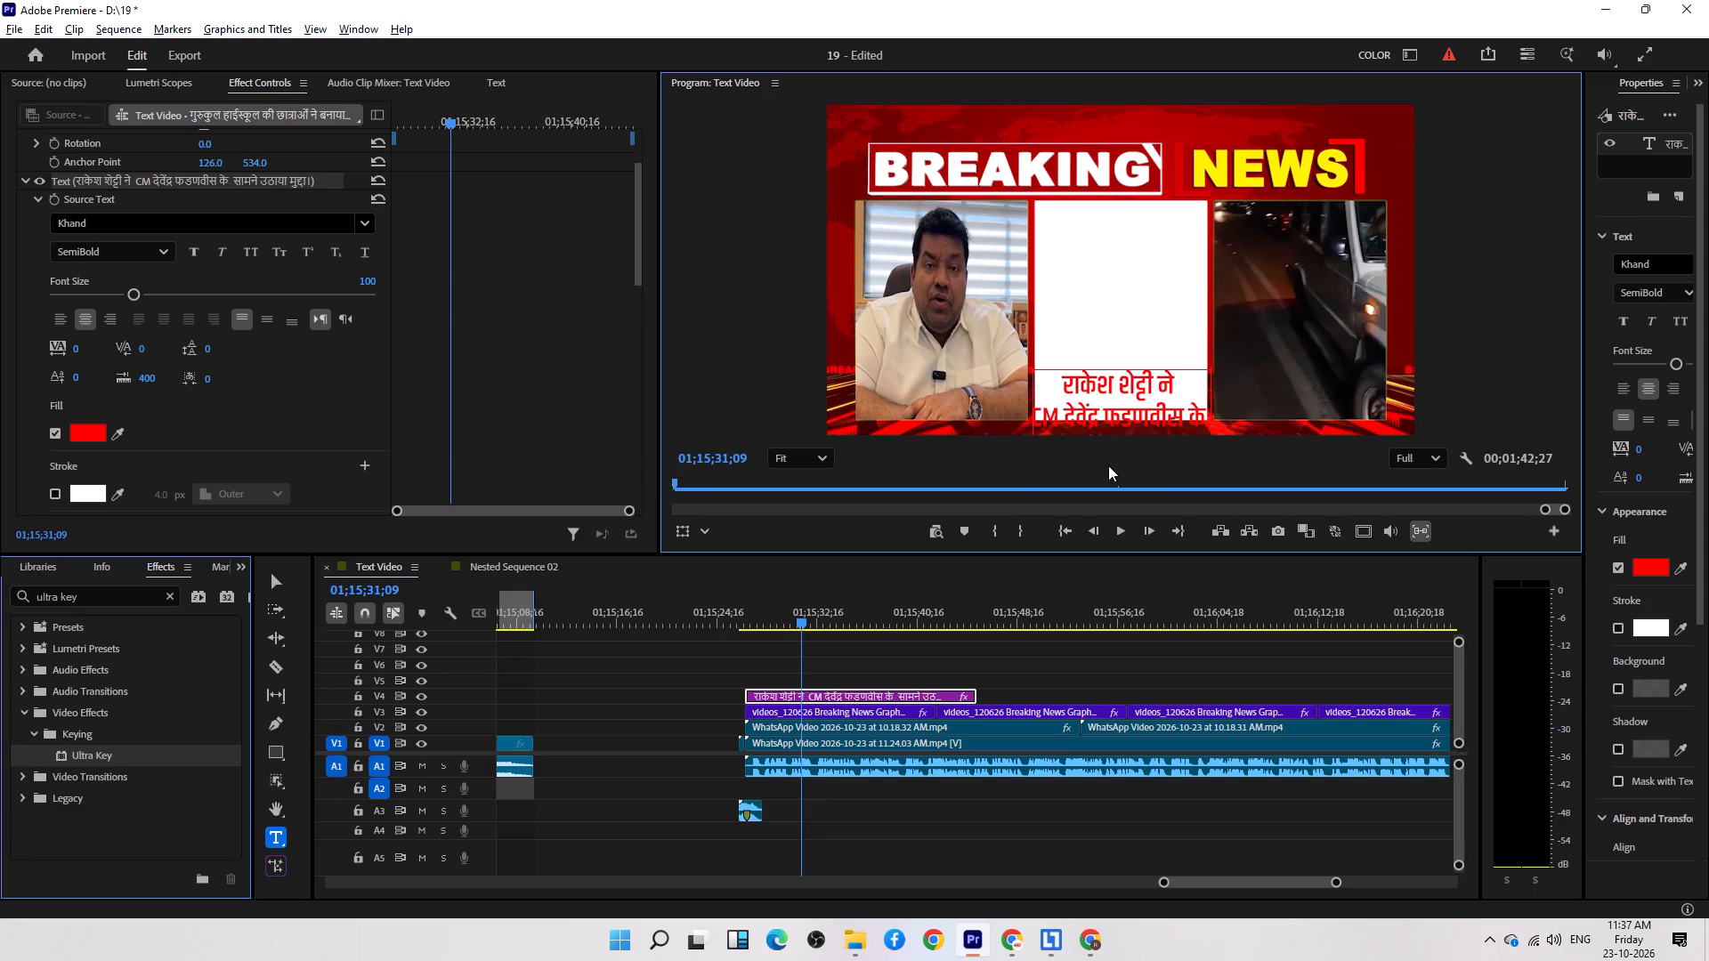
Move the V4 title up into the upper part of the template's white middle window.
{"action": "left_click", "coordinate": [266, 575]}
{"action": "left_click_drag", "start_coordinate": [1136, 408], "coordinate": [1138, 377]}
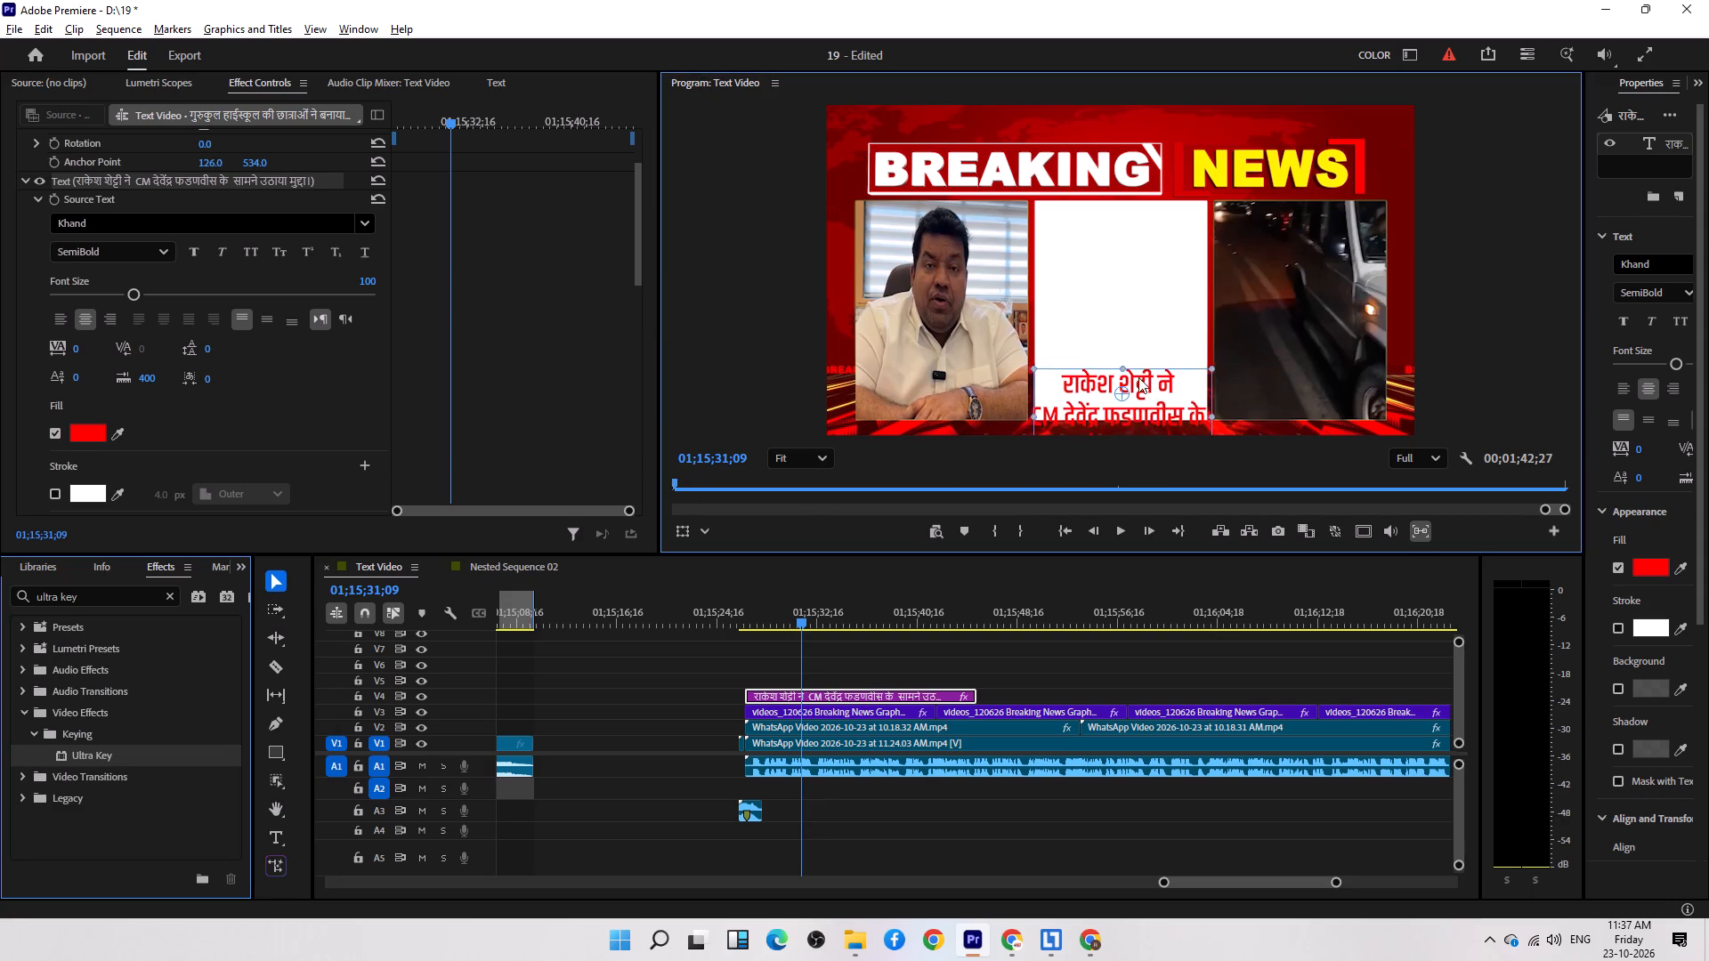
{"action": "left_click_drag", "start_coordinate": [1138, 377], "coordinate": [1138, 299]}
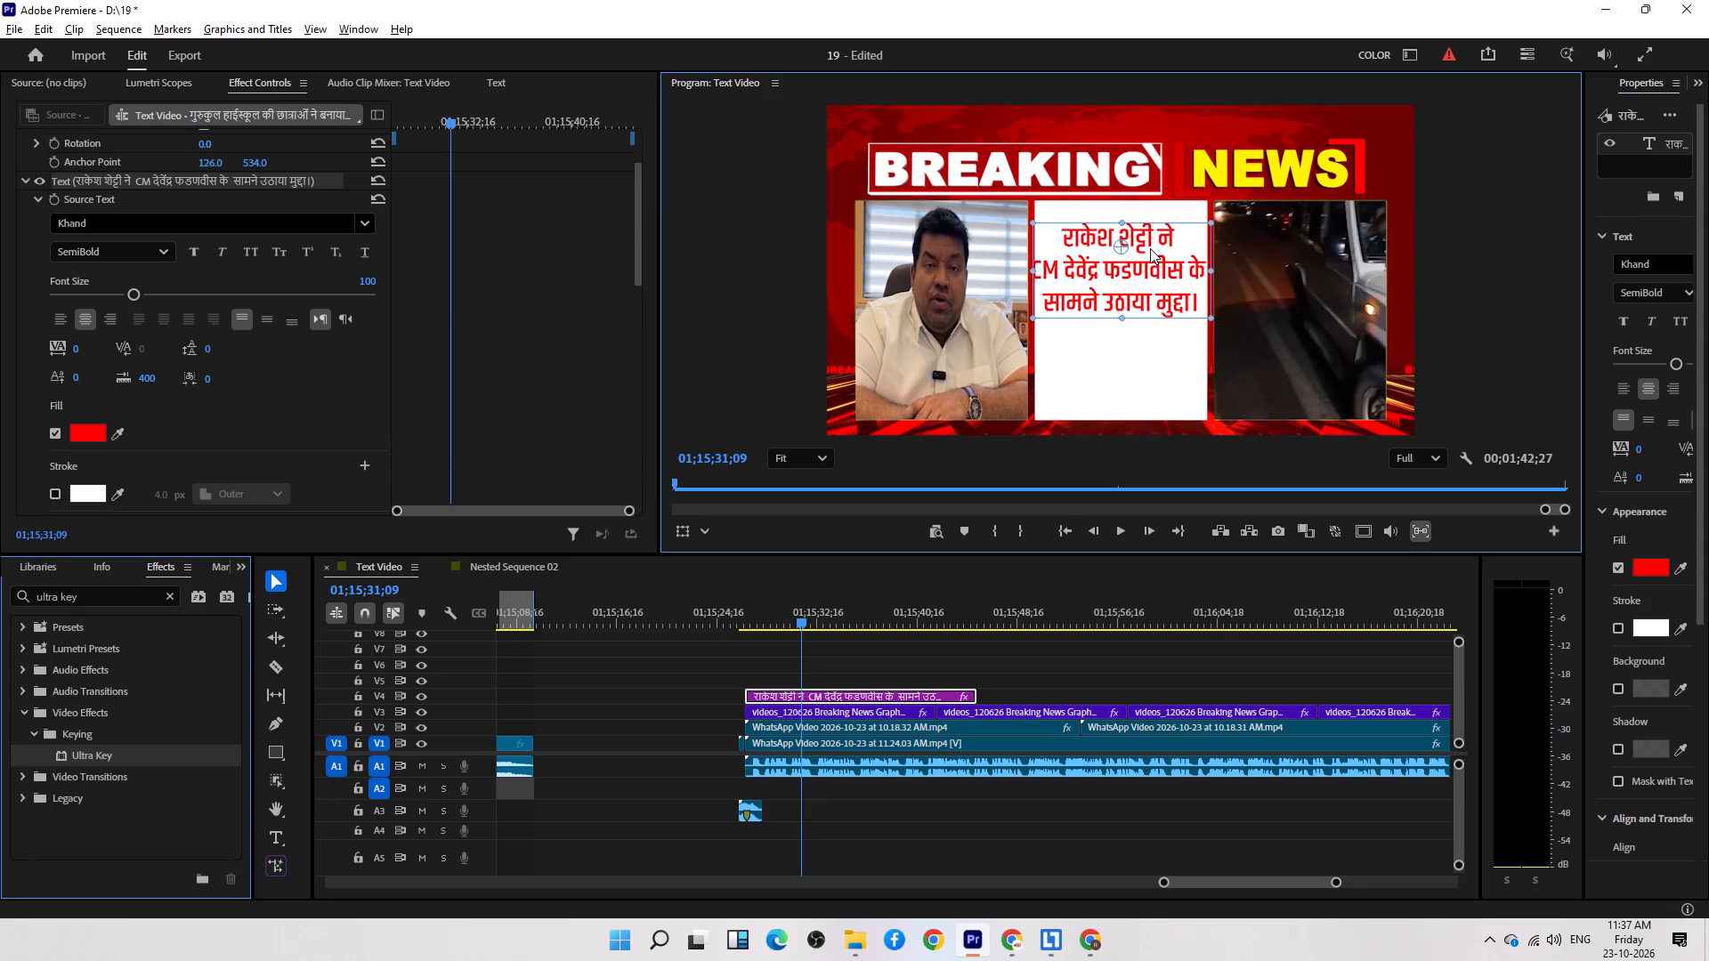
Rebreak the end of the V4 title so "के सामने" and "उठाया मुद्दा।" each form their own line.
{"action": "double_click", "coordinate": [1186, 265]}
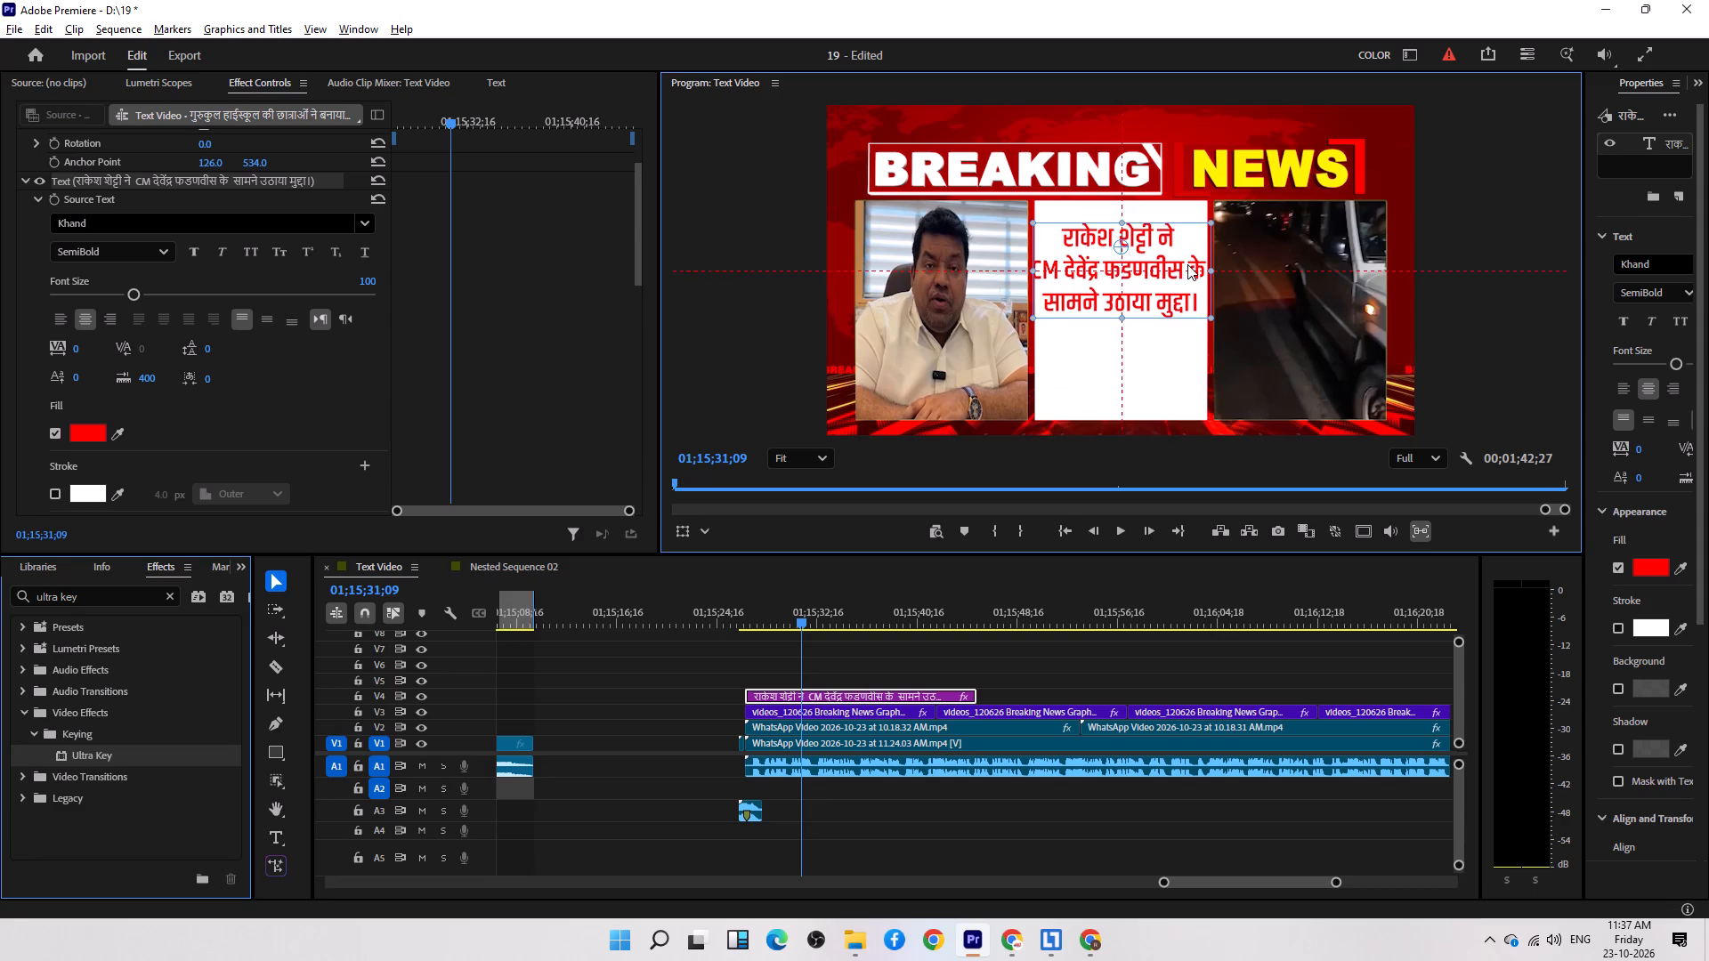
{"action": "left_click", "coordinate": [1193, 267]}
{"action": "left_click", "coordinate": [1186, 267]}
{"action": "triple_click", "coordinate": [1186, 267]}
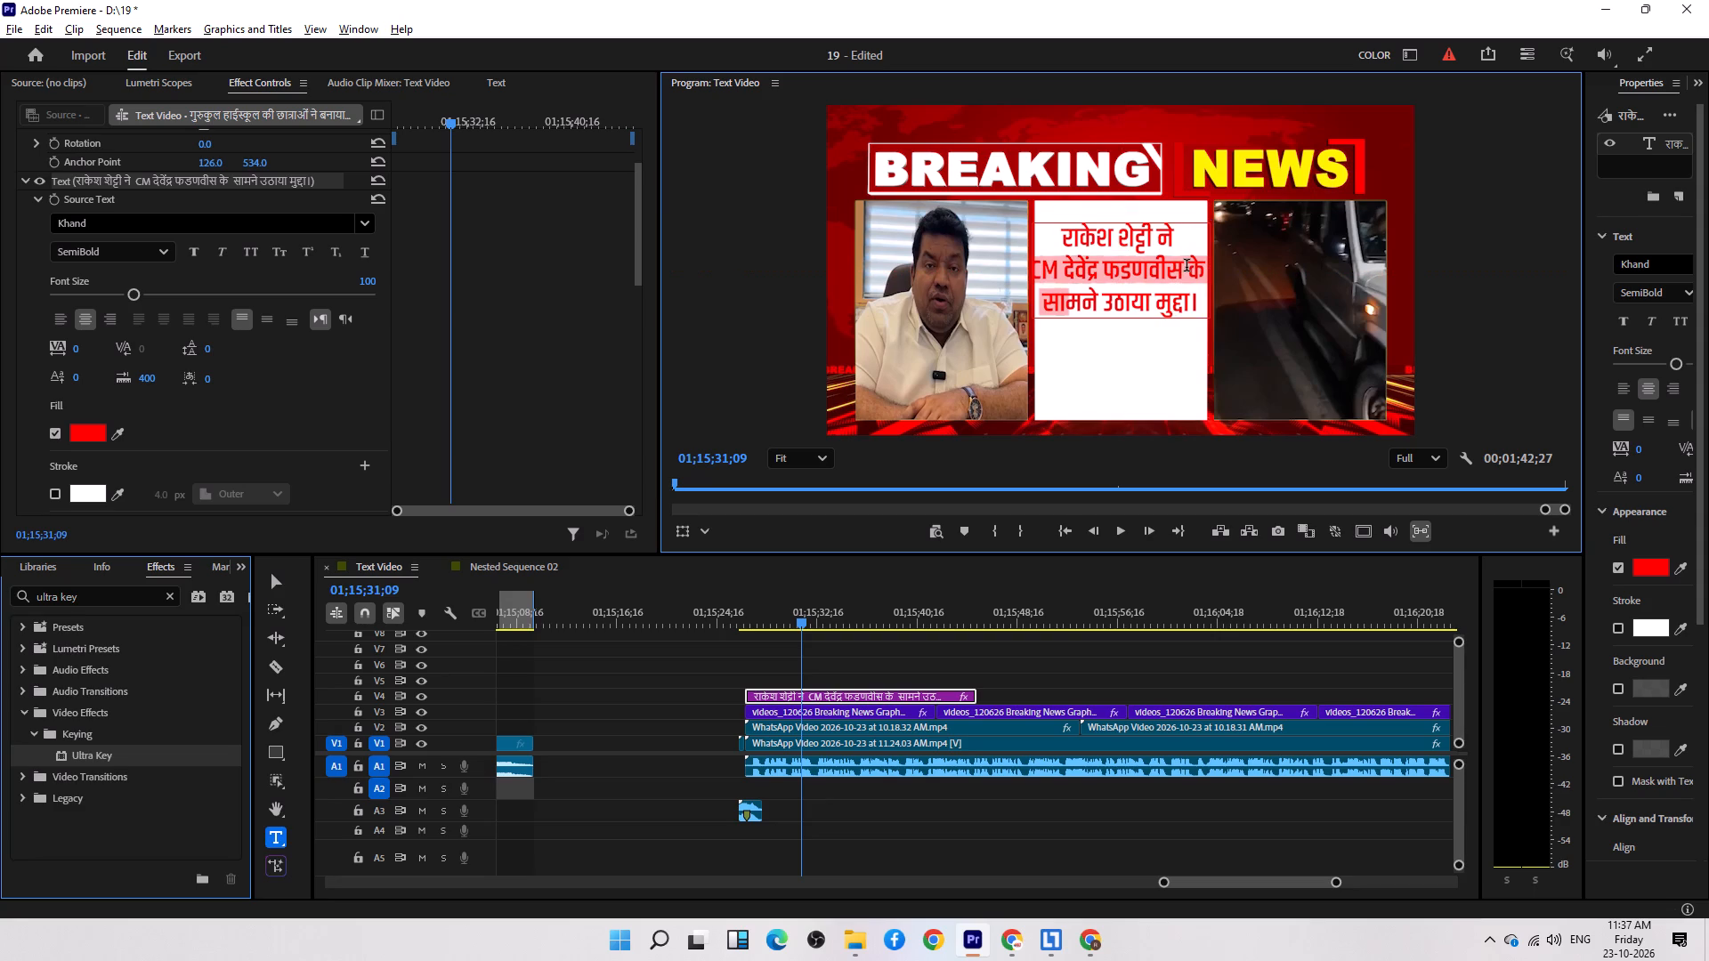
{"action": "left_click", "coordinate": [1187, 267]}
{"action": "left_click", "coordinate": [1194, 269]}
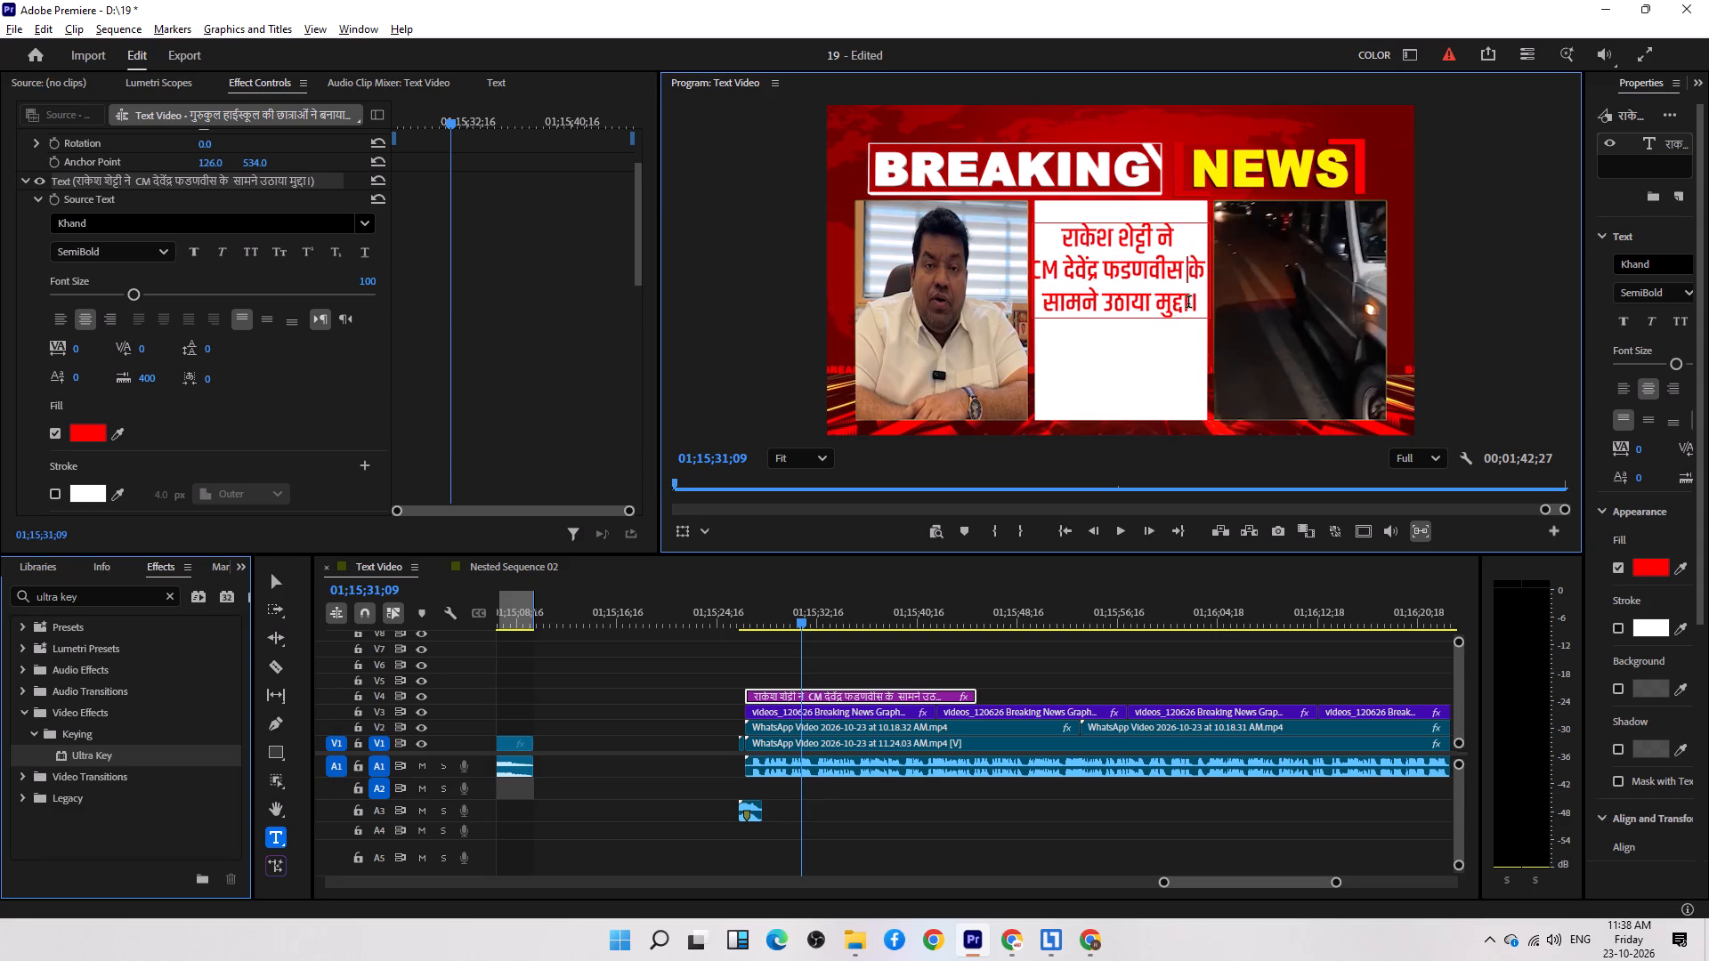
{"action": "key", "text": "BackSpace"}
{"action": "key", "text": "Return"}
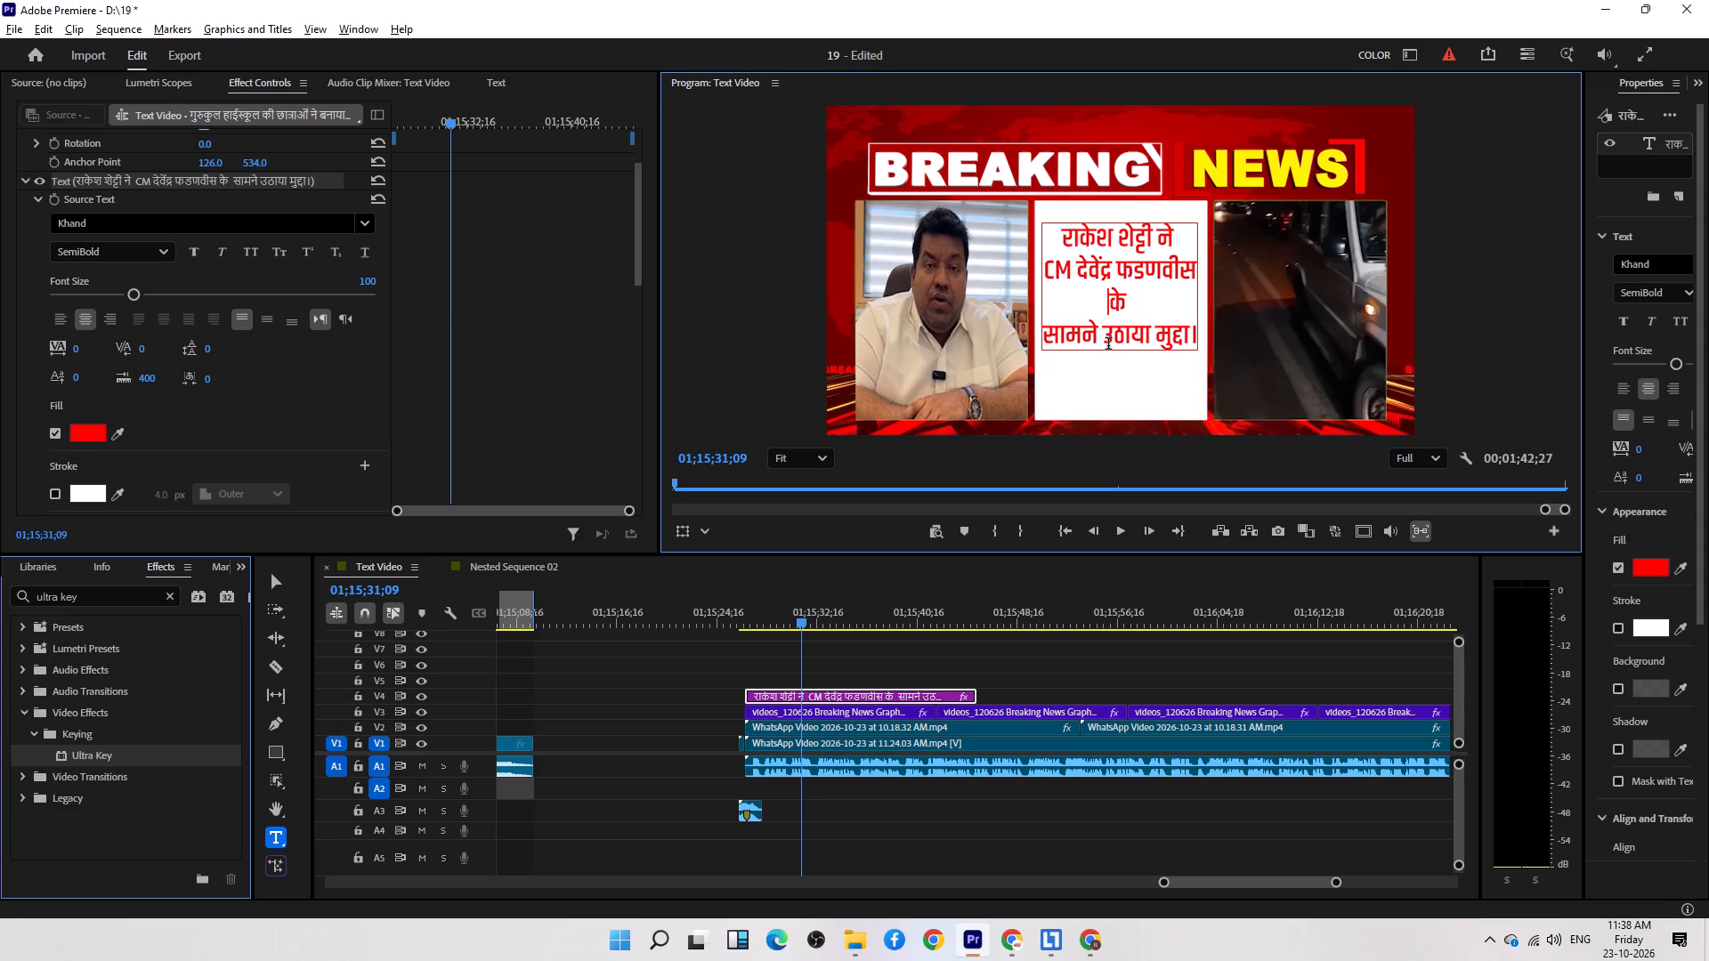
{"action": "left_click", "coordinate": [1108, 345]}
{"action": "key", "text": "BackSpace"}
{"action": "key", "text": "Return"}
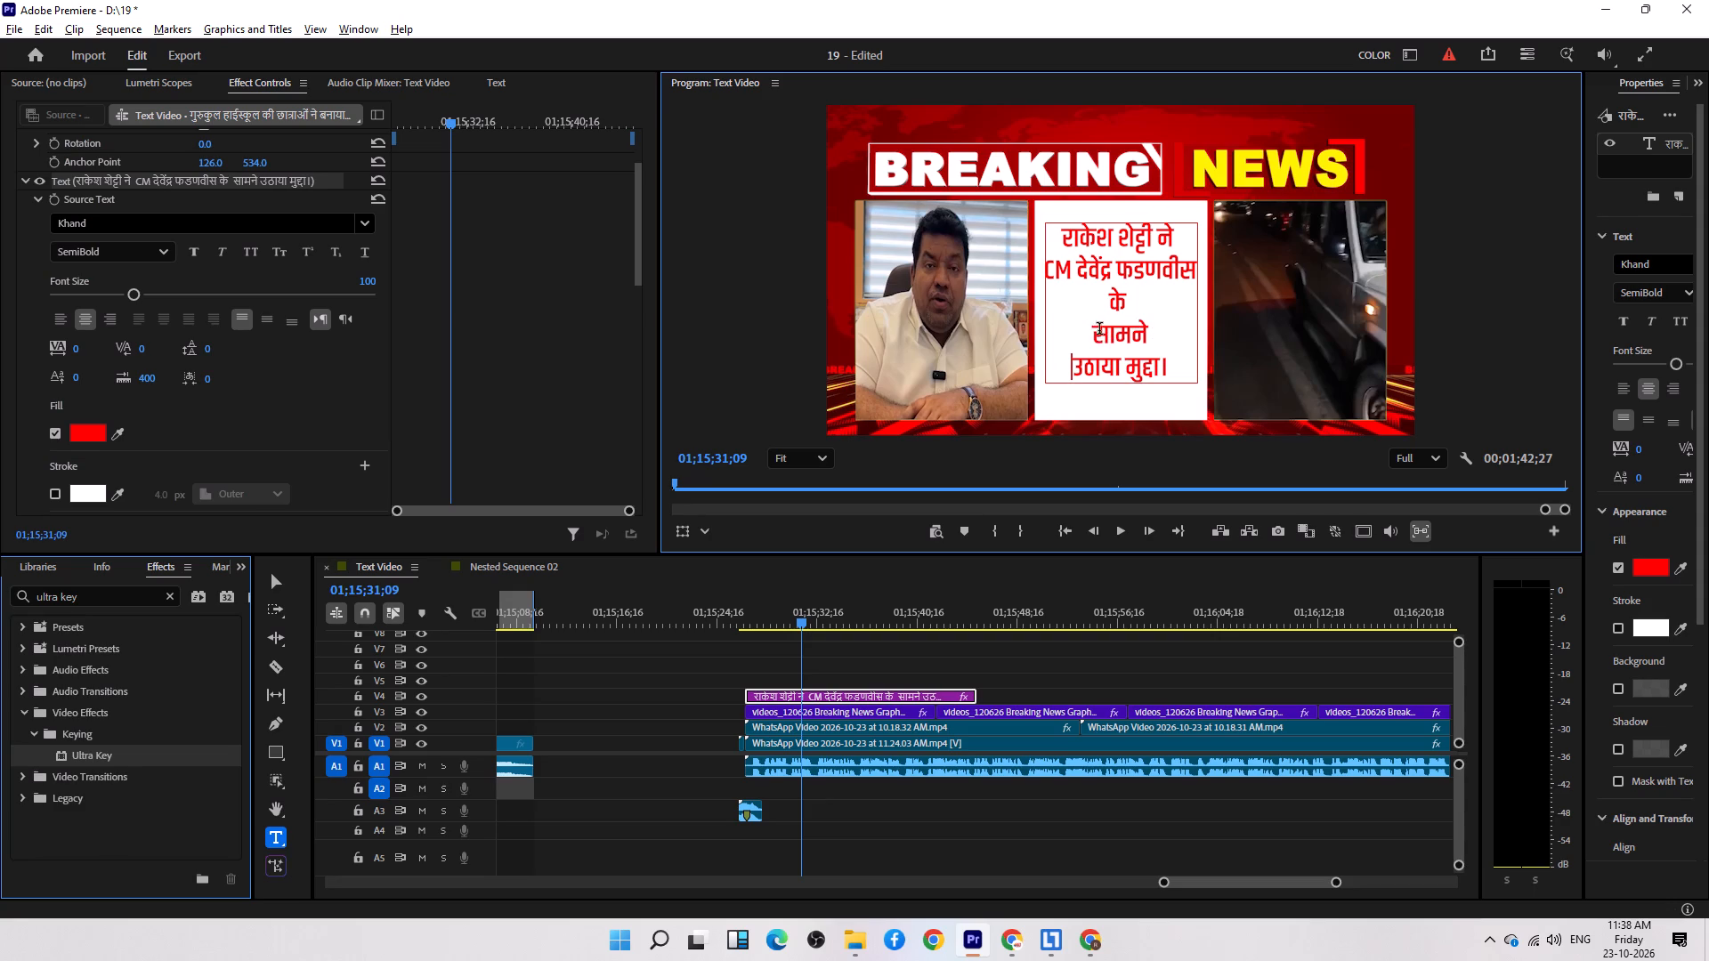
{"action": "left_click", "coordinate": [1094, 329]}
{"action": "key", "text": "BackSpace"}
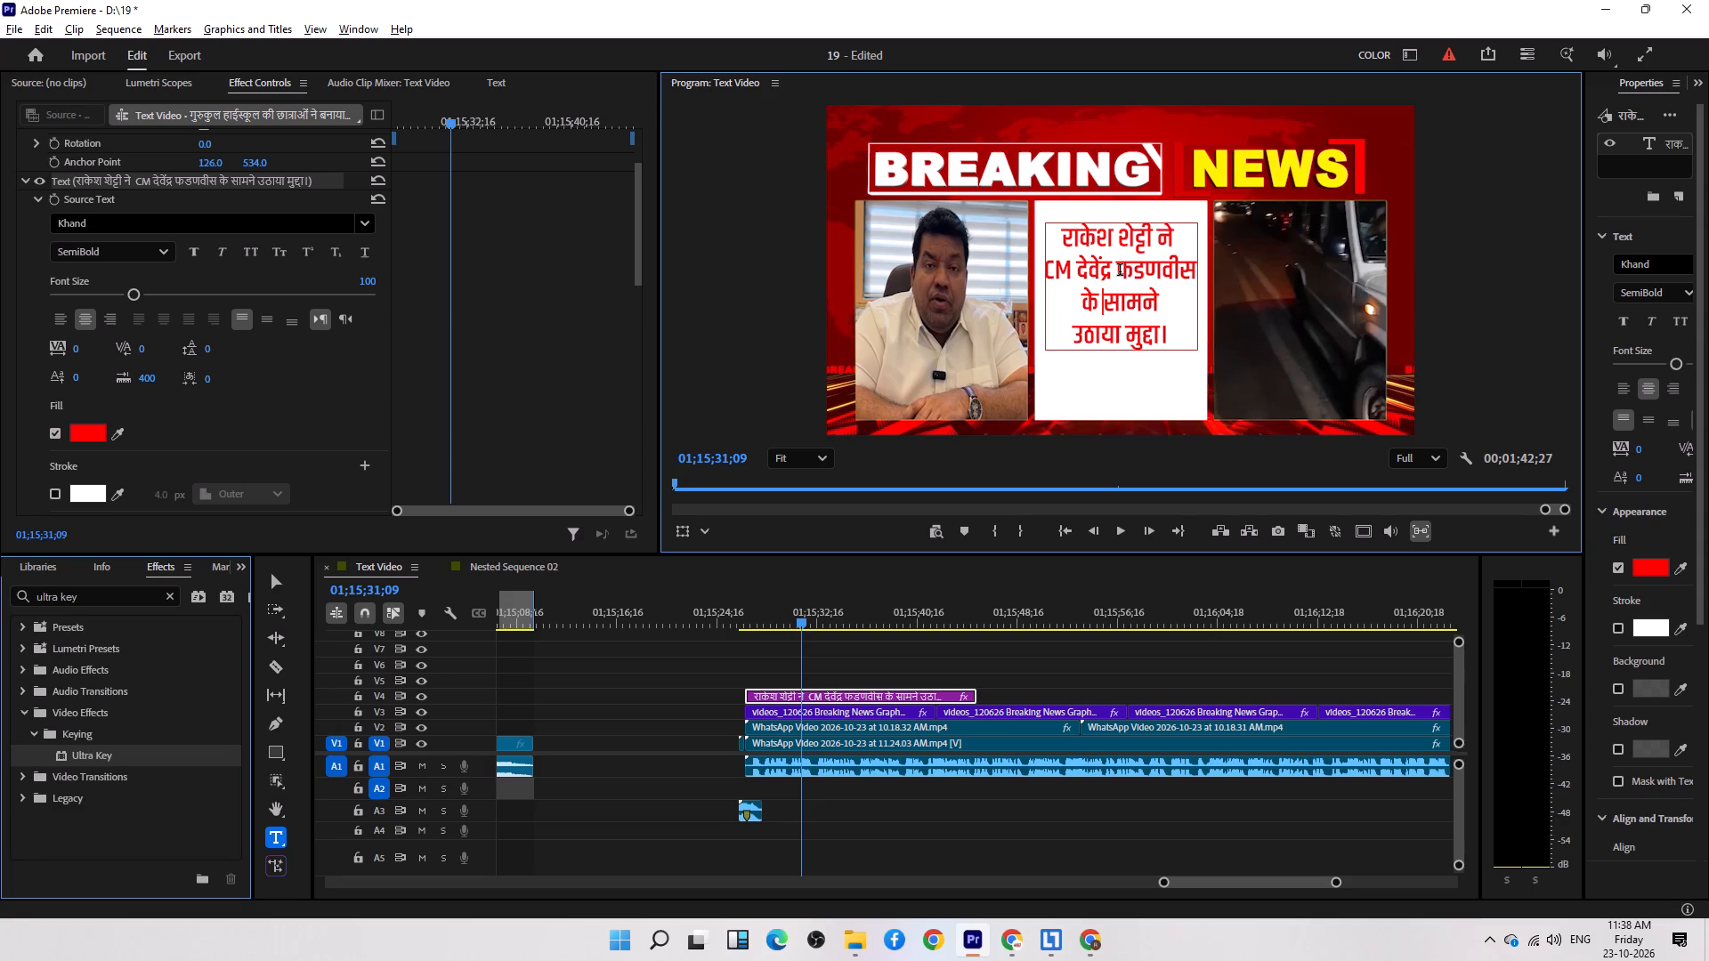
Rebreak the start of the V4 title so "ने CM" forms the second line and "देवेंद्र फडणवीस" the third.
{"action": "left_click", "coordinate": [1159, 232]}
{"action": "key", "text": "BackSpace"}
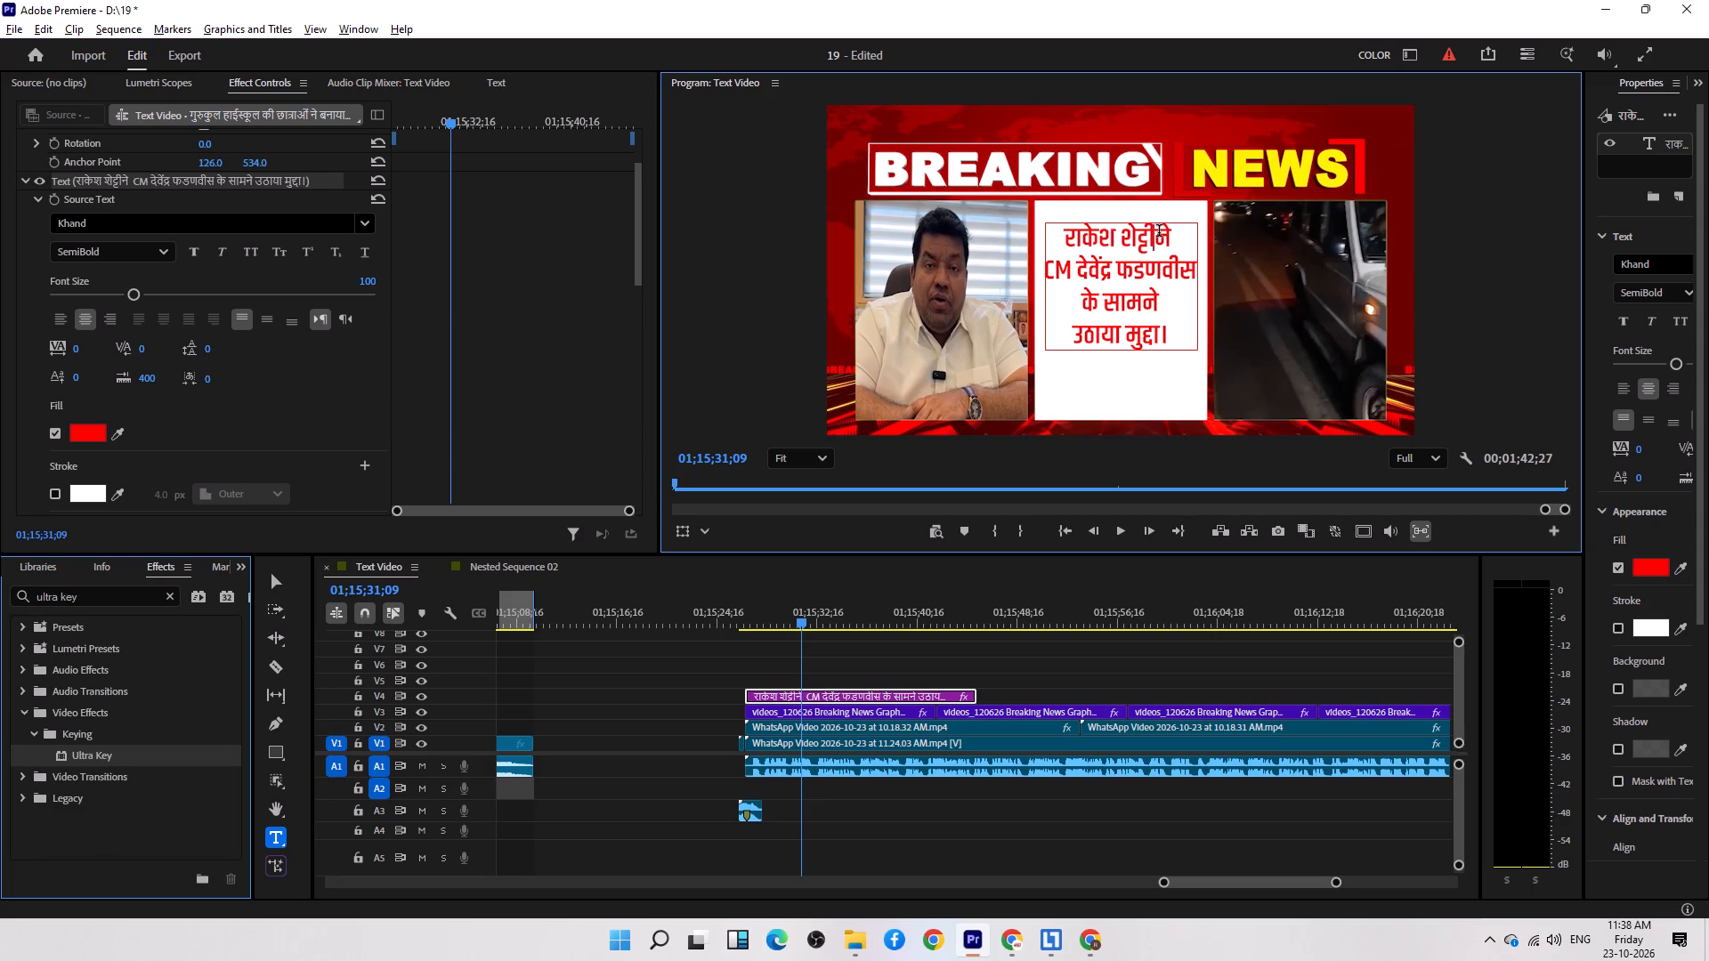
{"action": "key", "text": "Return"}
{"action": "left_click", "coordinate": [1078, 302]}
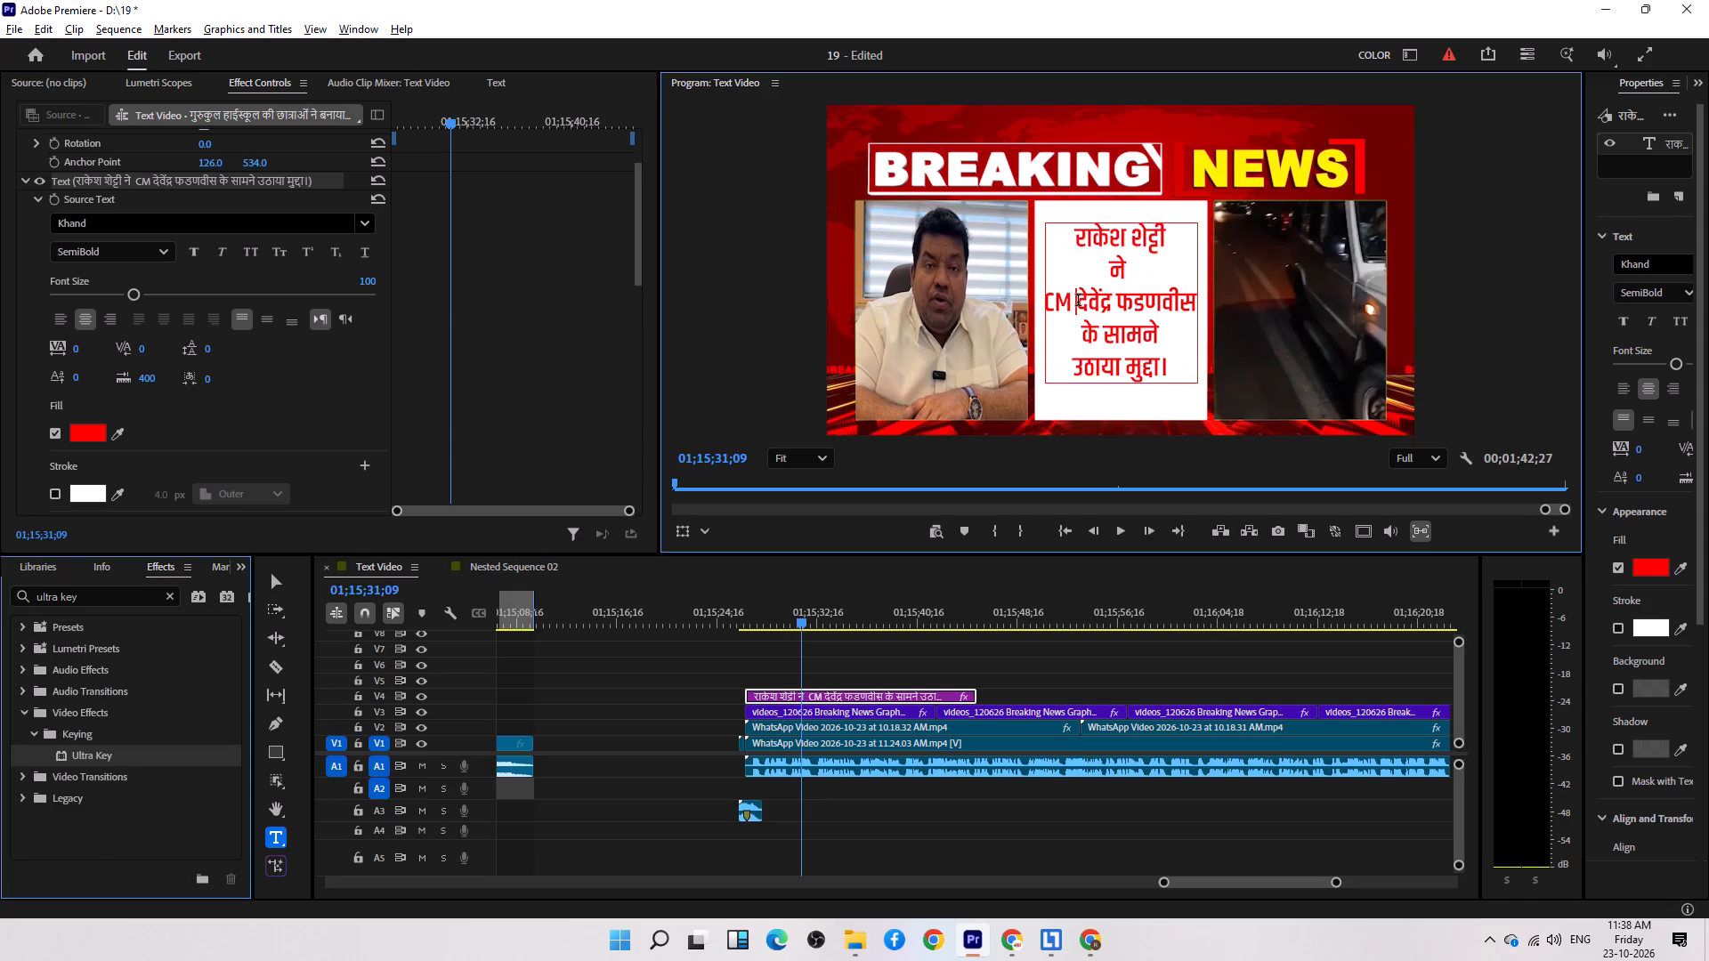
{"action": "key", "text": "BackSpace"}
{"action": "key", "text": "Return"}
{"action": "left_click", "coordinate": [1065, 335]}
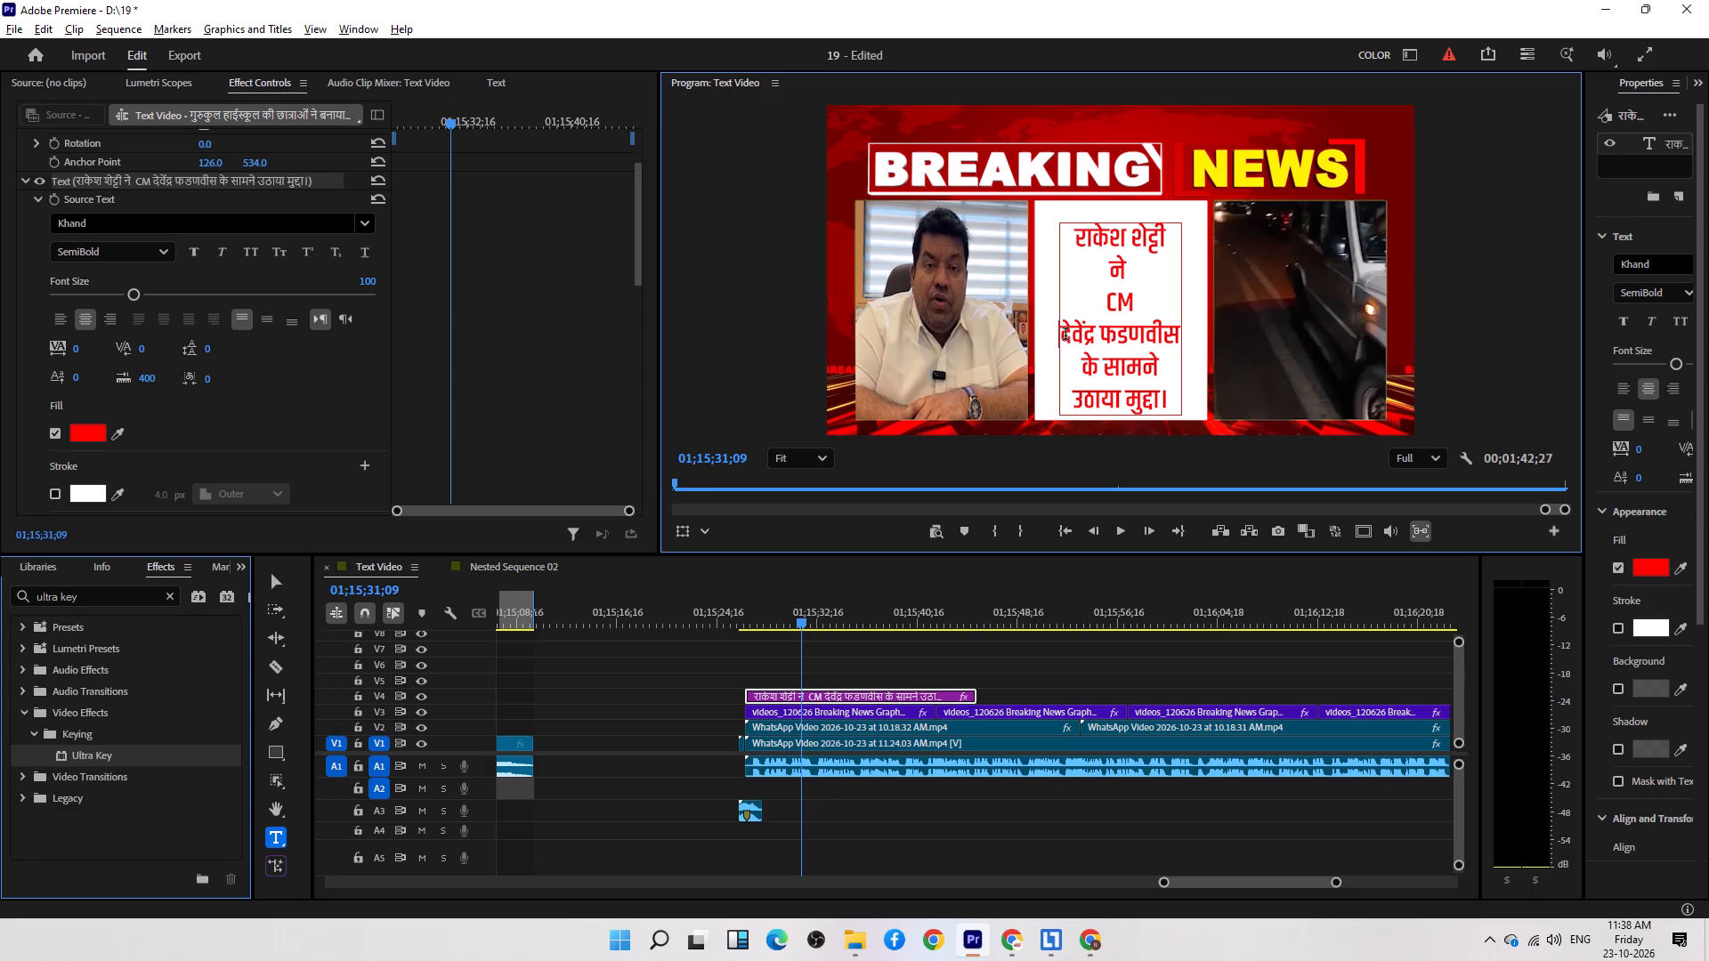
{"action": "left_click", "coordinate": [1112, 303]}
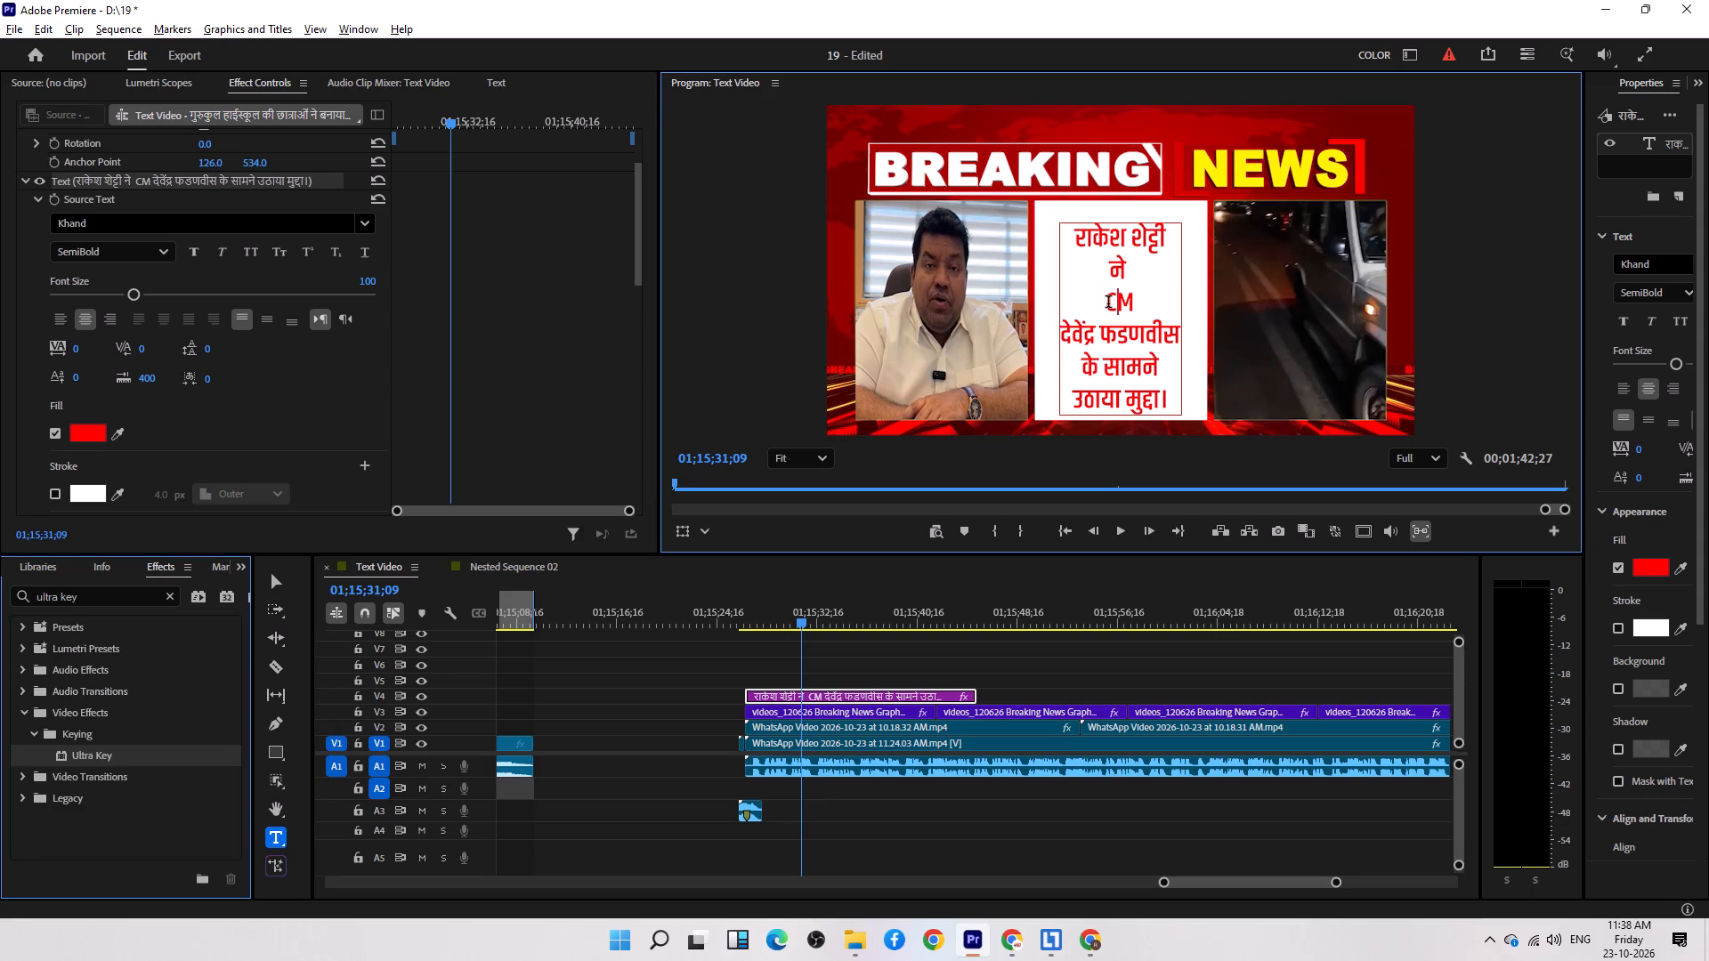
{"action": "left_click", "coordinate": [1107, 303]}
{"action": "key", "text": "BackSpace"}
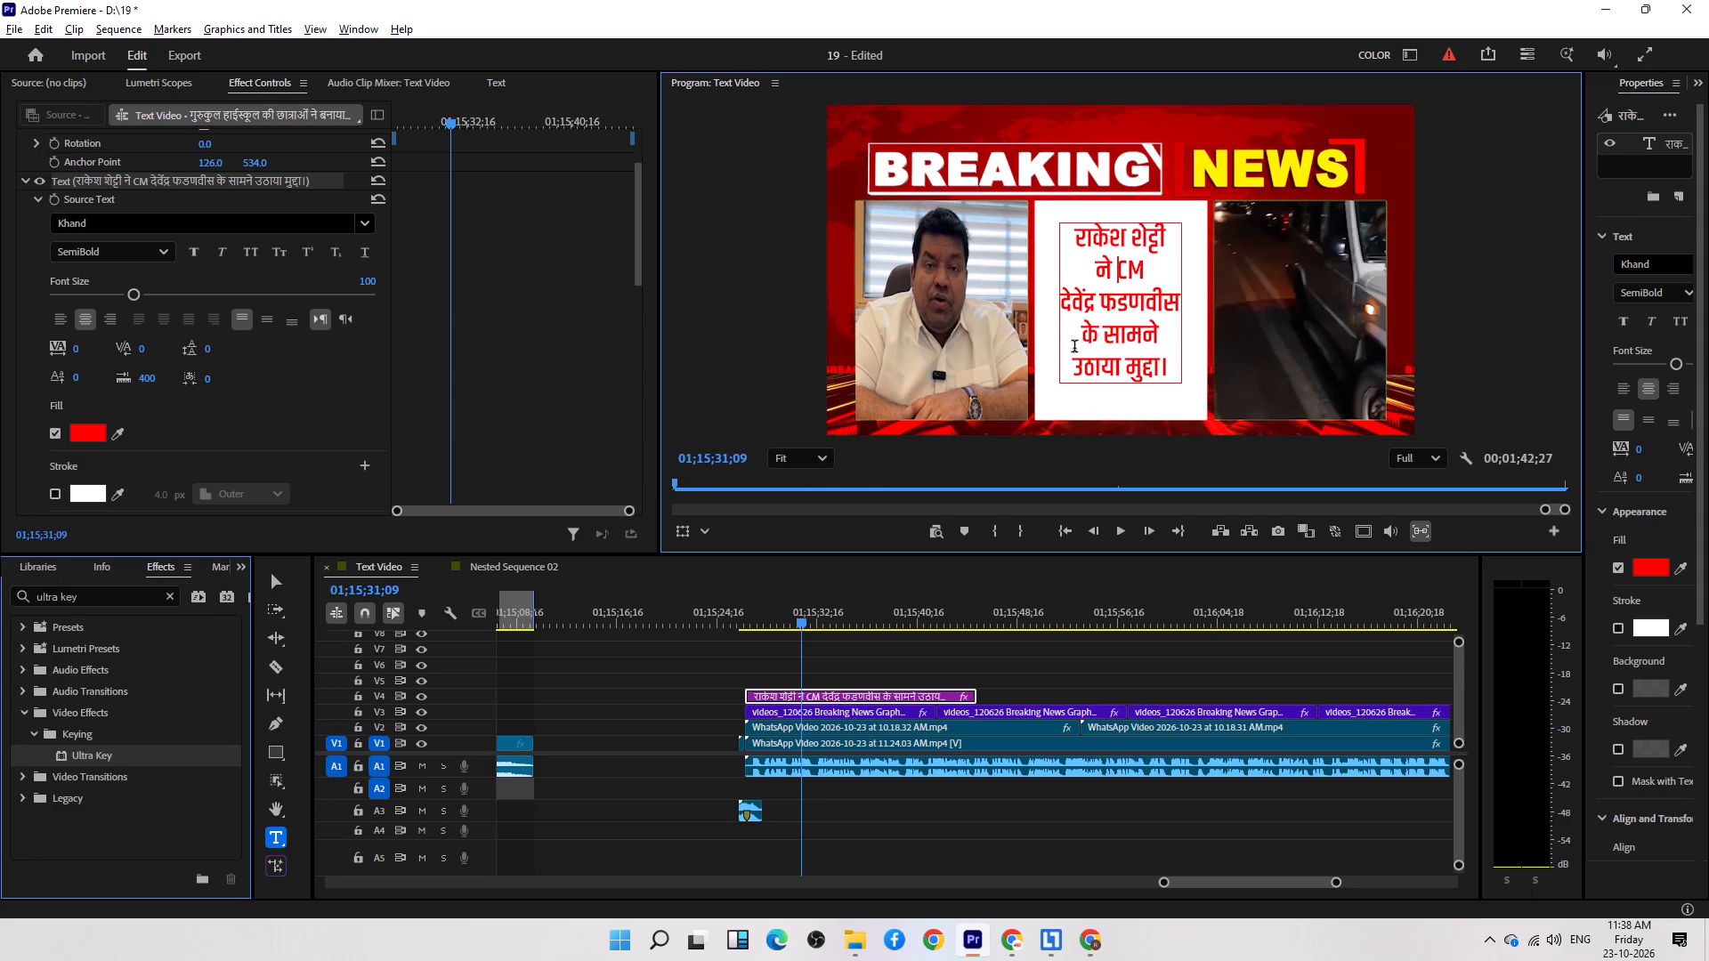
Select all of the V4 title's text and turn on its shadow.
{"action": "triple_click", "coordinate": [1151, 331]}
{"action": "double_click", "coordinate": [1152, 330]}
{"action": "scroll", "coordinate": [278, 437], "scroll_direction": "down", "scroll_amount": 10}
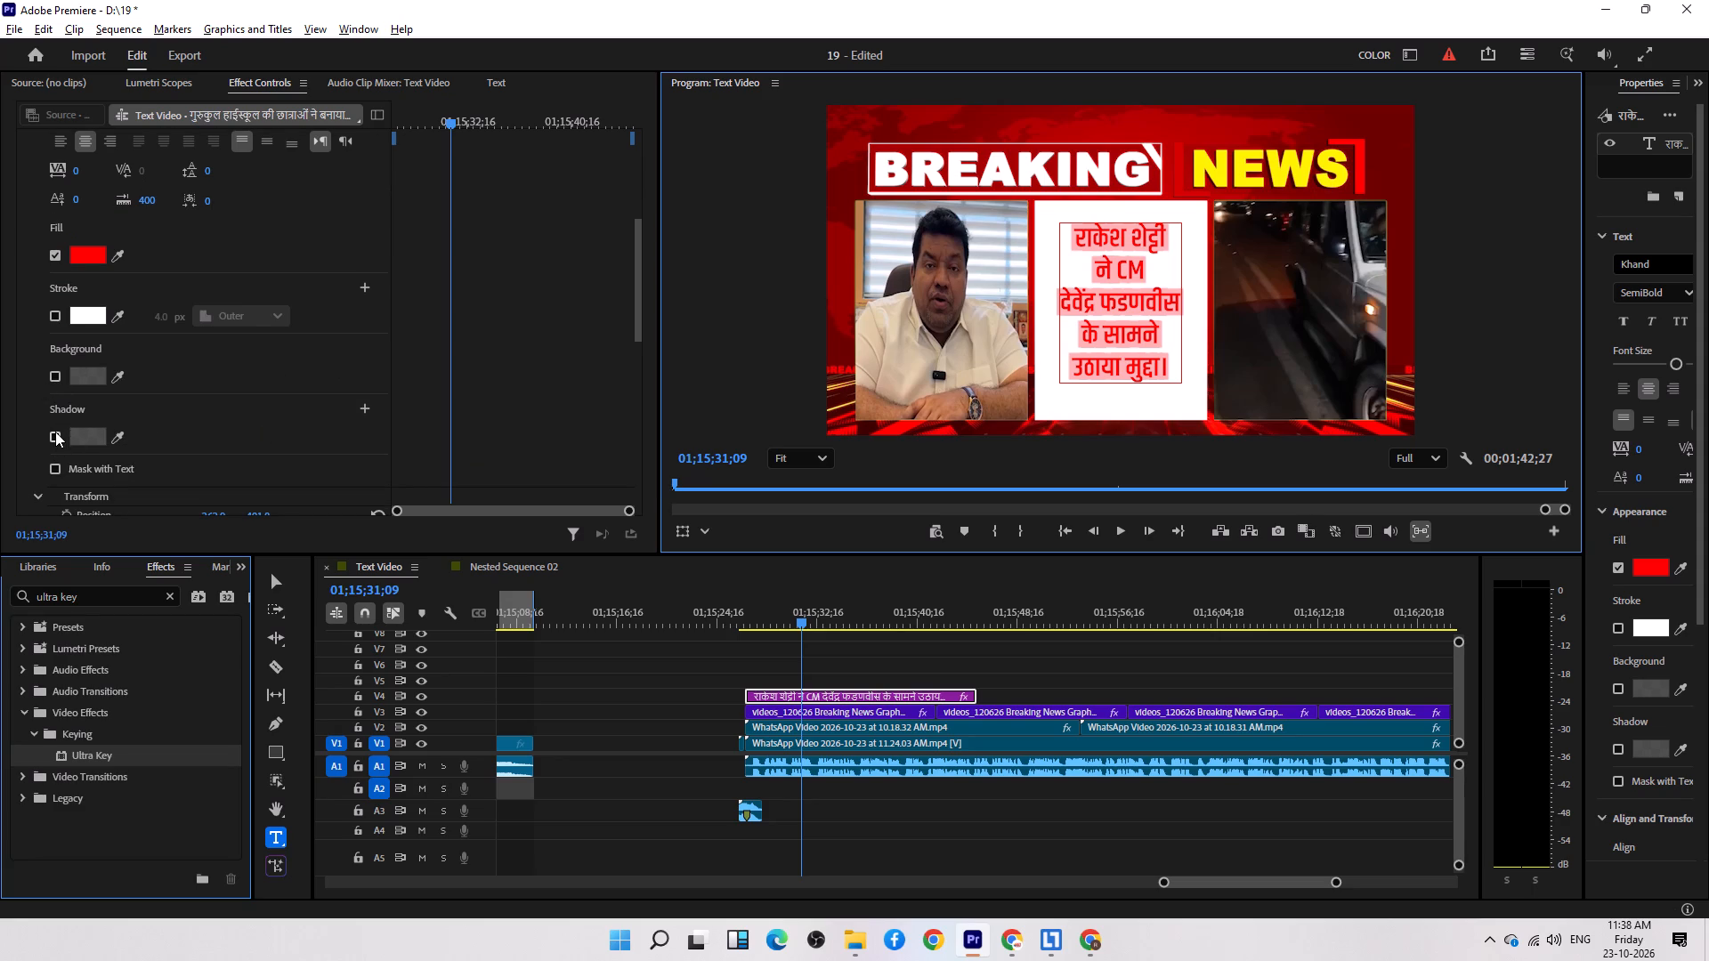
{"action": "left_click", "coordinate": [54, 432]}
{"action": "left_click", "coordinate": [1001, 673]}
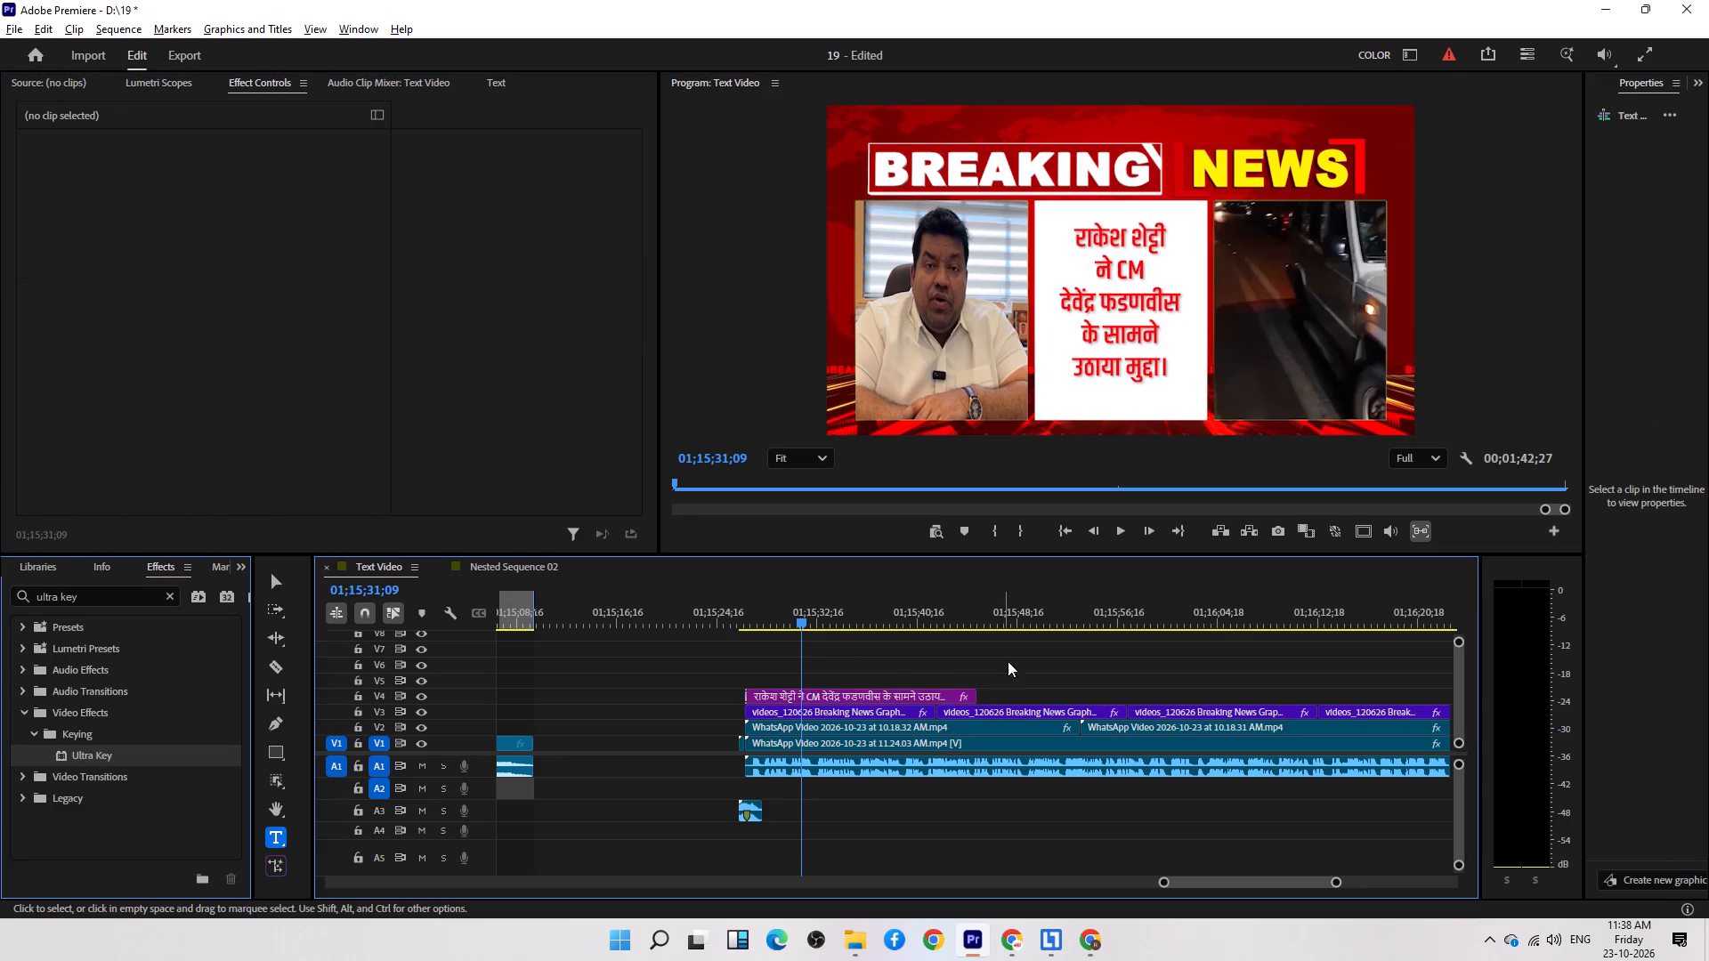
Enlarge the five-line V4 title in the program view until it nearly fills the white middle window.
{"action": "left_click", "coordinate": [1129, 330]}
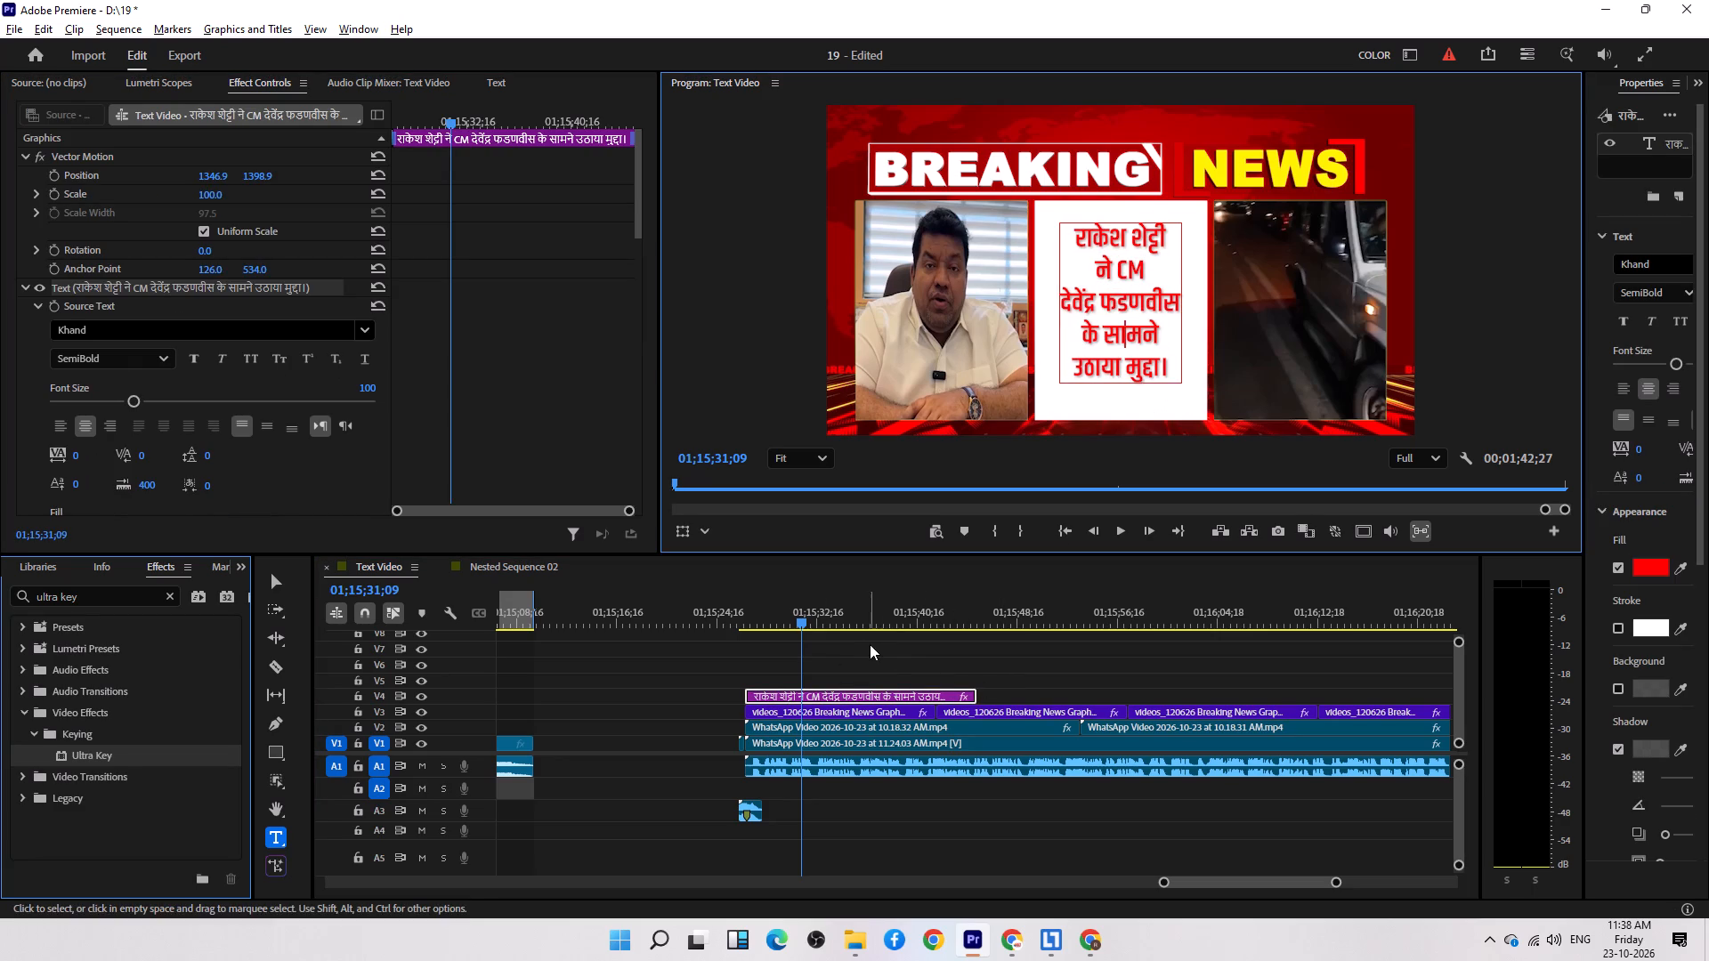
{"action": "left_click", "coordinate": [274, 578]}
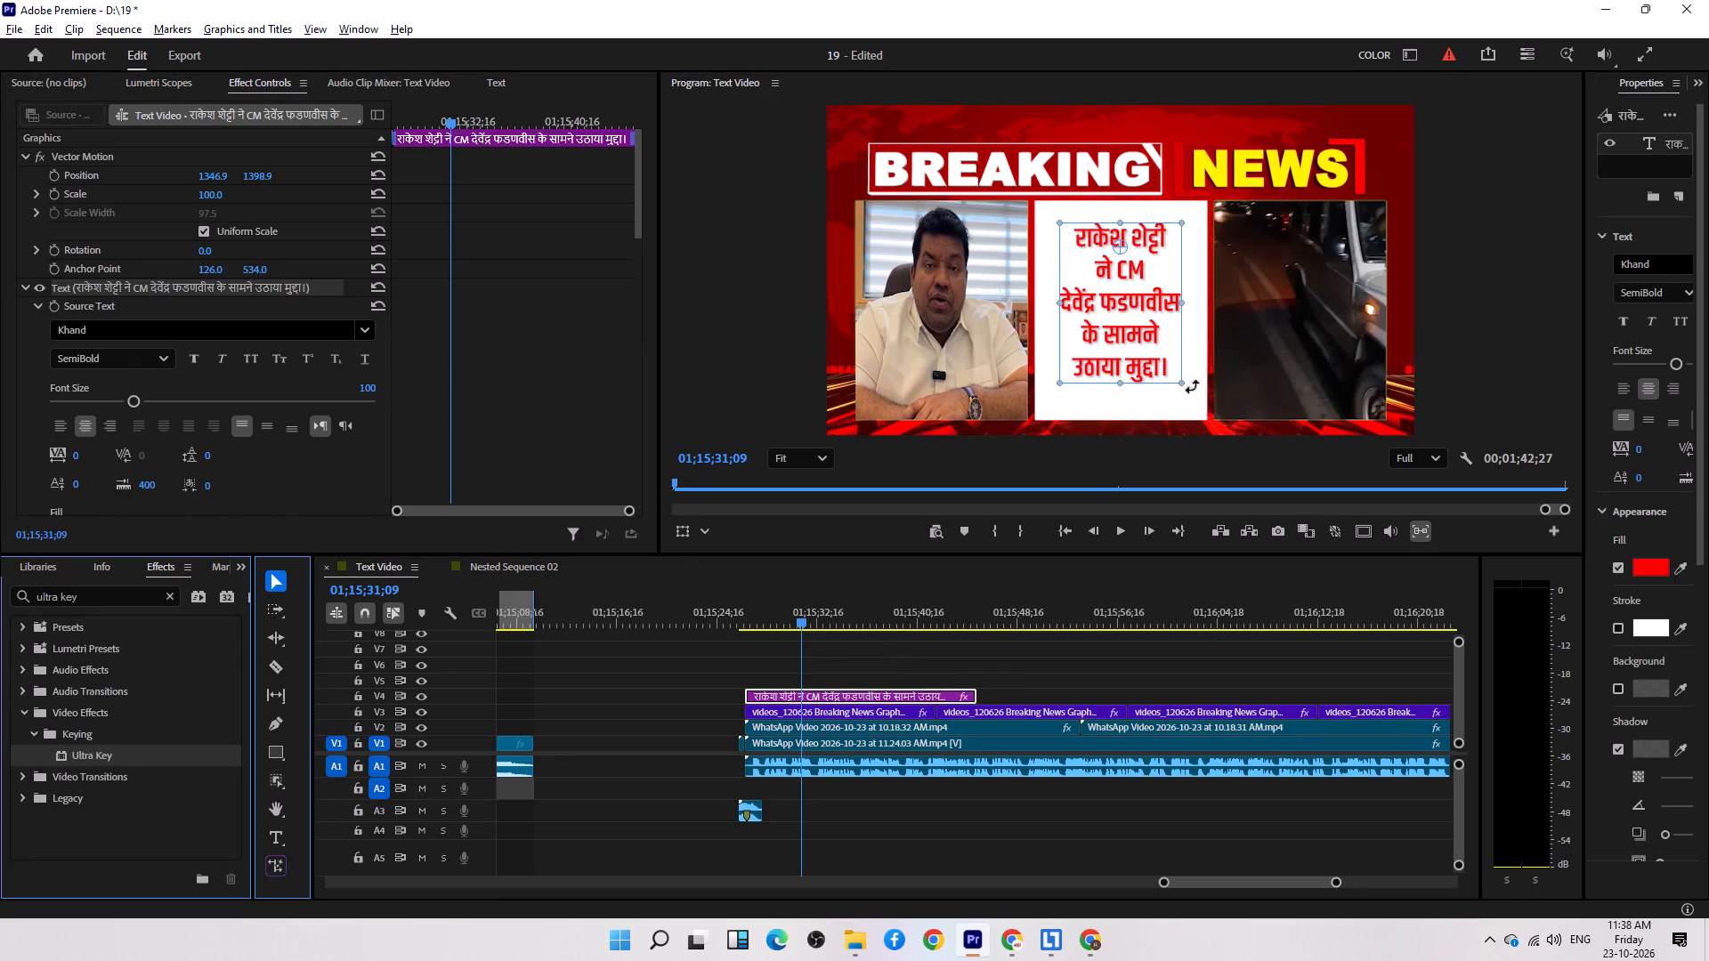
{"action": "left_click_drag", "start_coordinate": [1178, 384], "coordinate": [1219, 416]}
{"action": "left_click", "coordinate": [1159, 357]}
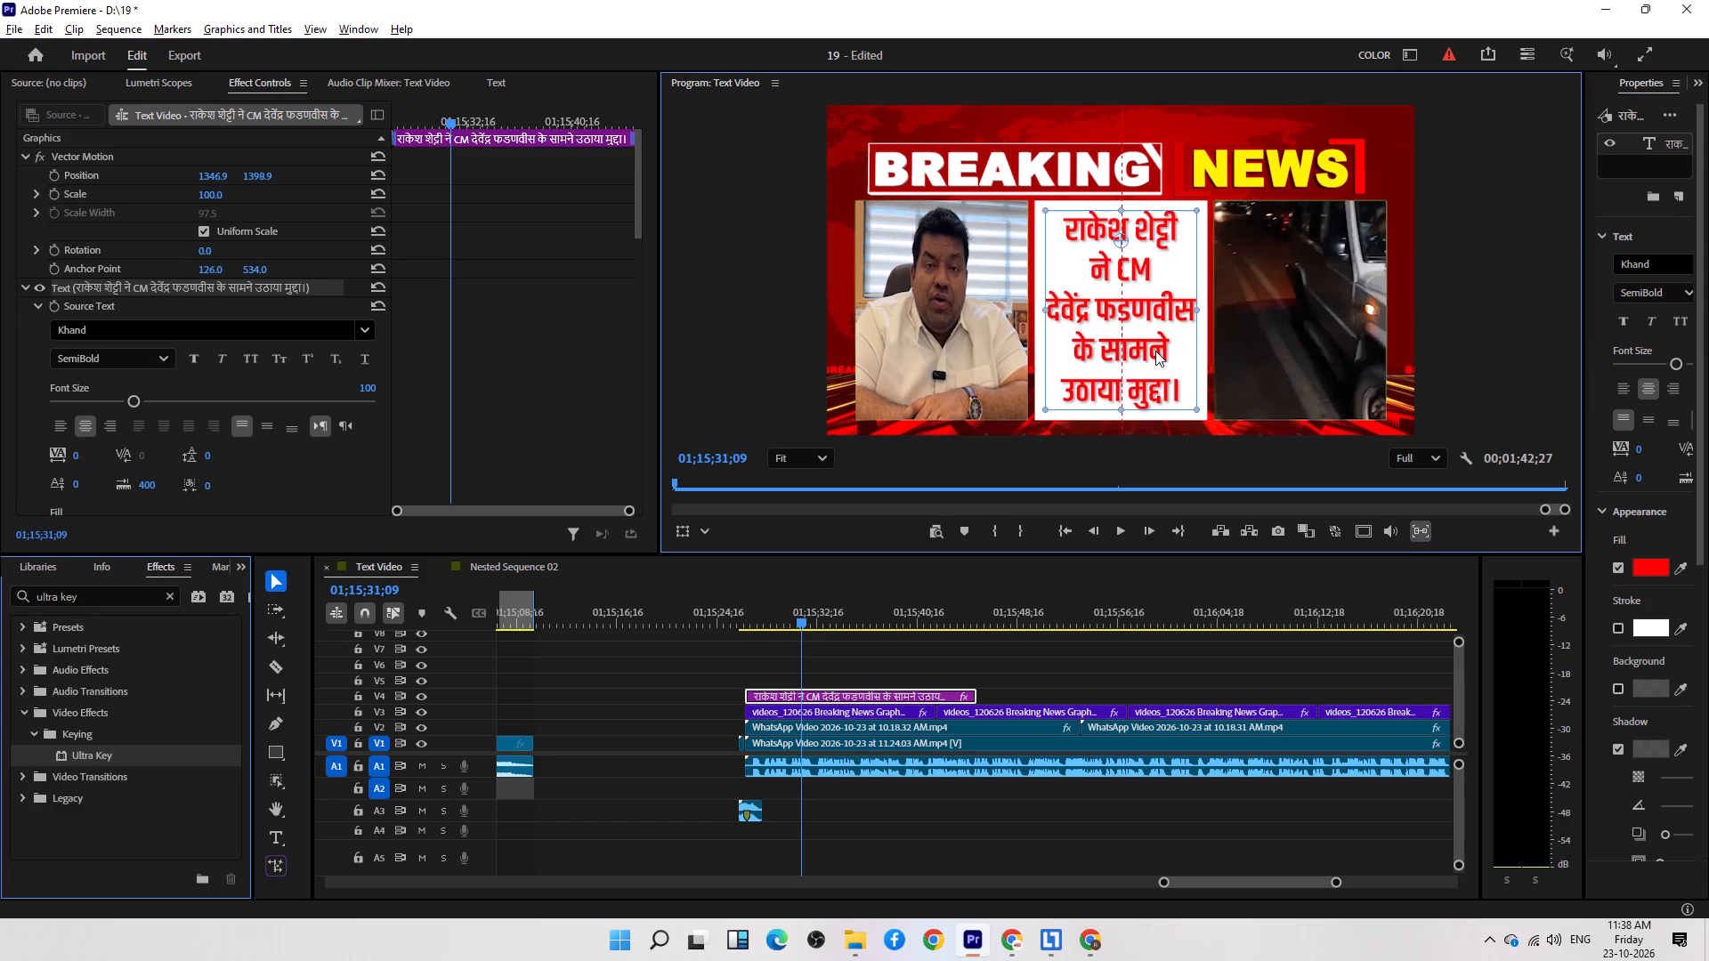
Shorten the V4 title clip by trimming its end back to about 01;15;36.
{"action": "left_click", "coordinate": [1021, 682]}
{"action": "scroll", "coordinate": [1020, 682], "scroll_direction": "down", "scroll_amount": 6}
{"action": "scroll", "coordinate": [1010, 682], "scroll_direction": "up", "scroll_amount": 2}
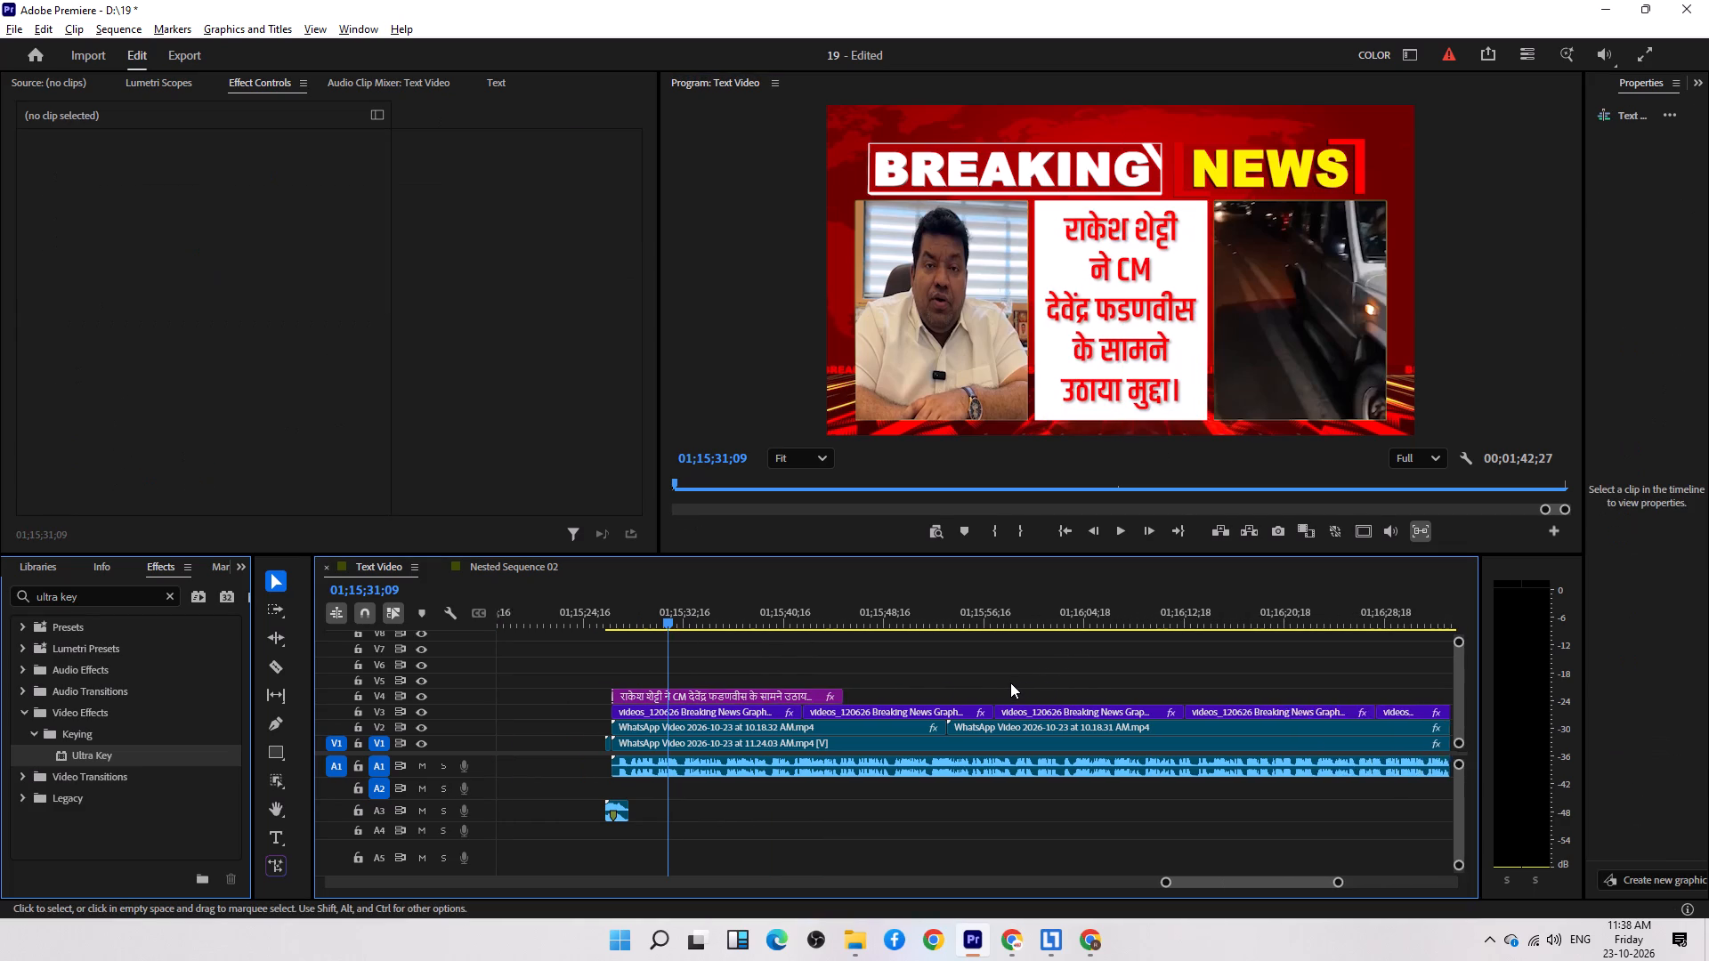
{"action": "scroll", "coordinate": [1010, 682], "scroll_direction": "up", "scroll_amount": 3}
{"action": "scroll", "coordinate": [989, 685], "scroll_direction": "down", "scroll_amount": 8}
{"action": "scroll", "coordinate": [892, 673], "scroll_direction": "up", "scroll_amount": 4}
{"action": "left_click_drag", "start_coordinate": [842, 694], "coordinate": [729, 699]}
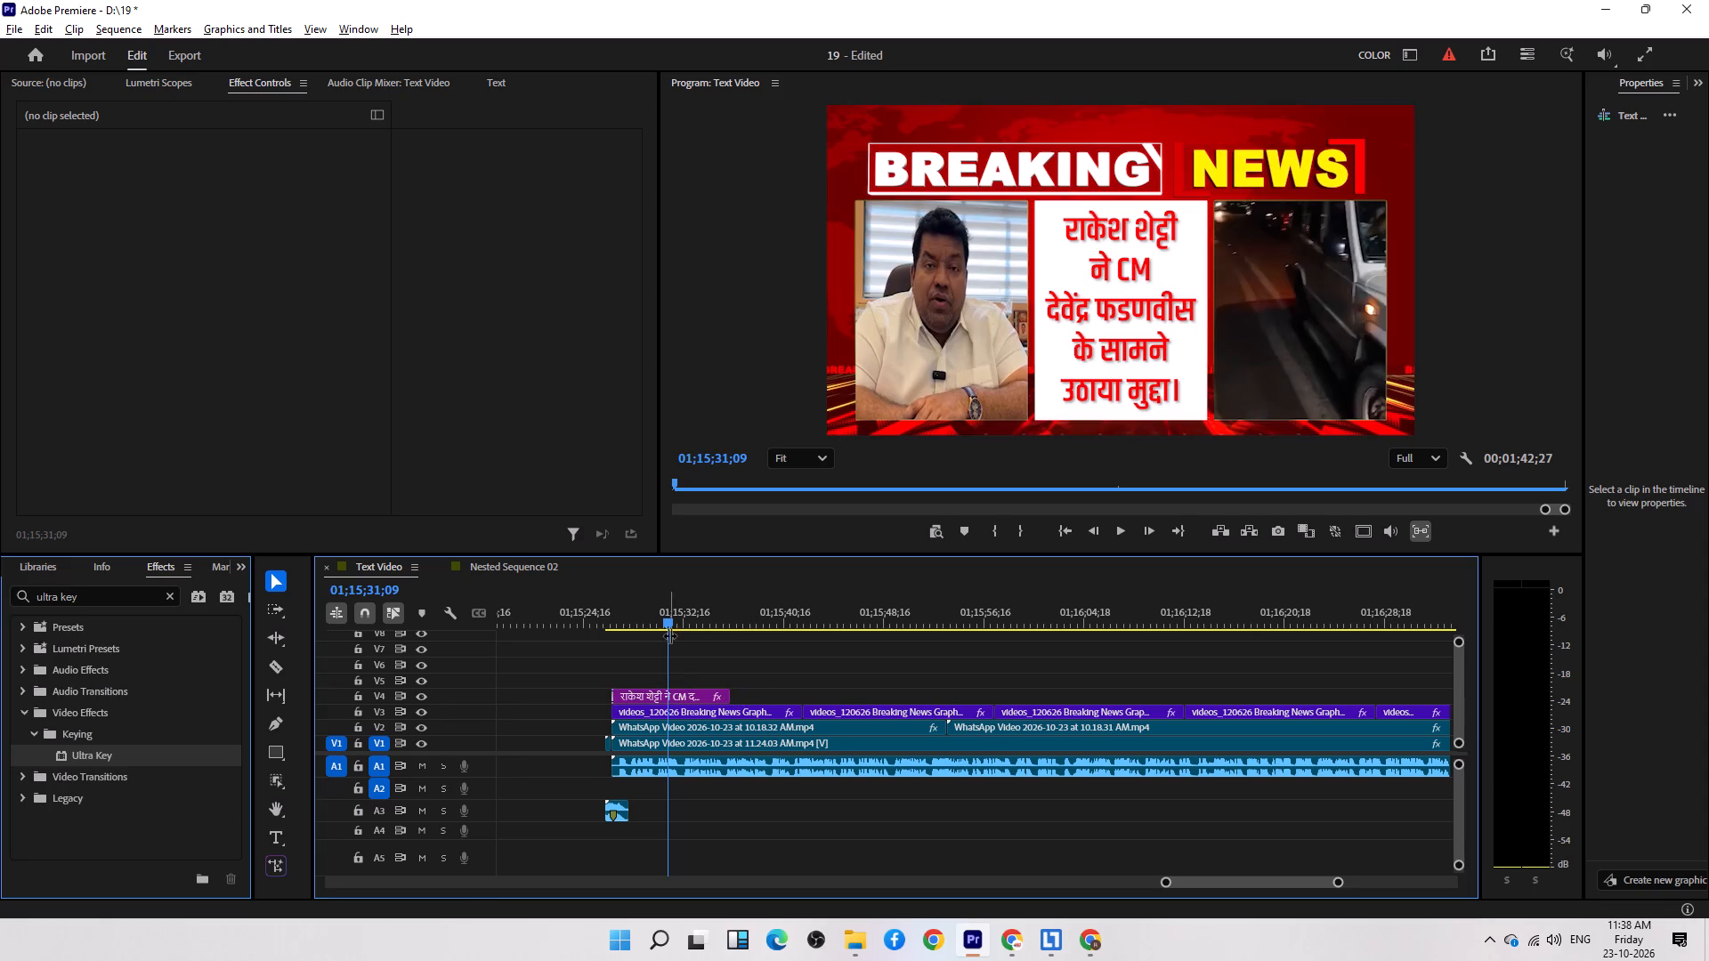
Move the playhead to 01;15;34;17, near the end of the V4 title clip.
{"action": "left_click_drag", "start_coordinate": [663, 624], "coordinate": [704, 632]}
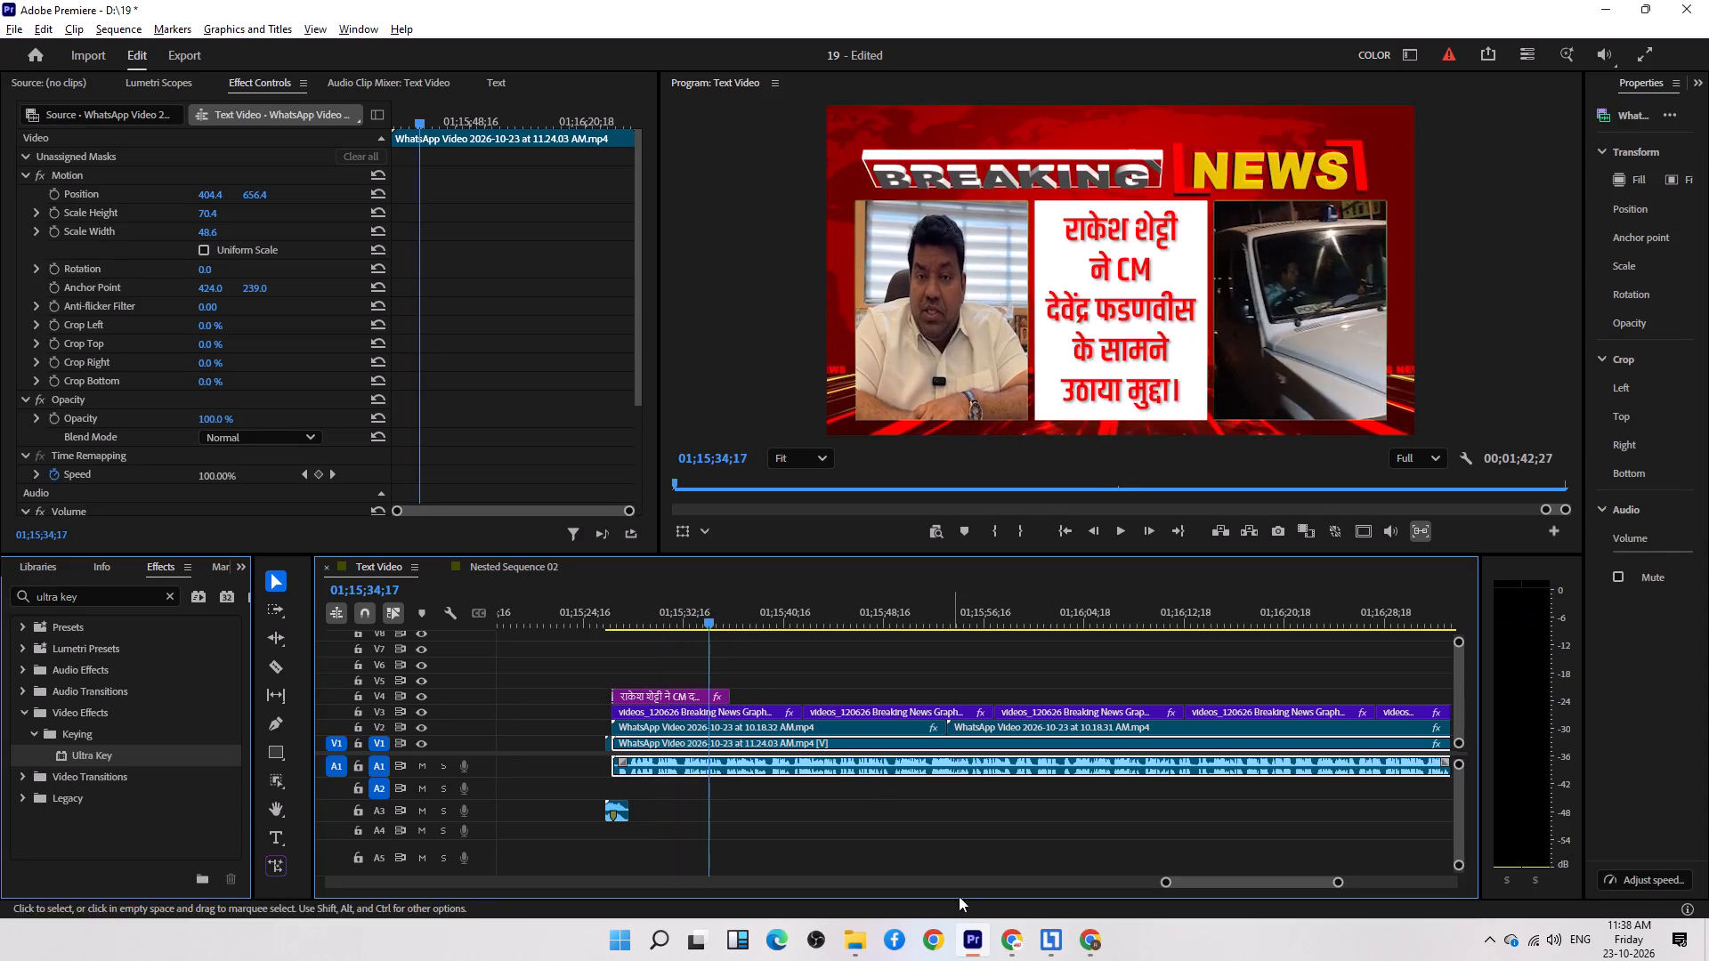
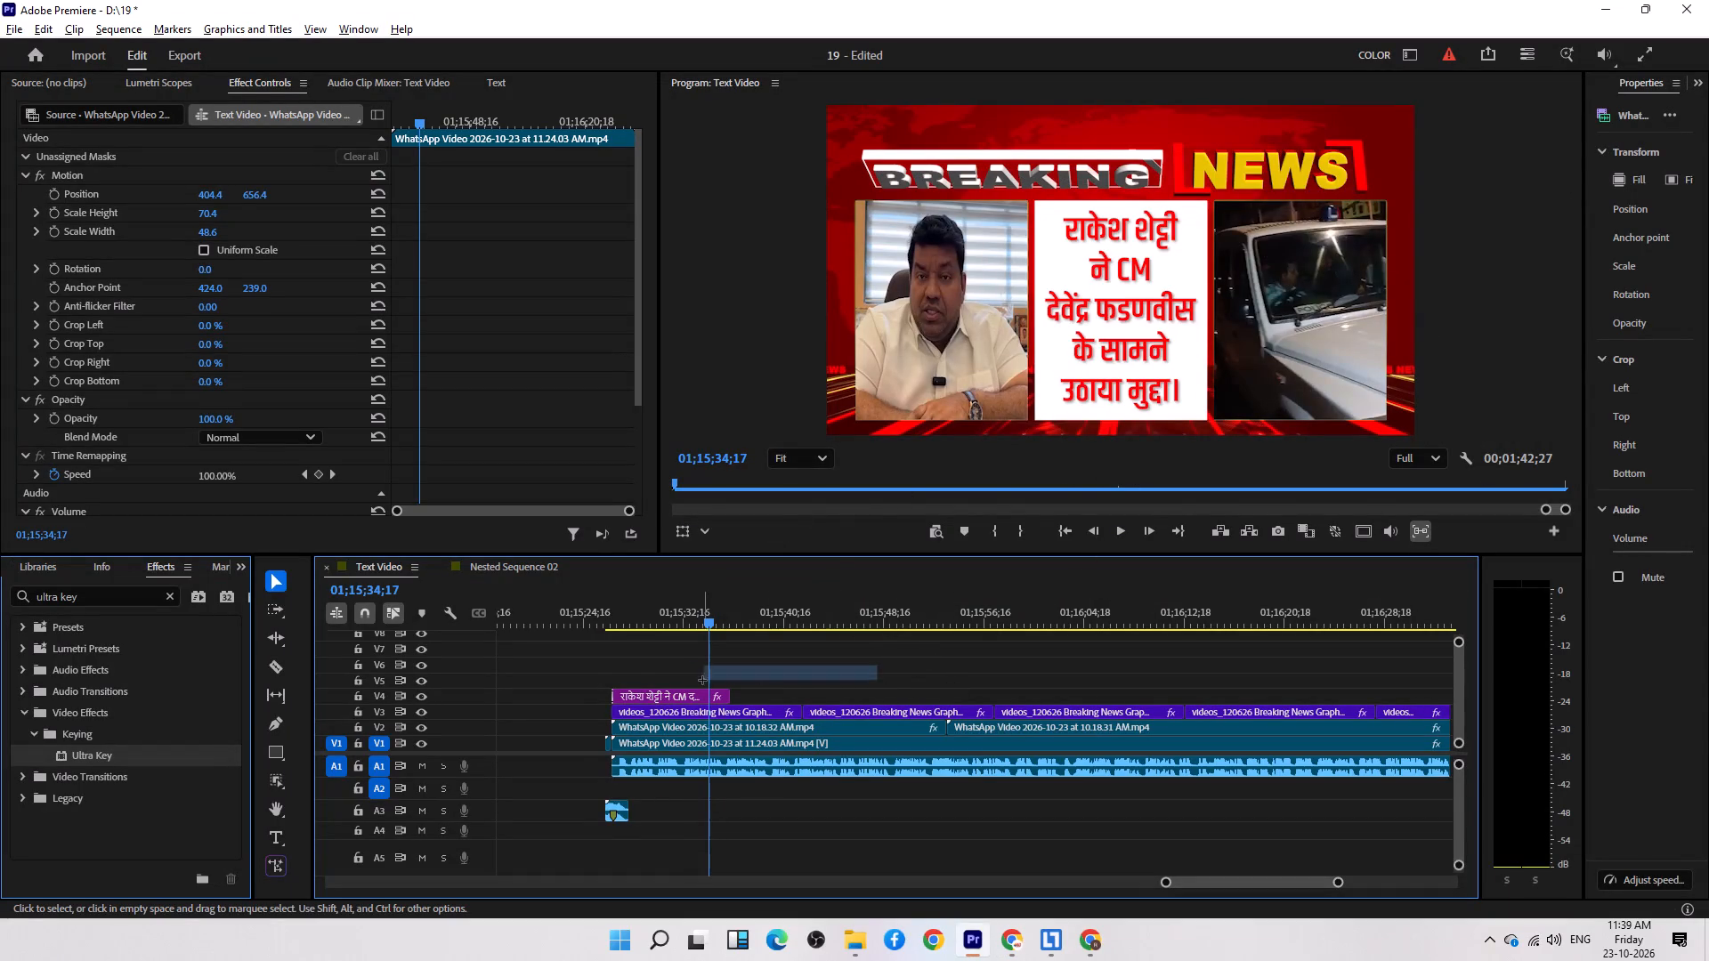
Duplicate the V4 title clip and place the copy directly after the original on V4.
{"action": "left_click_drag", "start_coordinate": [702, 680], "coordinate": [652, 696]}
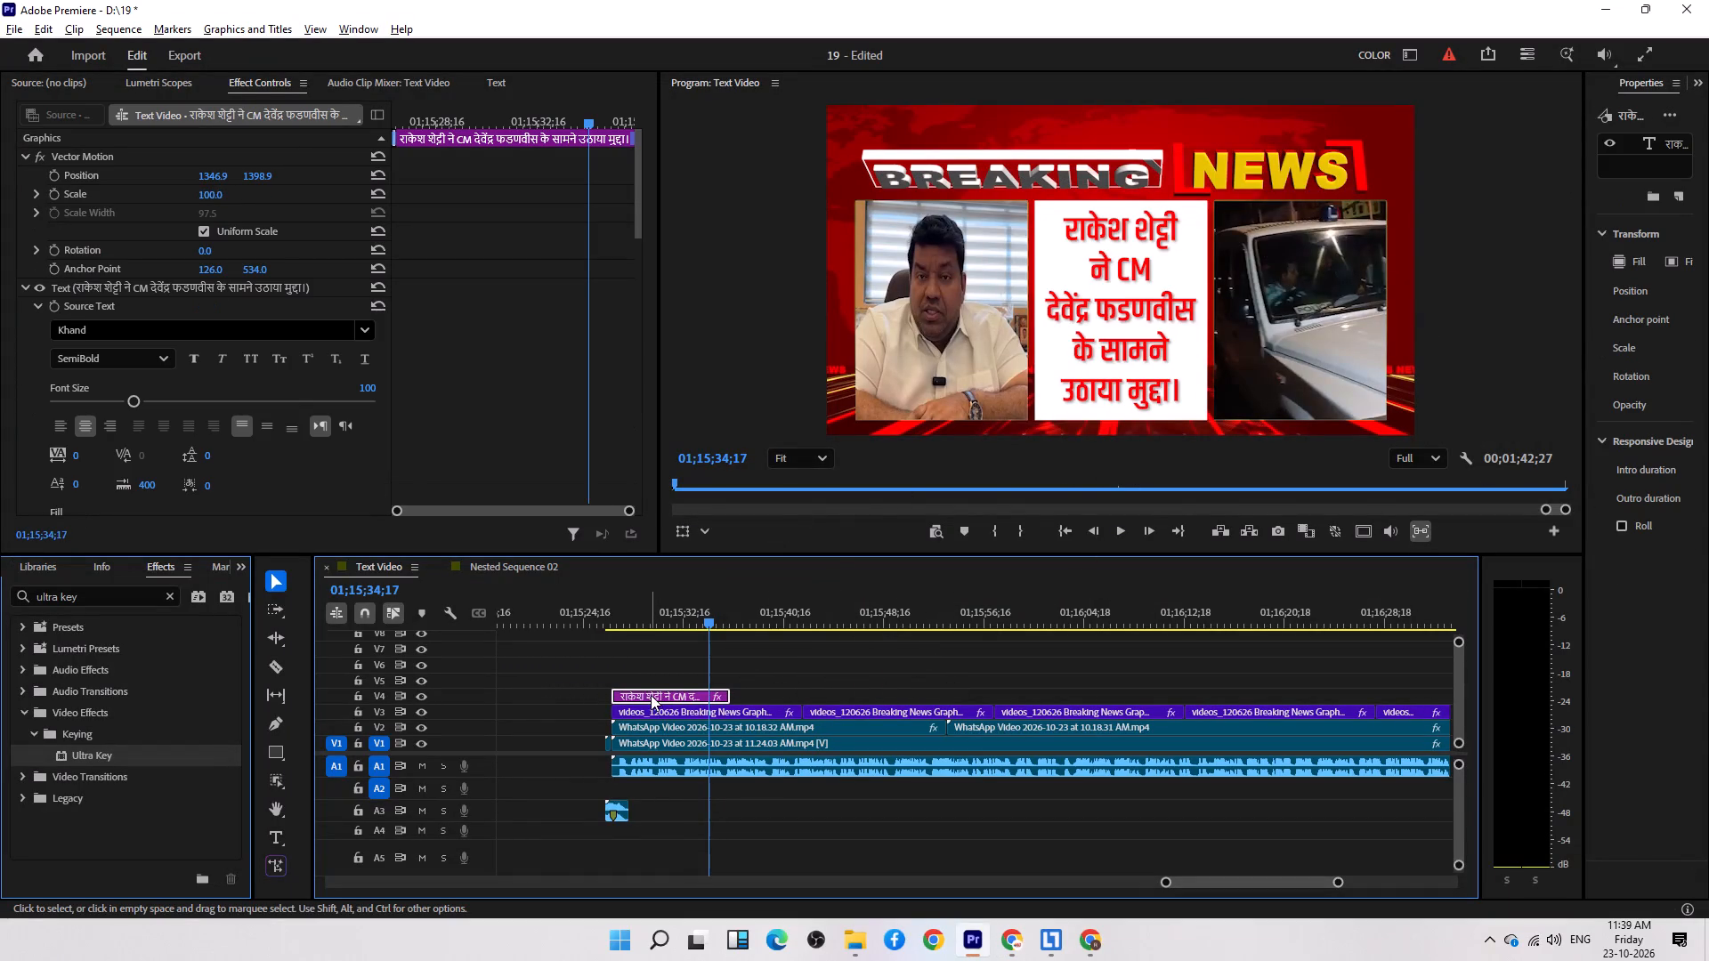
{"action": "left_click_drag", "start_coordinate": [651, 695], "coordinate": [777, 692], "text": "alt"}
{"action": "left_click_drag", "start_coordinate": [778, 696], "coordinate": [768, 696]}
At about 01;15;40;12, replace the second V4 title's text with the copied pointer "आम नागरिक हो या सेलिब्रिटी, सुरक्षा सबका अधिकार।".
{"action": "left_click", "coordinate": [787, 585]}
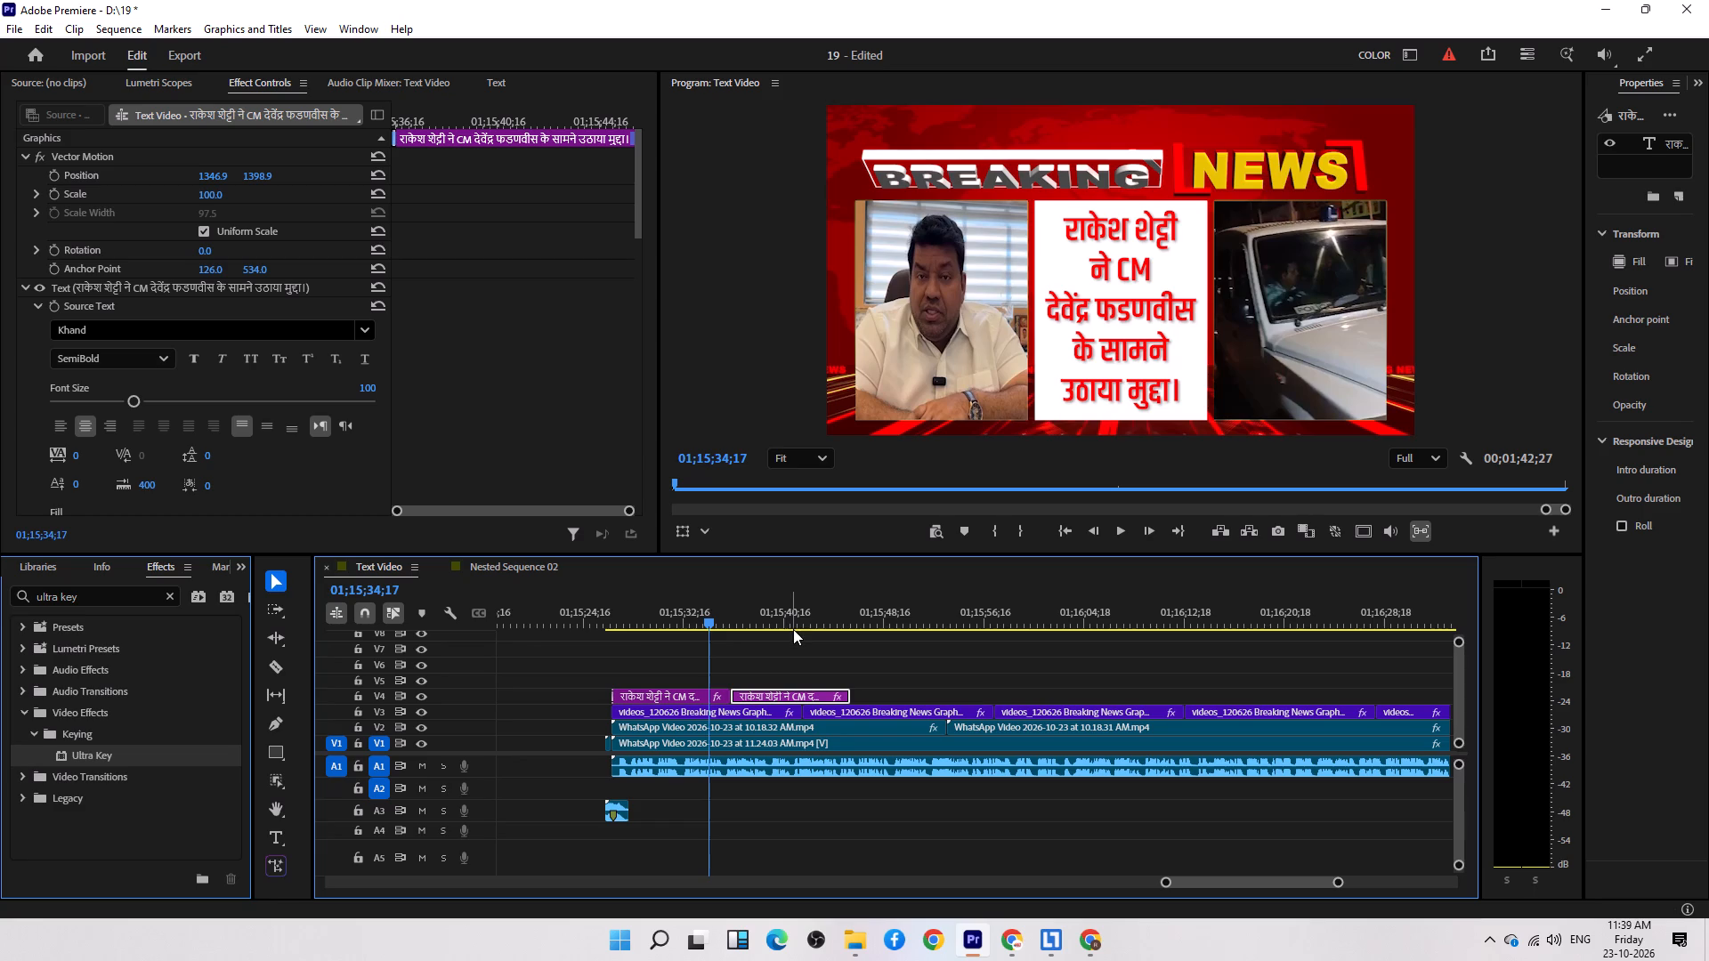
{"action": "left_click", "coordinate": [793, 629]}
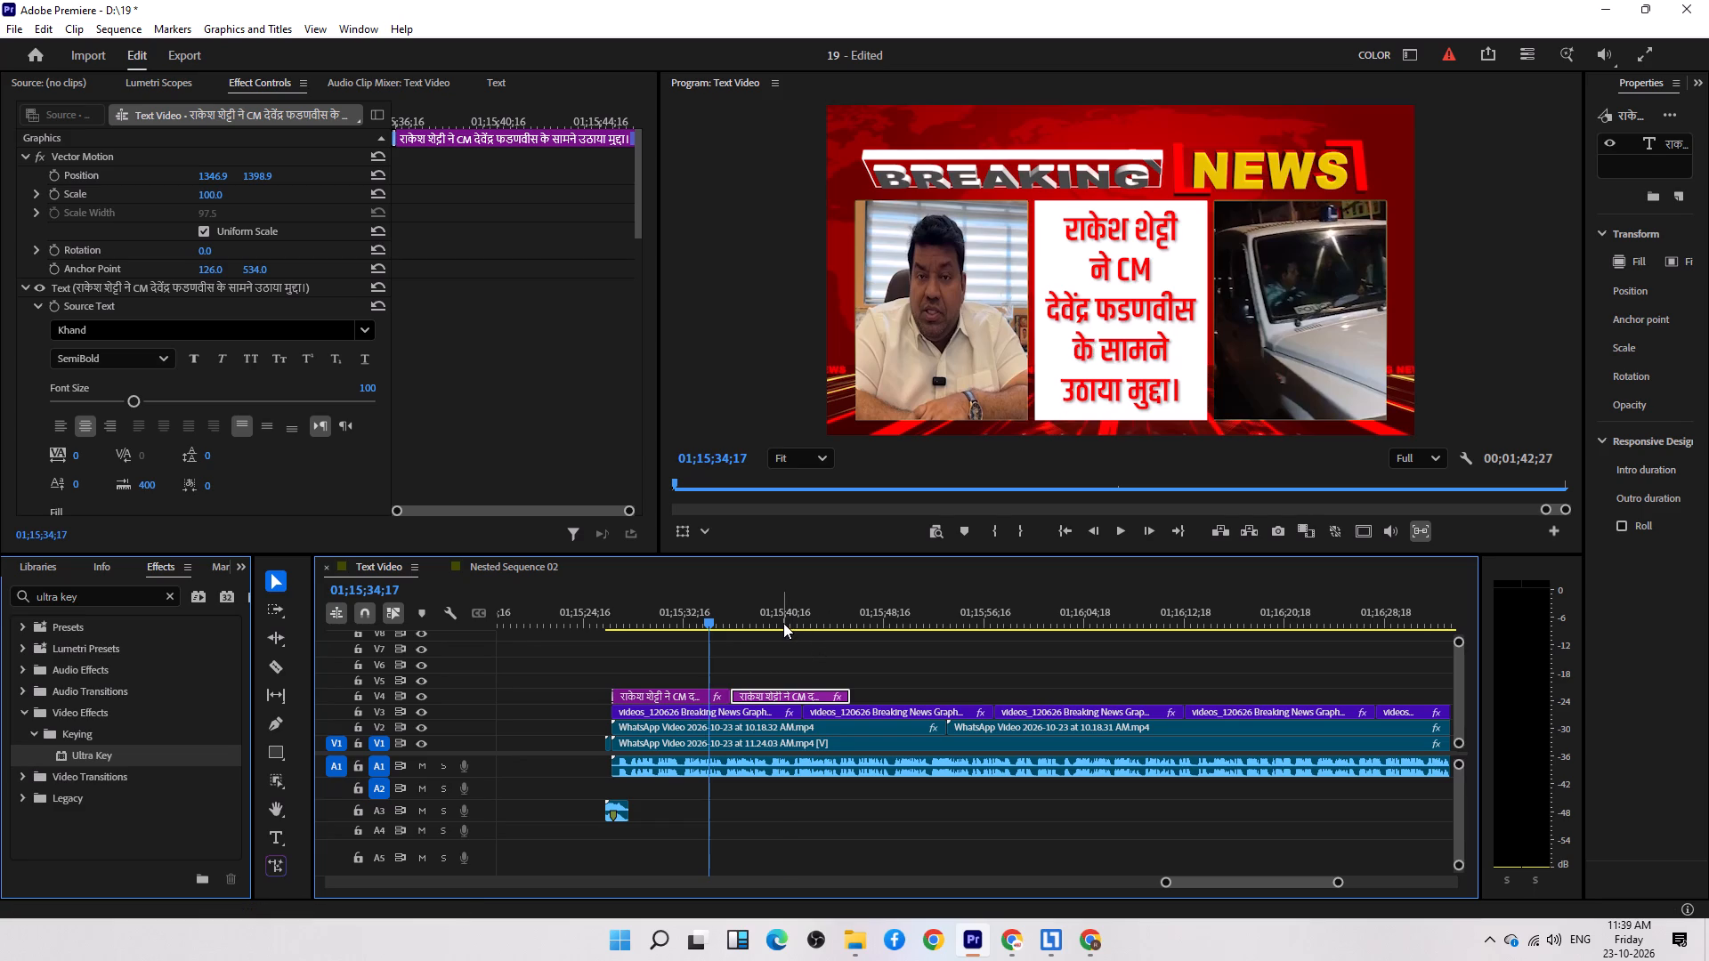
{"action": "left_click", "coordinate": [783, 623]}
{"action": "triple_click", "coordinate": [1089, 347]}
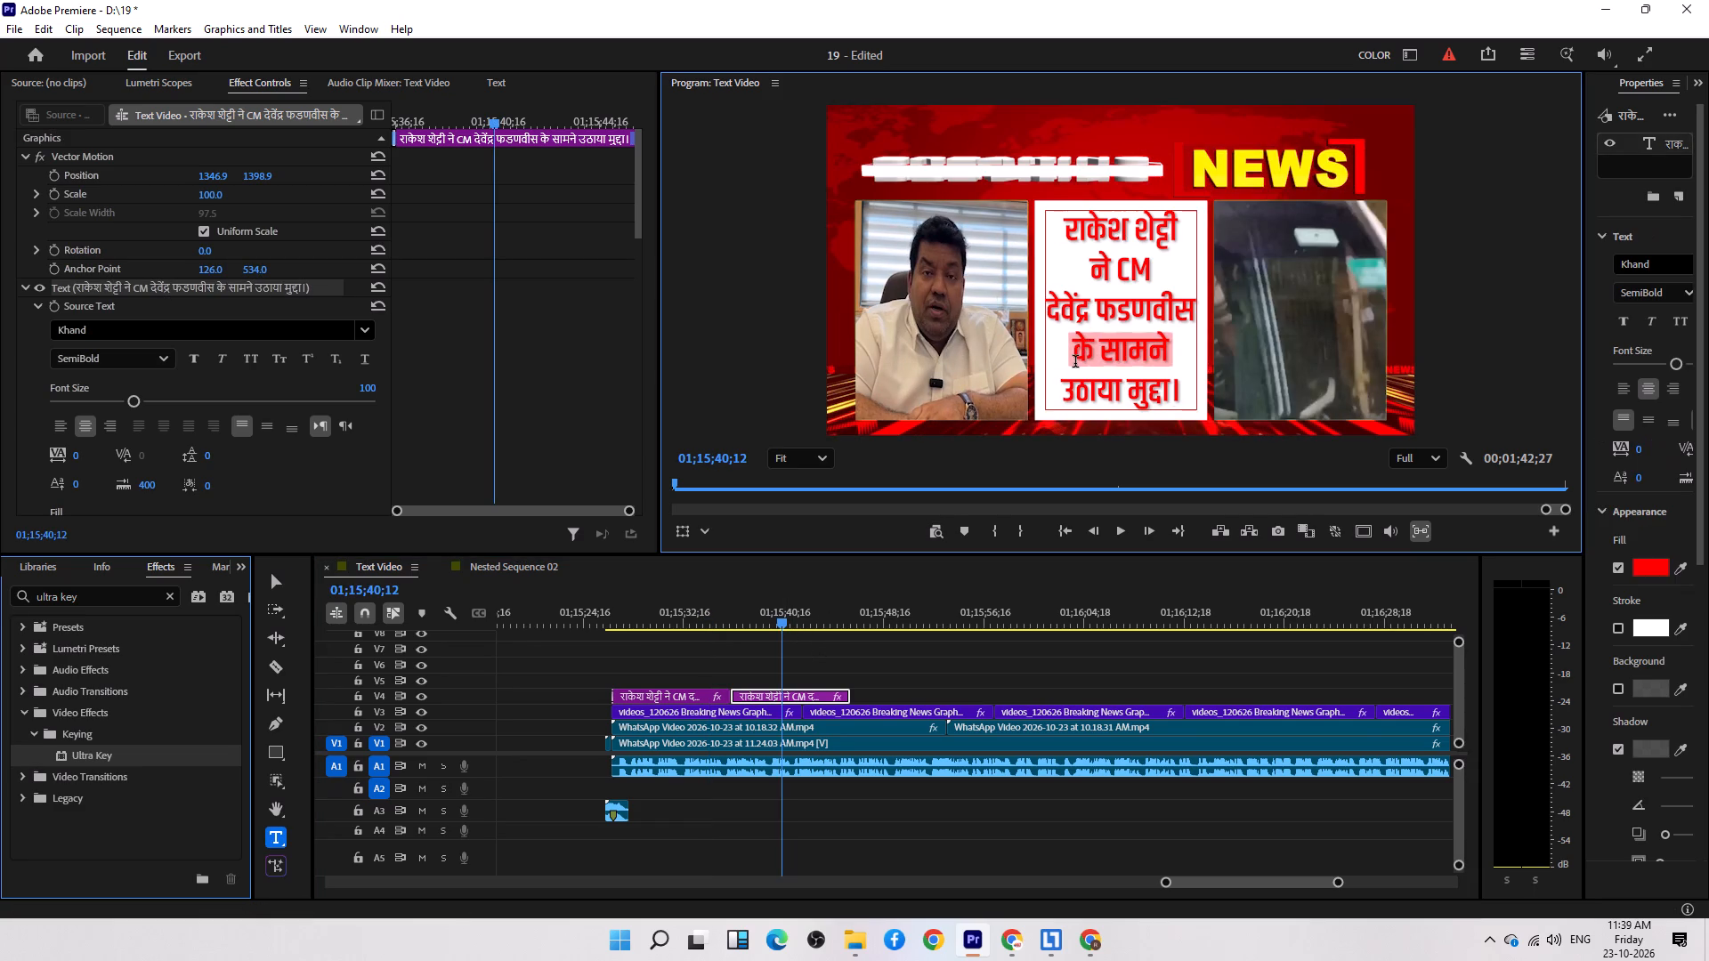
{"action": "key", "text": "ctrl+a"}
{"action": "key", "text": "ctrl+v"}
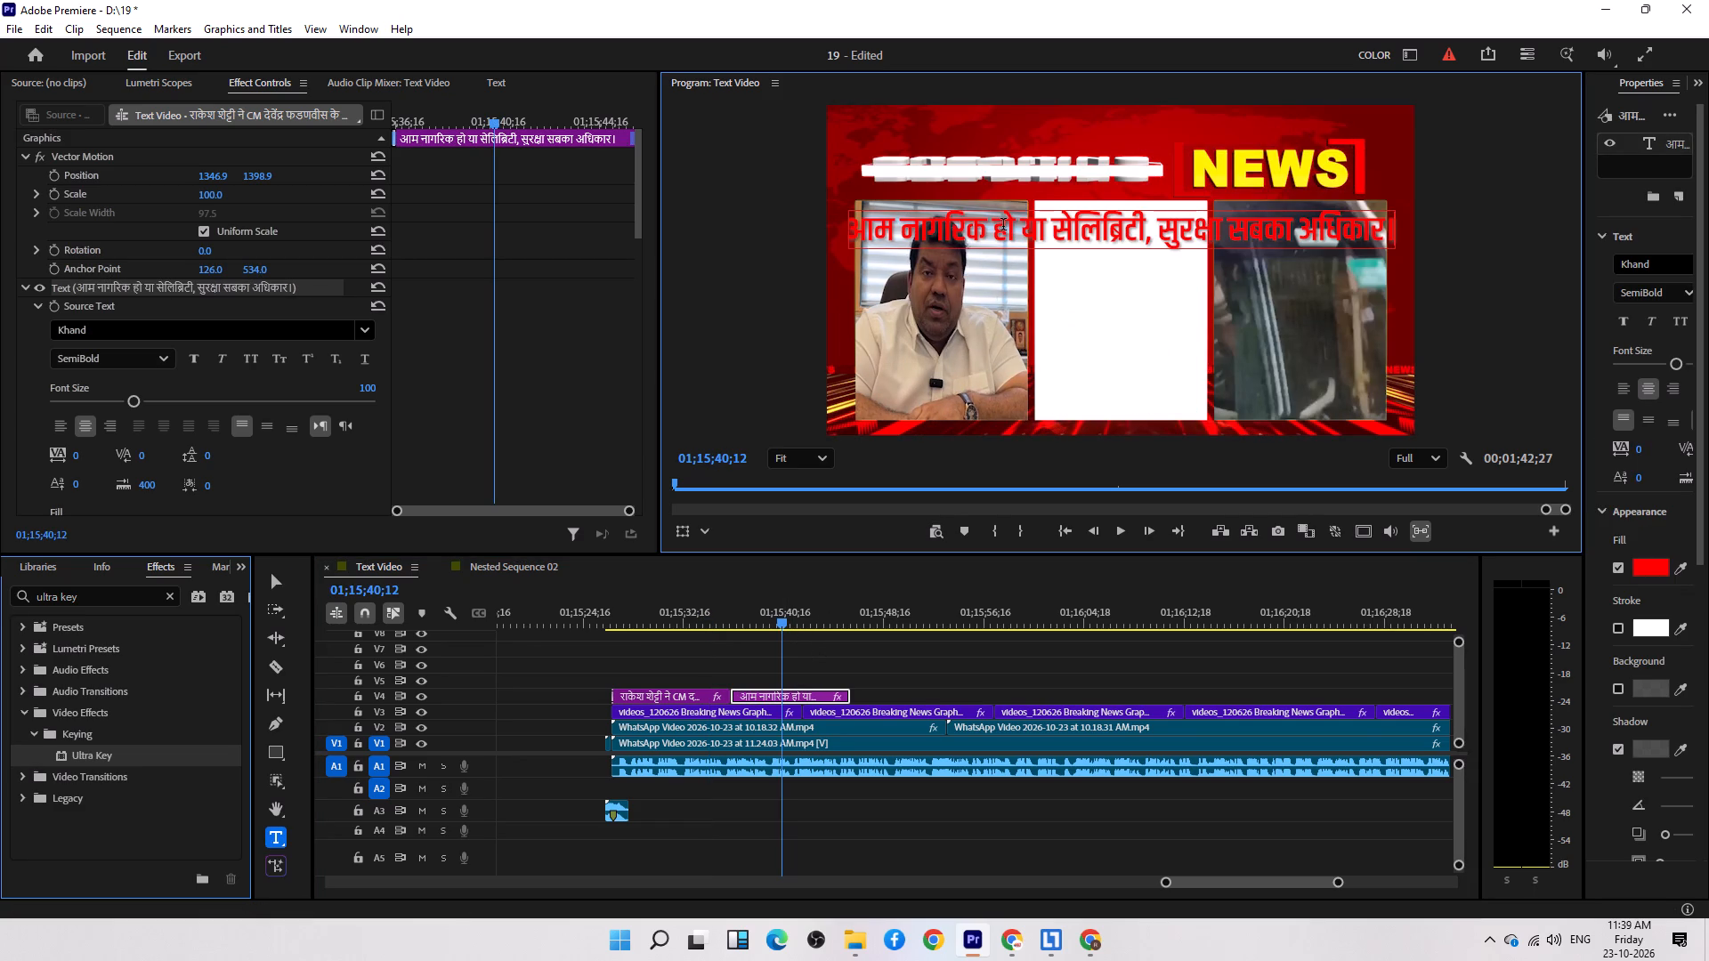
Break the second title into four lines: "आम नागरिक", "हो या सेलिब्रिटी,", "सुरक्षा सबका" and "अधिकार।".
{"action": "left_click", "coordinate": [994, 226]}
{"action": "key", "text": "BackSpace"}
{"action": "key", "text": "Return"}
{"action": "left_click", "coordinate": [1088, 271]}
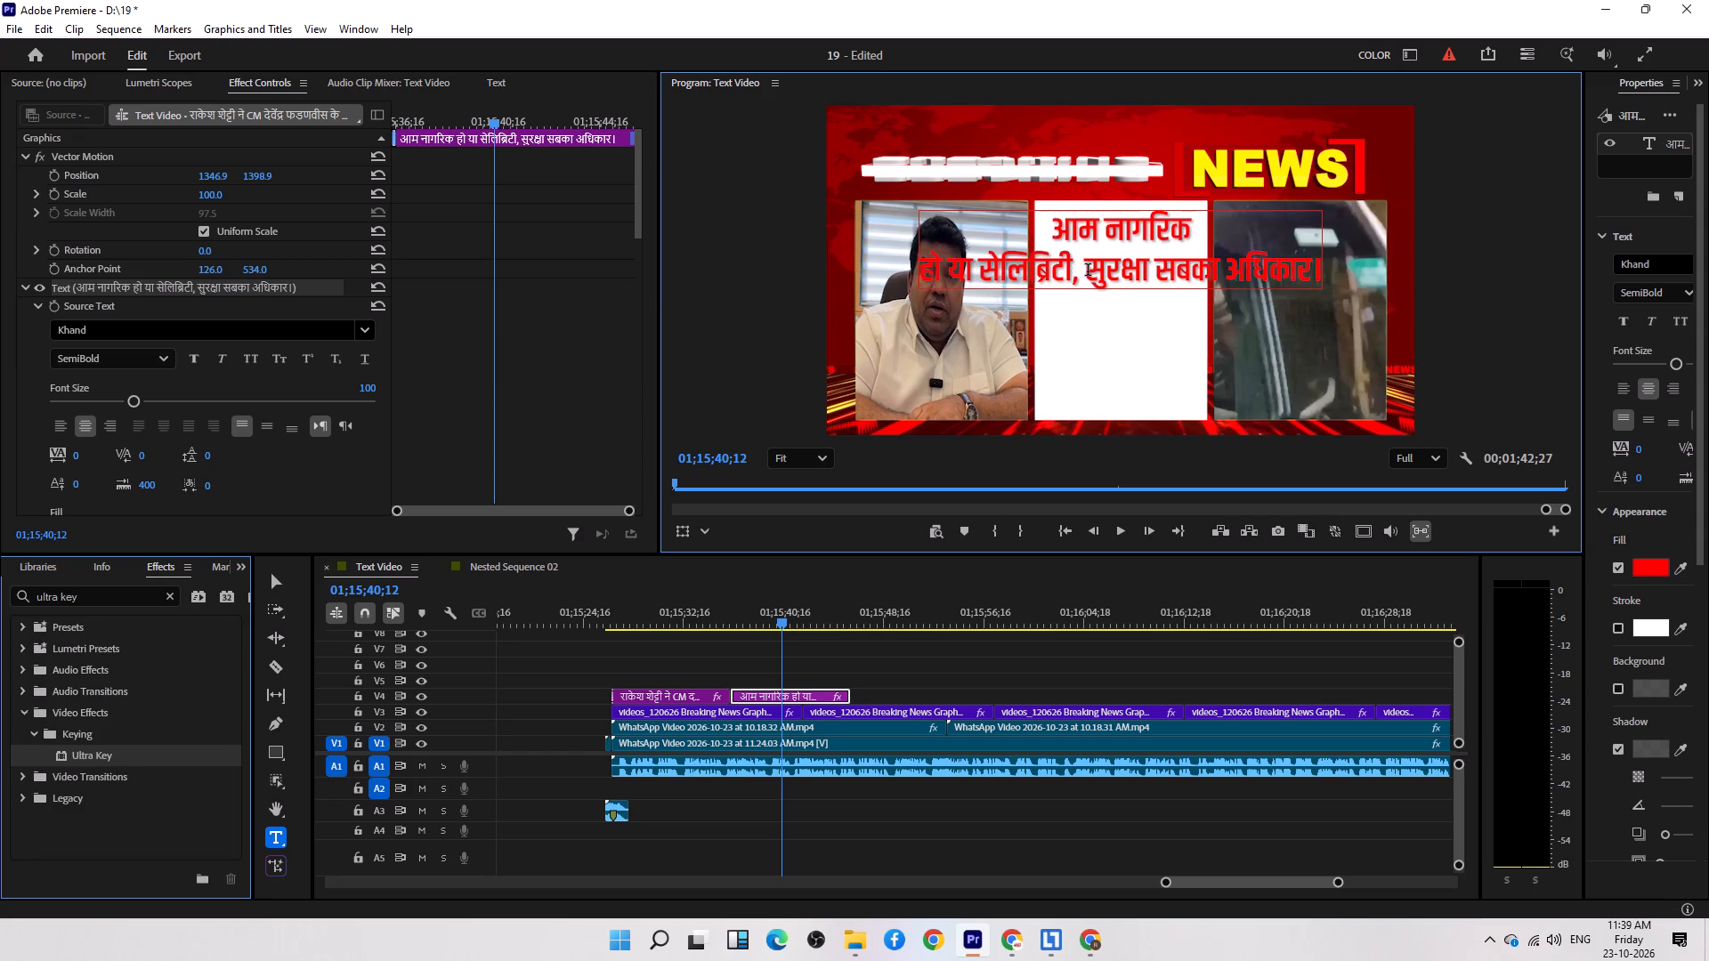
{"action": "key", "text": "BackSpace"}
{"action": "key", "text": "Return"}
{"action": "left_click", "coordinate": [1148, 311]}
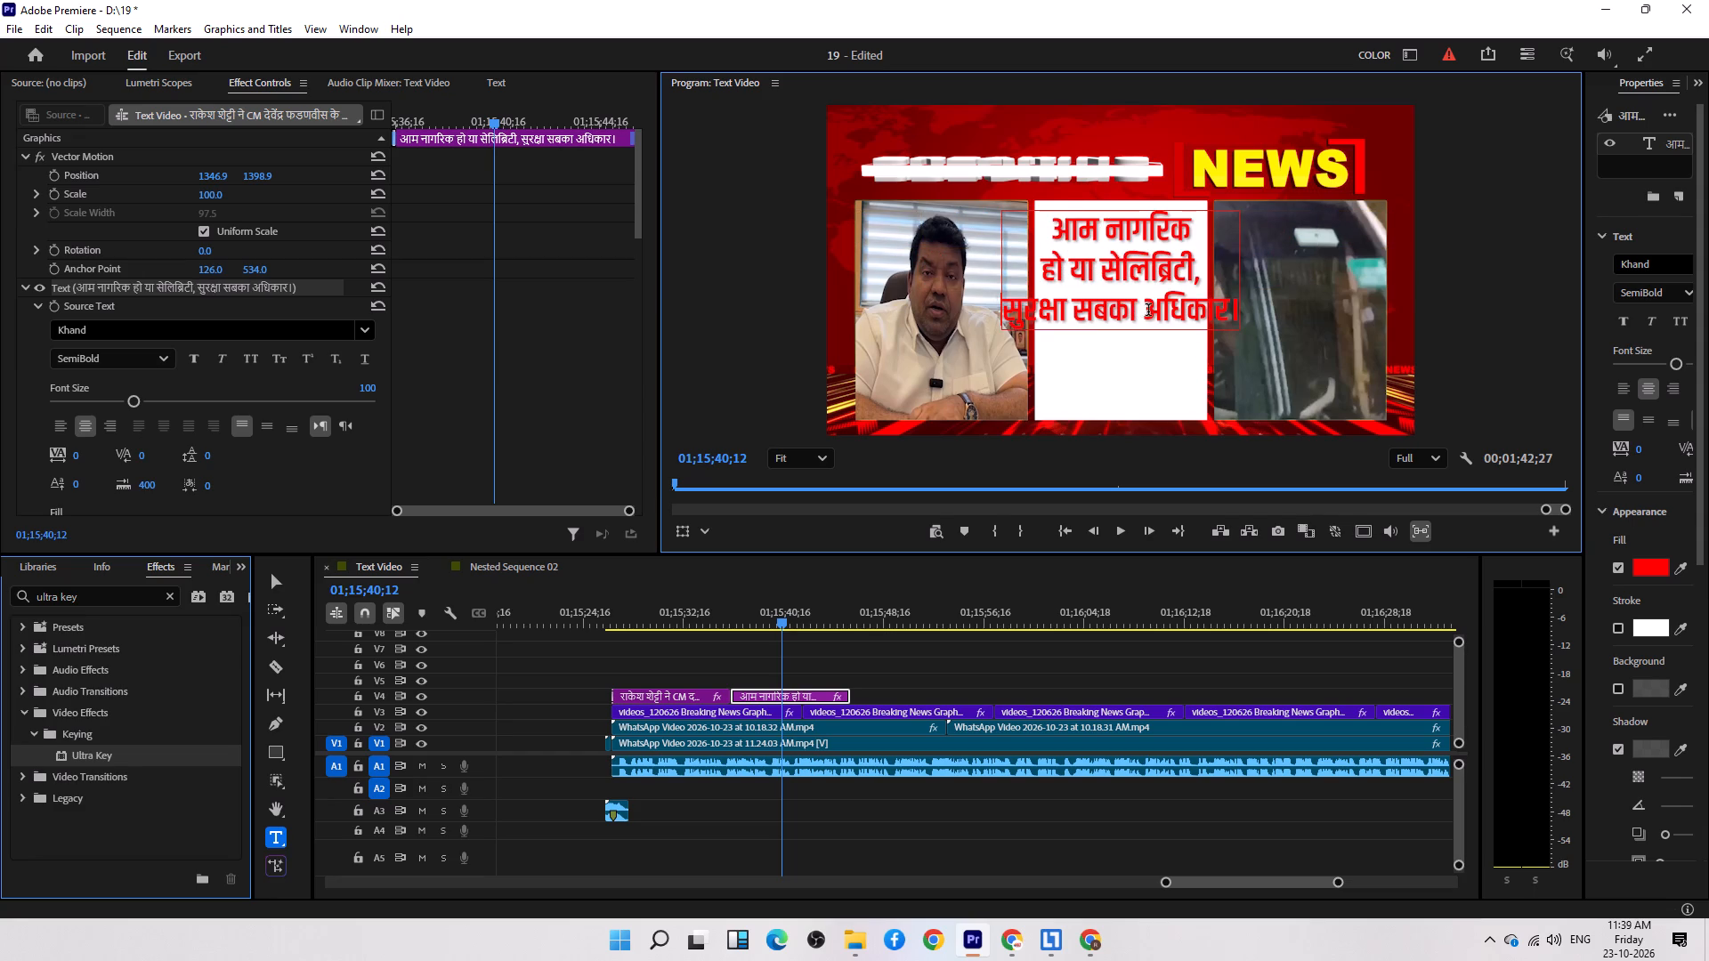
{"action": "key", "text": "BackSpace"}
{"action": "key", "text": "Return"}
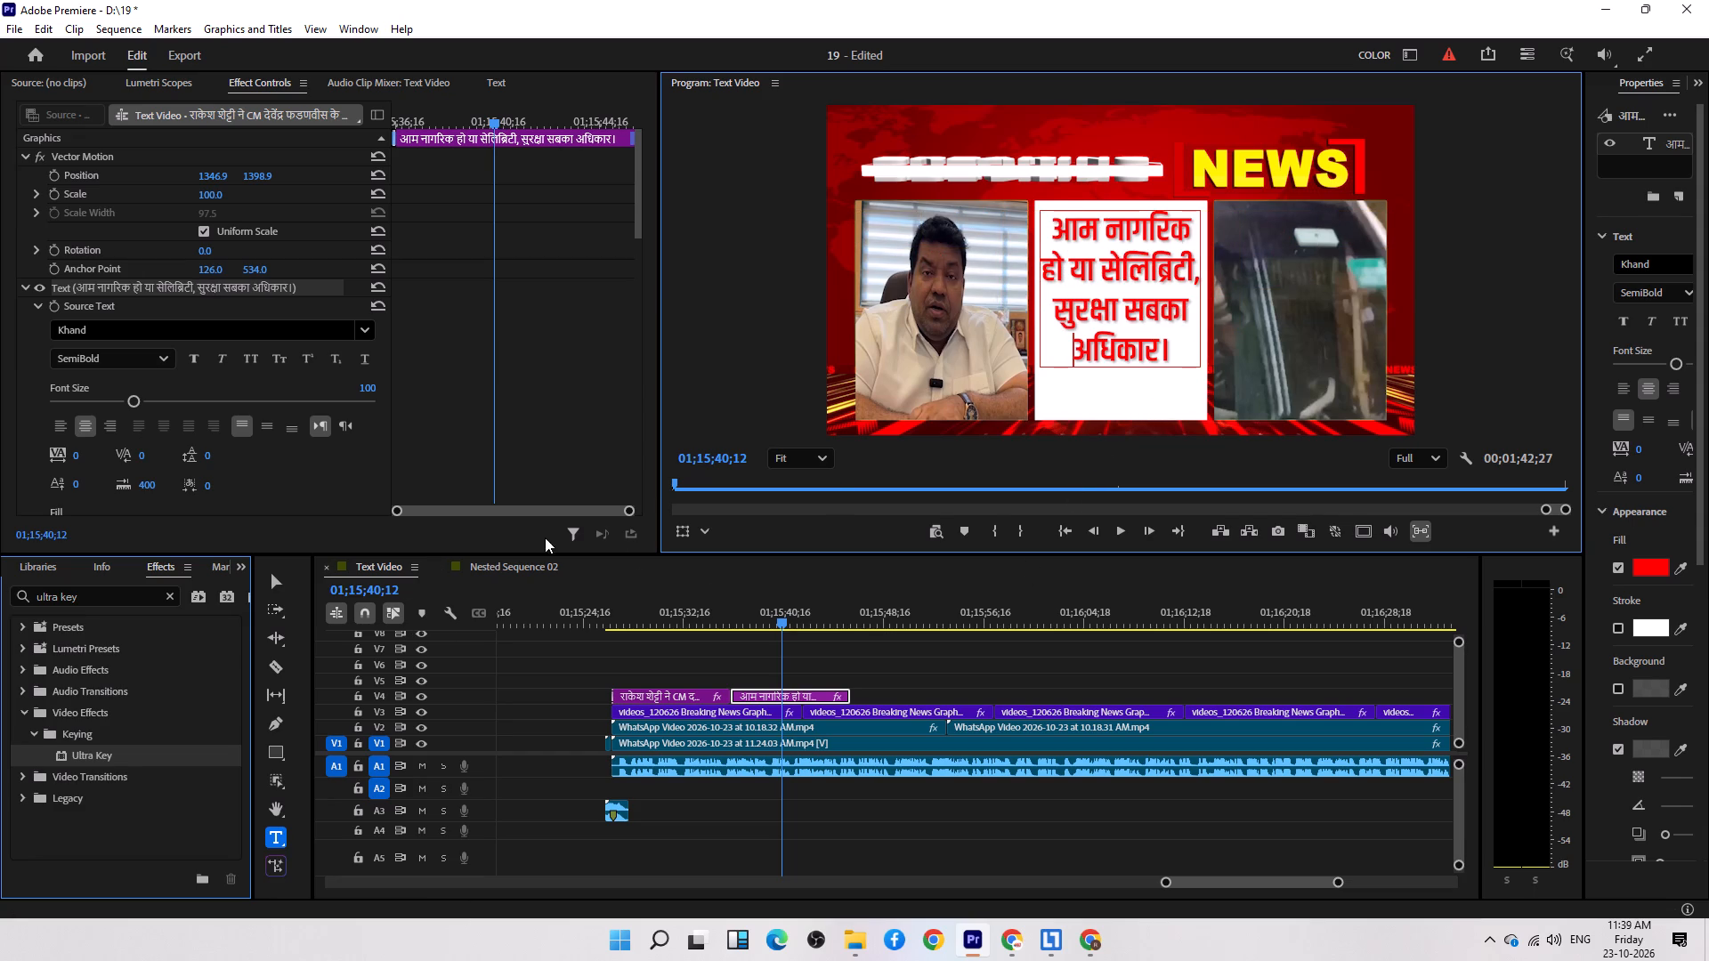
Move the four-line title down to roughly the vertical middle of the white window, keeping it horizontally centred.
{"action": "left_click", "coordinate": [265, 585]}
{"action": "left_click_drag", "start_coordinate": [1170, 316], "coordinate": [1175, 323]}
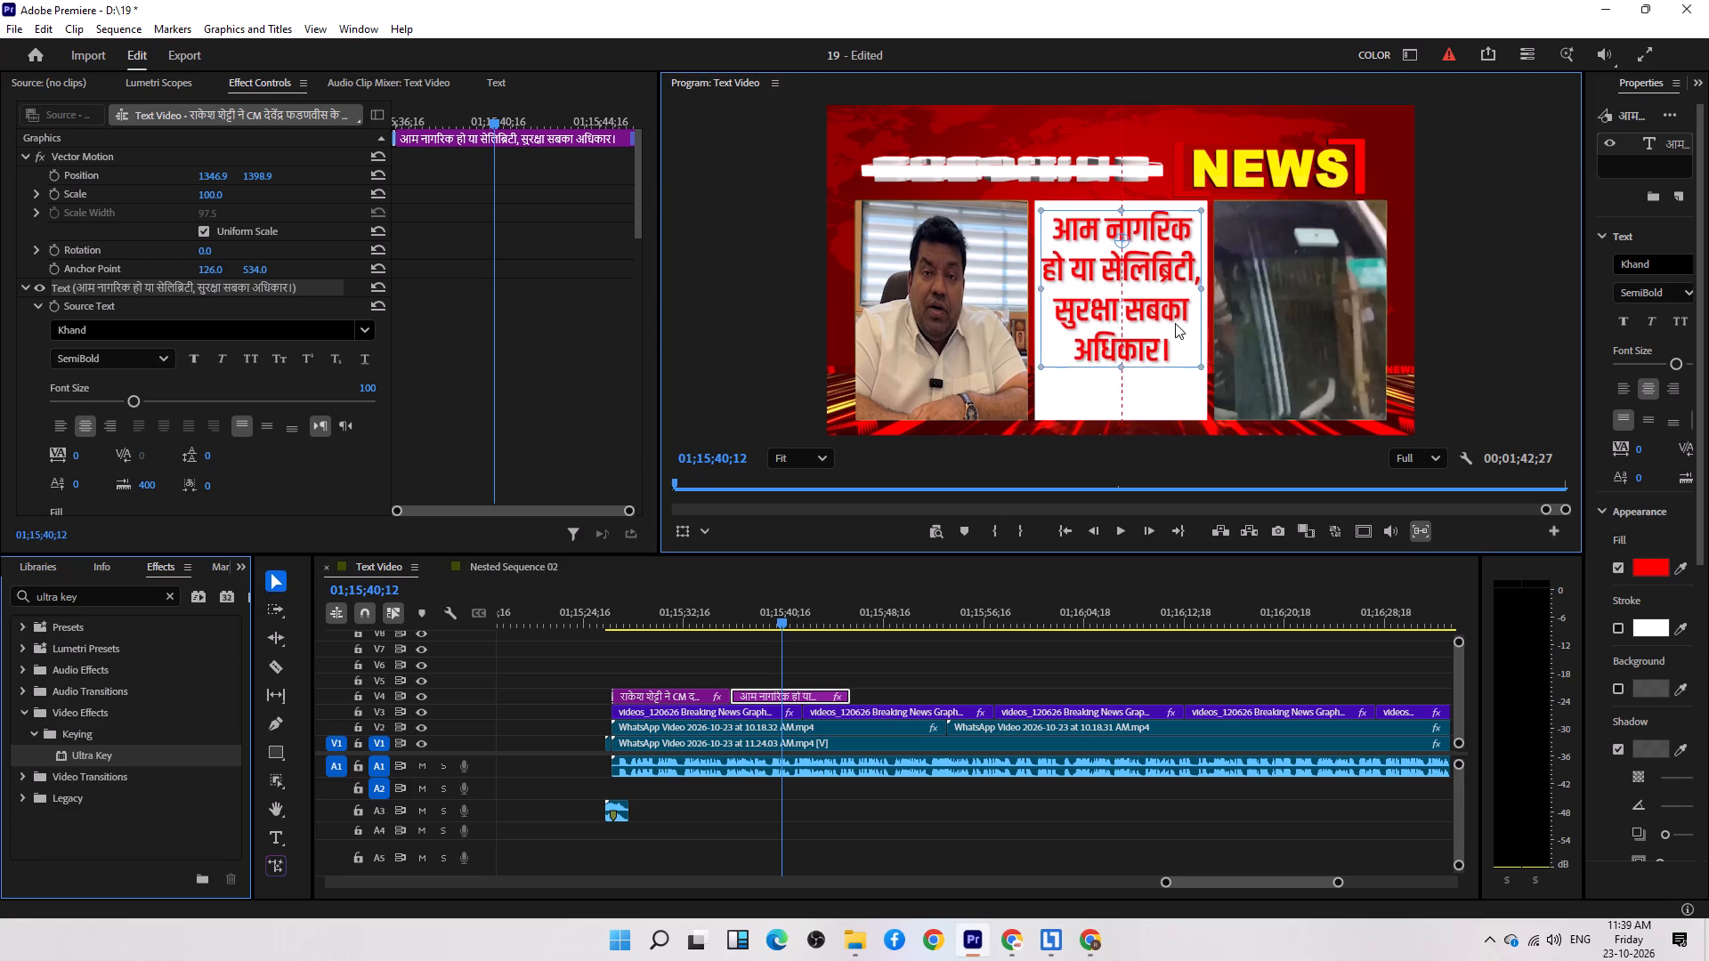
{"action": "left_click_drag", "start_coordinate": [1175, 323], "coordinate": [1176, 335]}
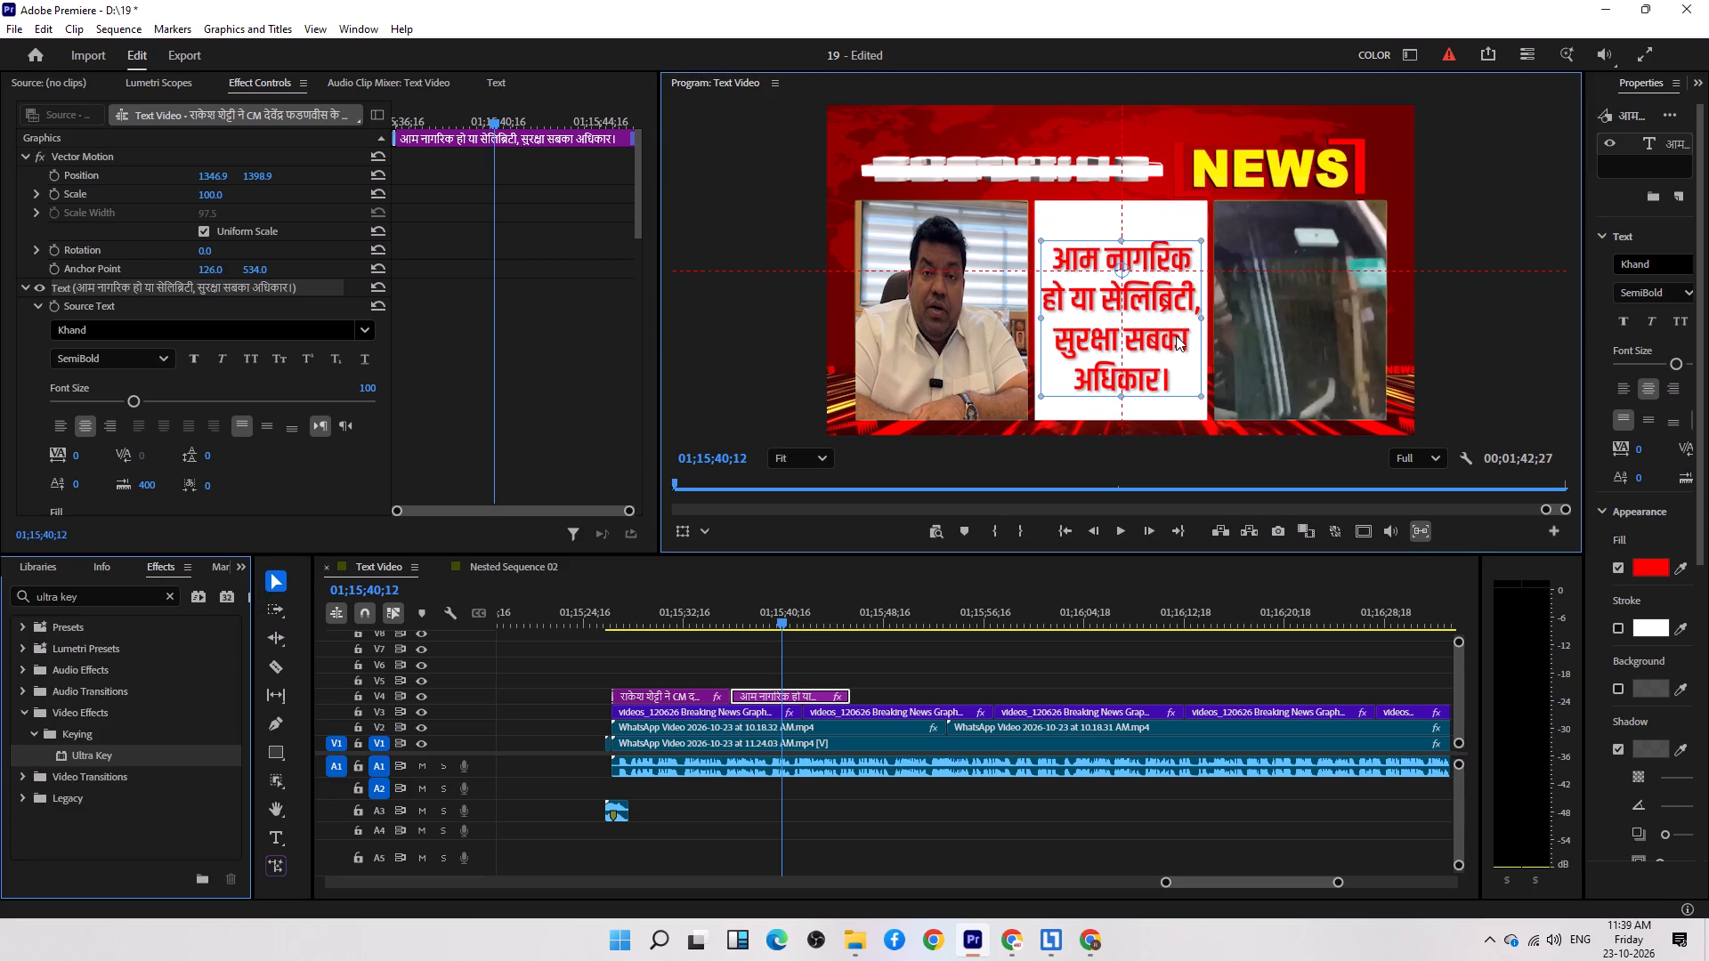
{"action": "left_click_drag", "start_coordinate": [1176, 335], "coordinate": [1177, 322]}
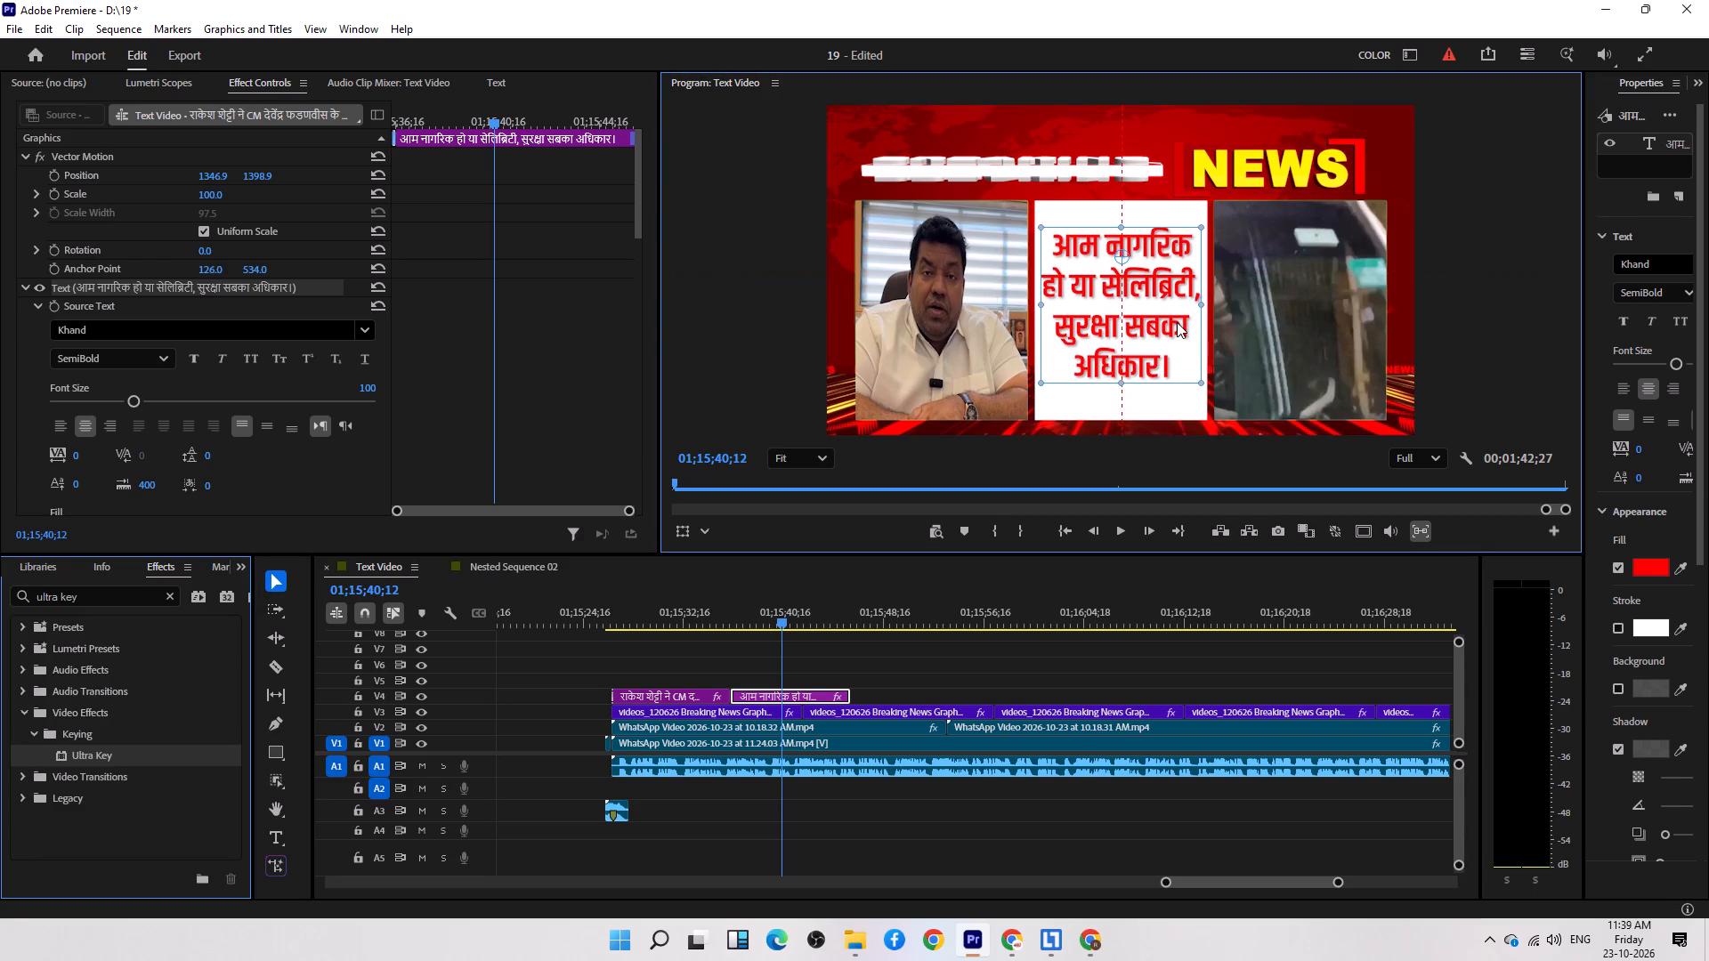
{"action": "left_click_drag", "start_coordinate": [1177, 322], "coordinate": [1178, 329]}
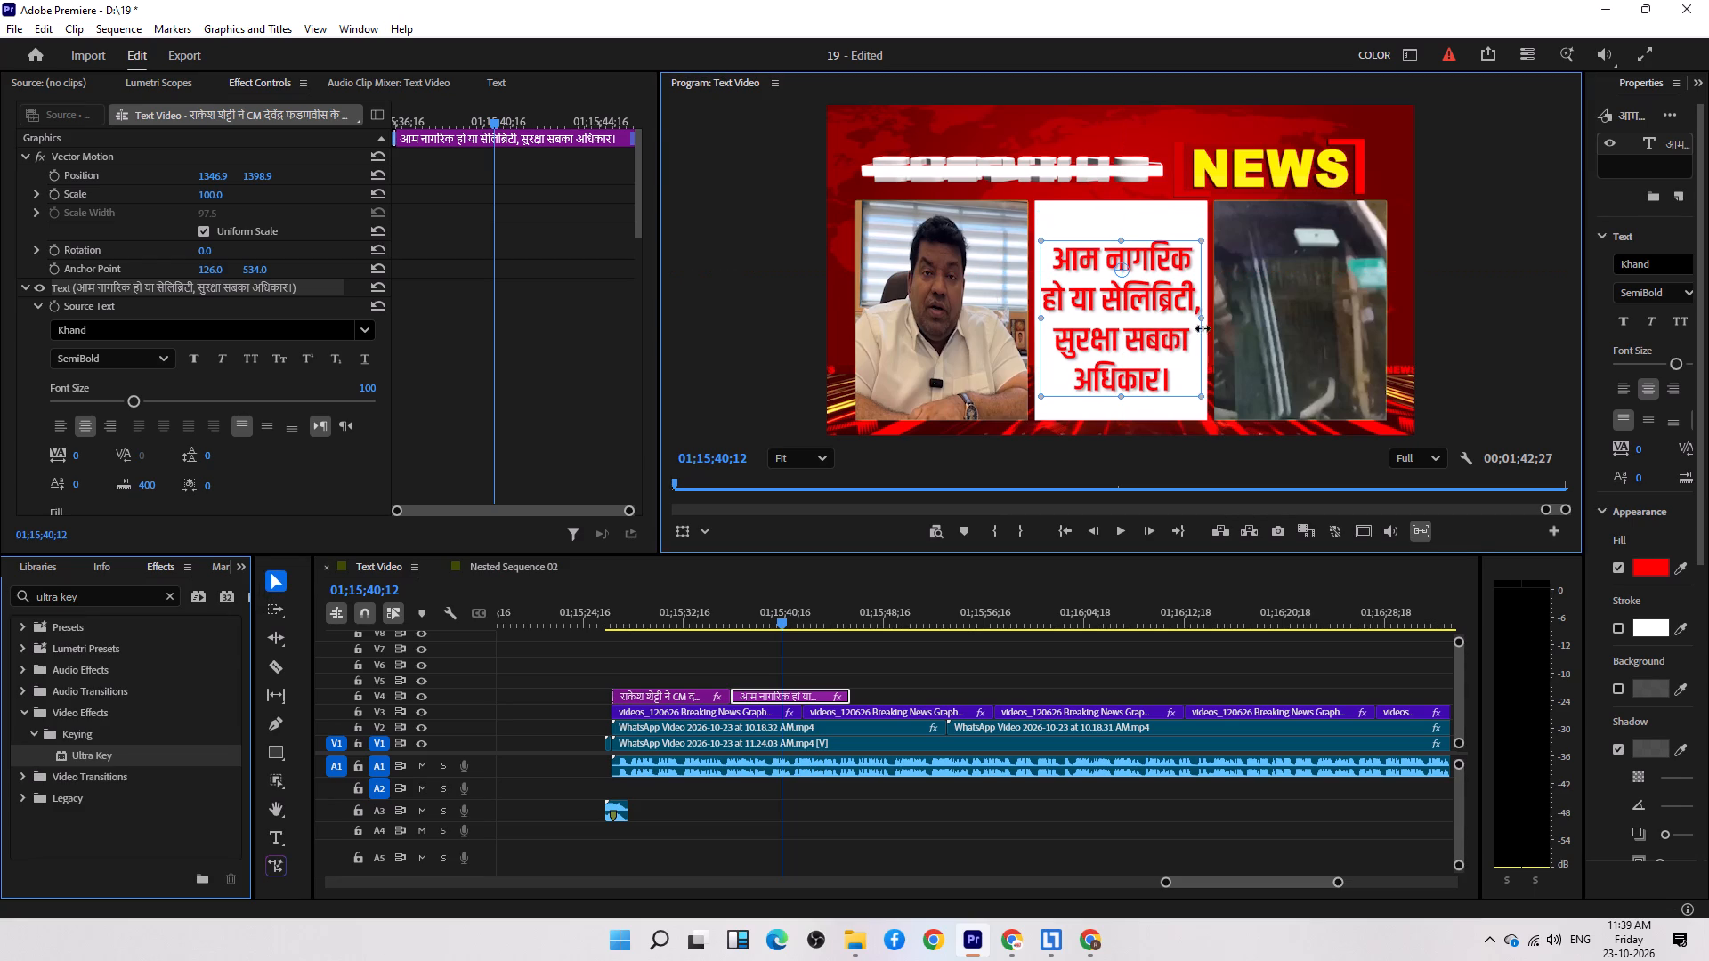
{"action": "left_click", "coordinate": [1000, 657]}
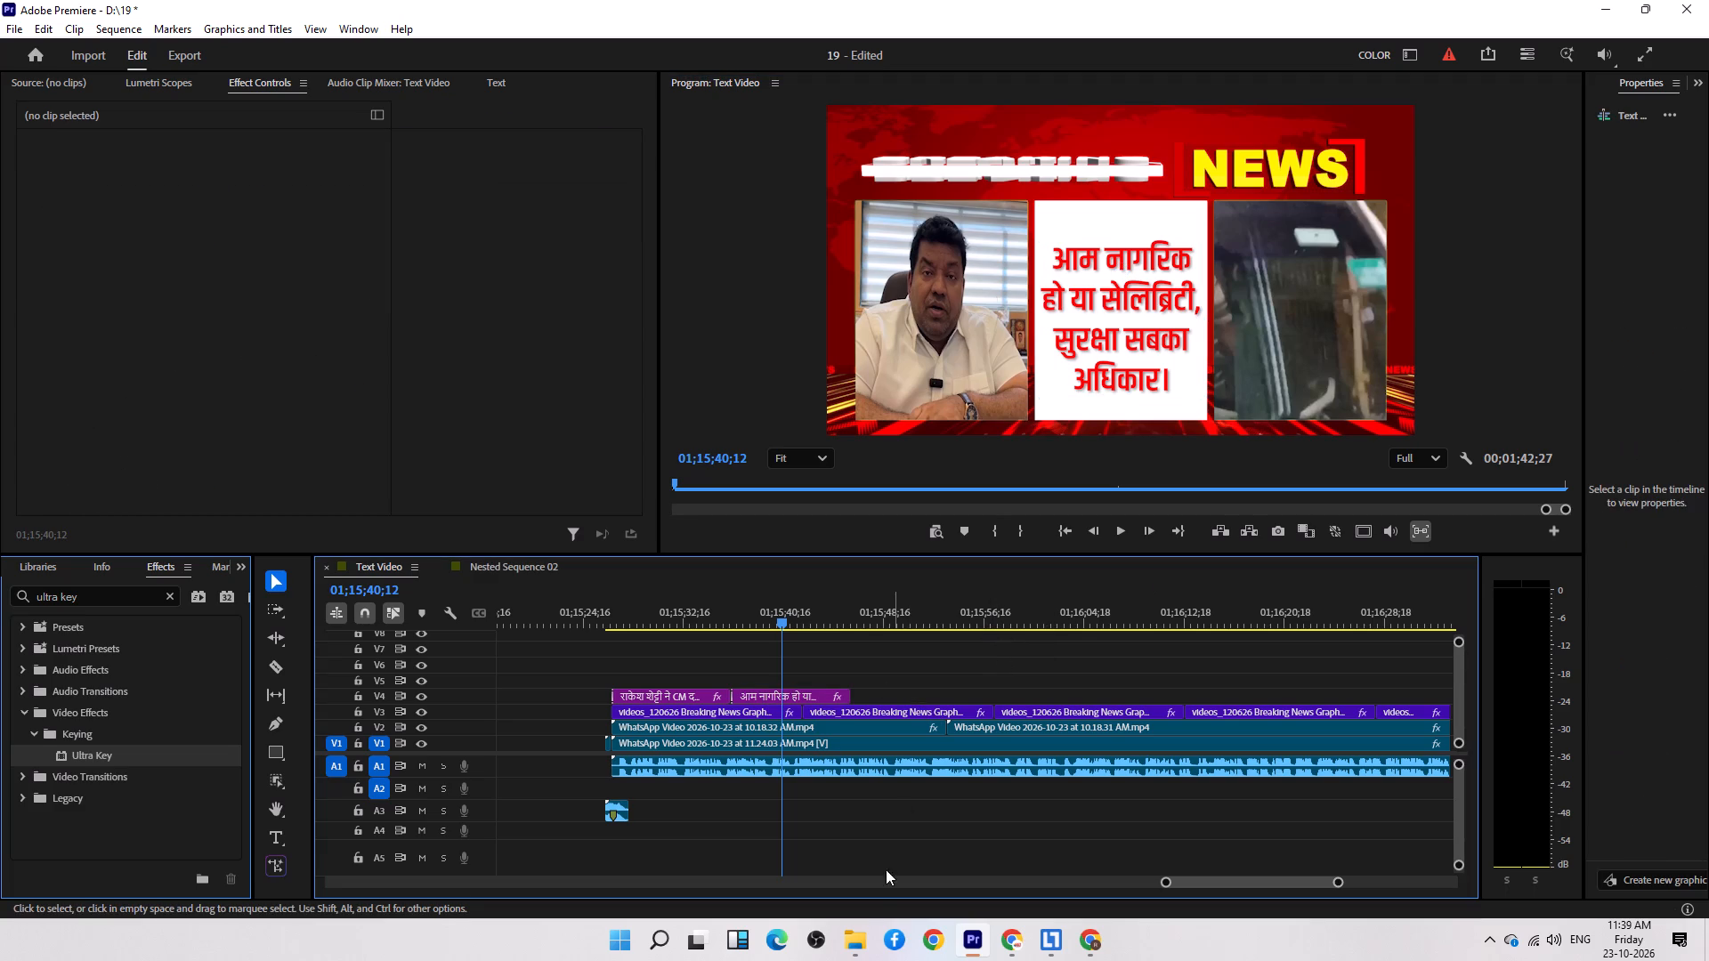
Duplicate the second V4 title clip and place the copy directly after it on V4.
{"action": "left_click_drag", "start_coordinate": [916, 662], "coordinate": [754, 694]}
{"action": "left_click_drag", "start_coordinate": [753, 696], "coordinate": [879, 691], "text": "alt"}
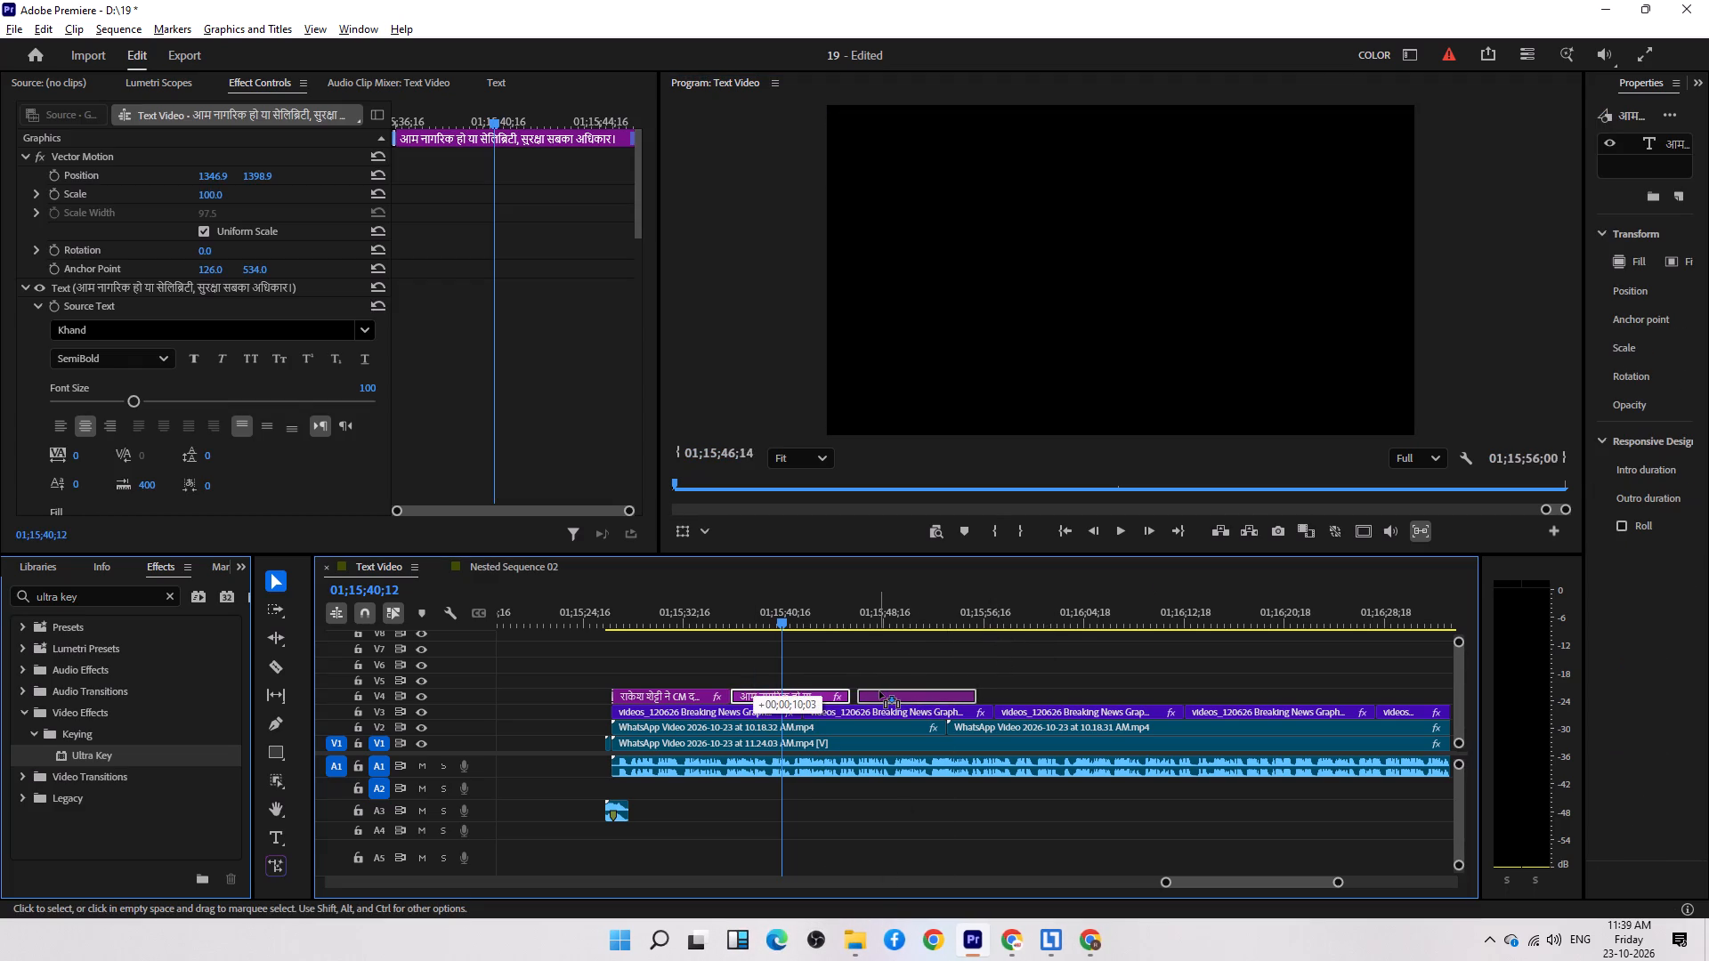
{"action": "left_click_drag", "start_coordinate": [879, 691], "coordinate": [902, 691], "text": "alt"}
{"action": "left_click_drag", "start_coordinate": [913, 697], "coordinate": [897, 695]}
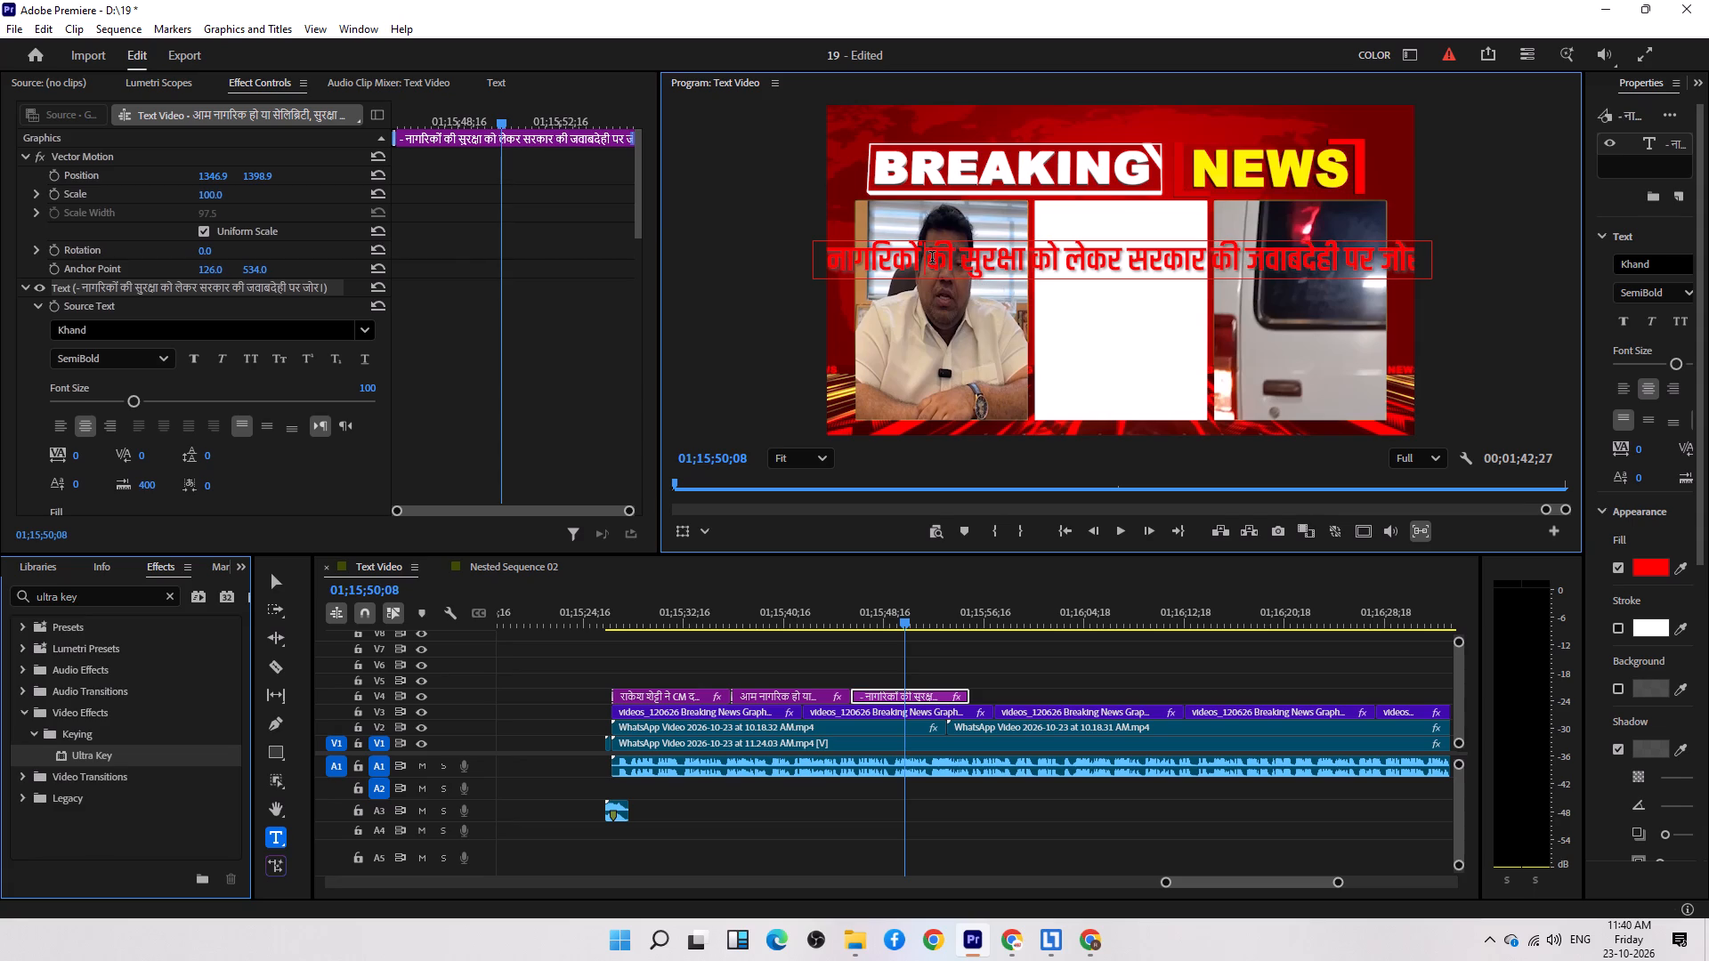
{"action": "key", "text": "BackSpace"}
{"action": "key", "text": "Return"}
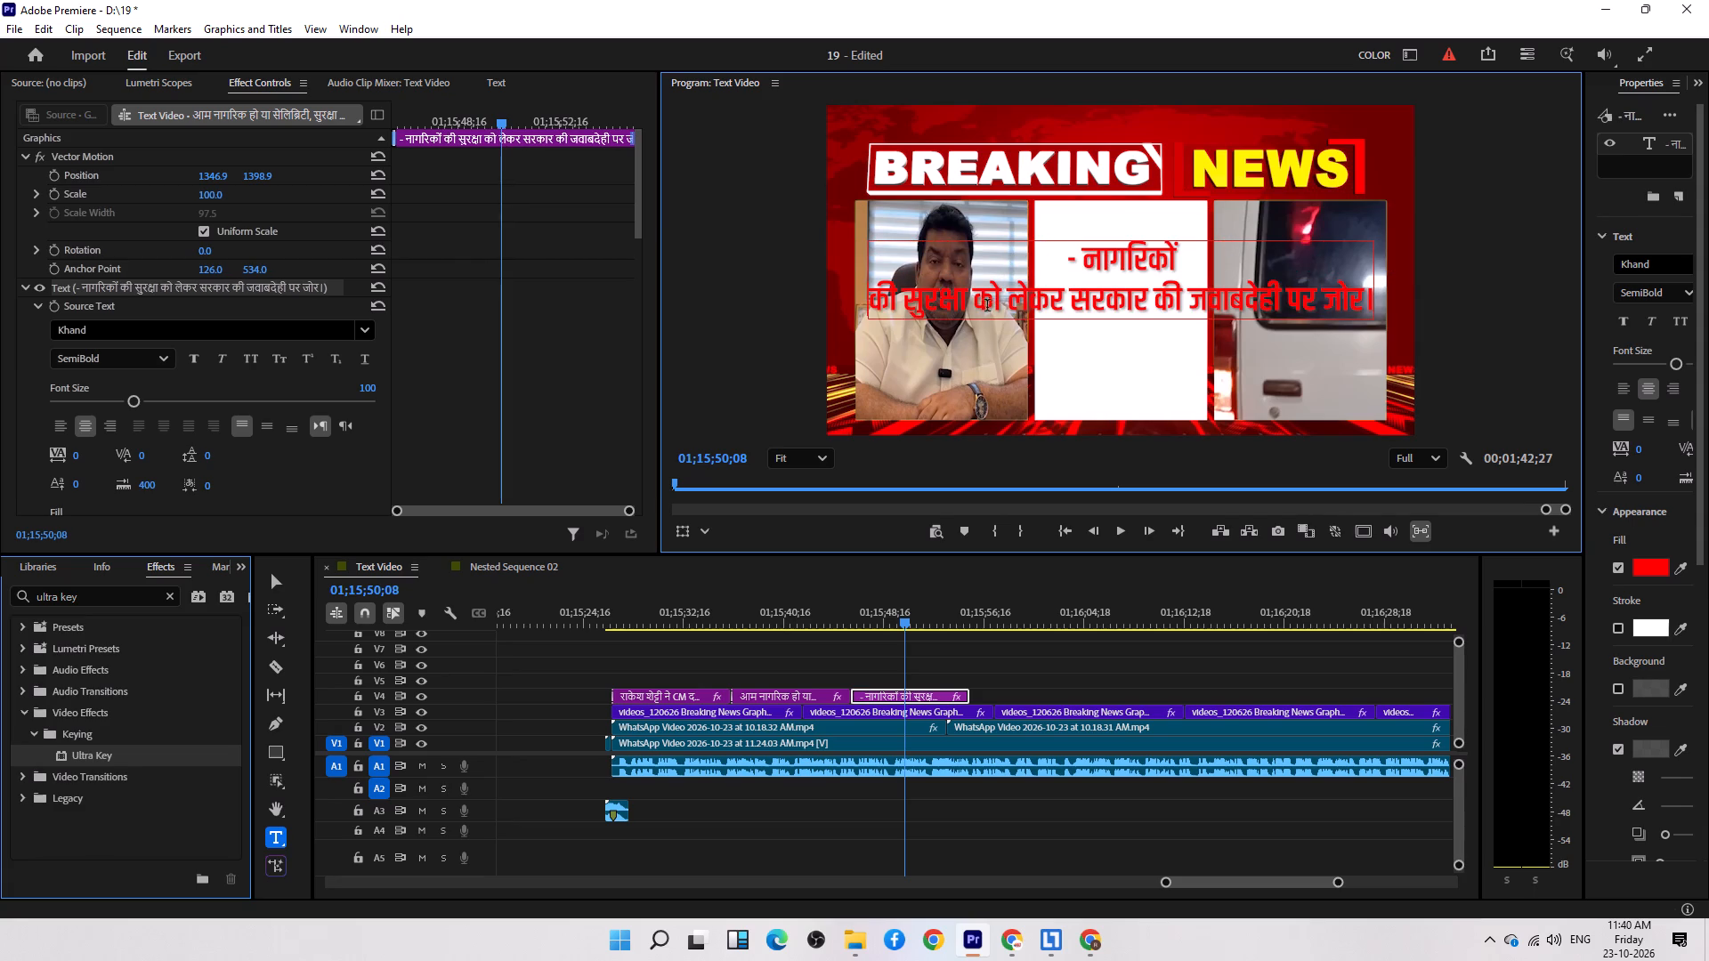
{"action": "left_click", "coordinate": [977, 302]}
{"action": "key", "text": "BackSpace"}
{"action": "key", "text": "Return"}
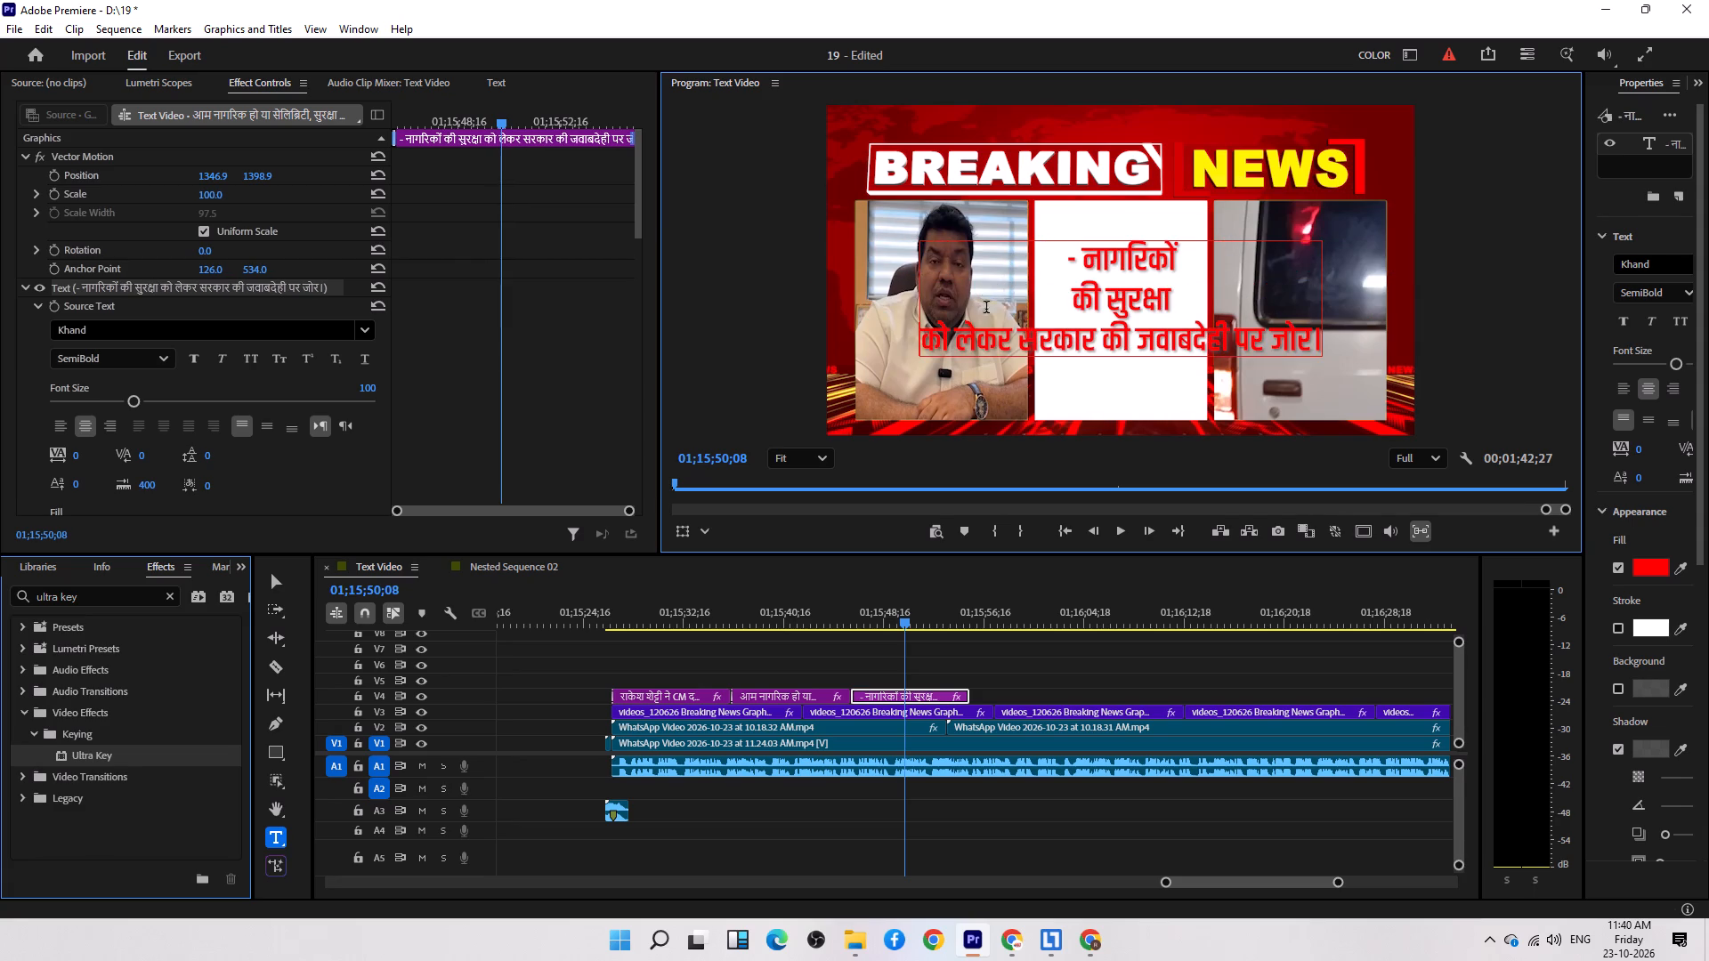
{"action": "left_click", "coordinate": [1030, 343]}
{"action": "left_click", "coordinate": [1016, 343]}
{"action": "key", "text": "BackSpace"}
{"action": "key", "text": "Return"}
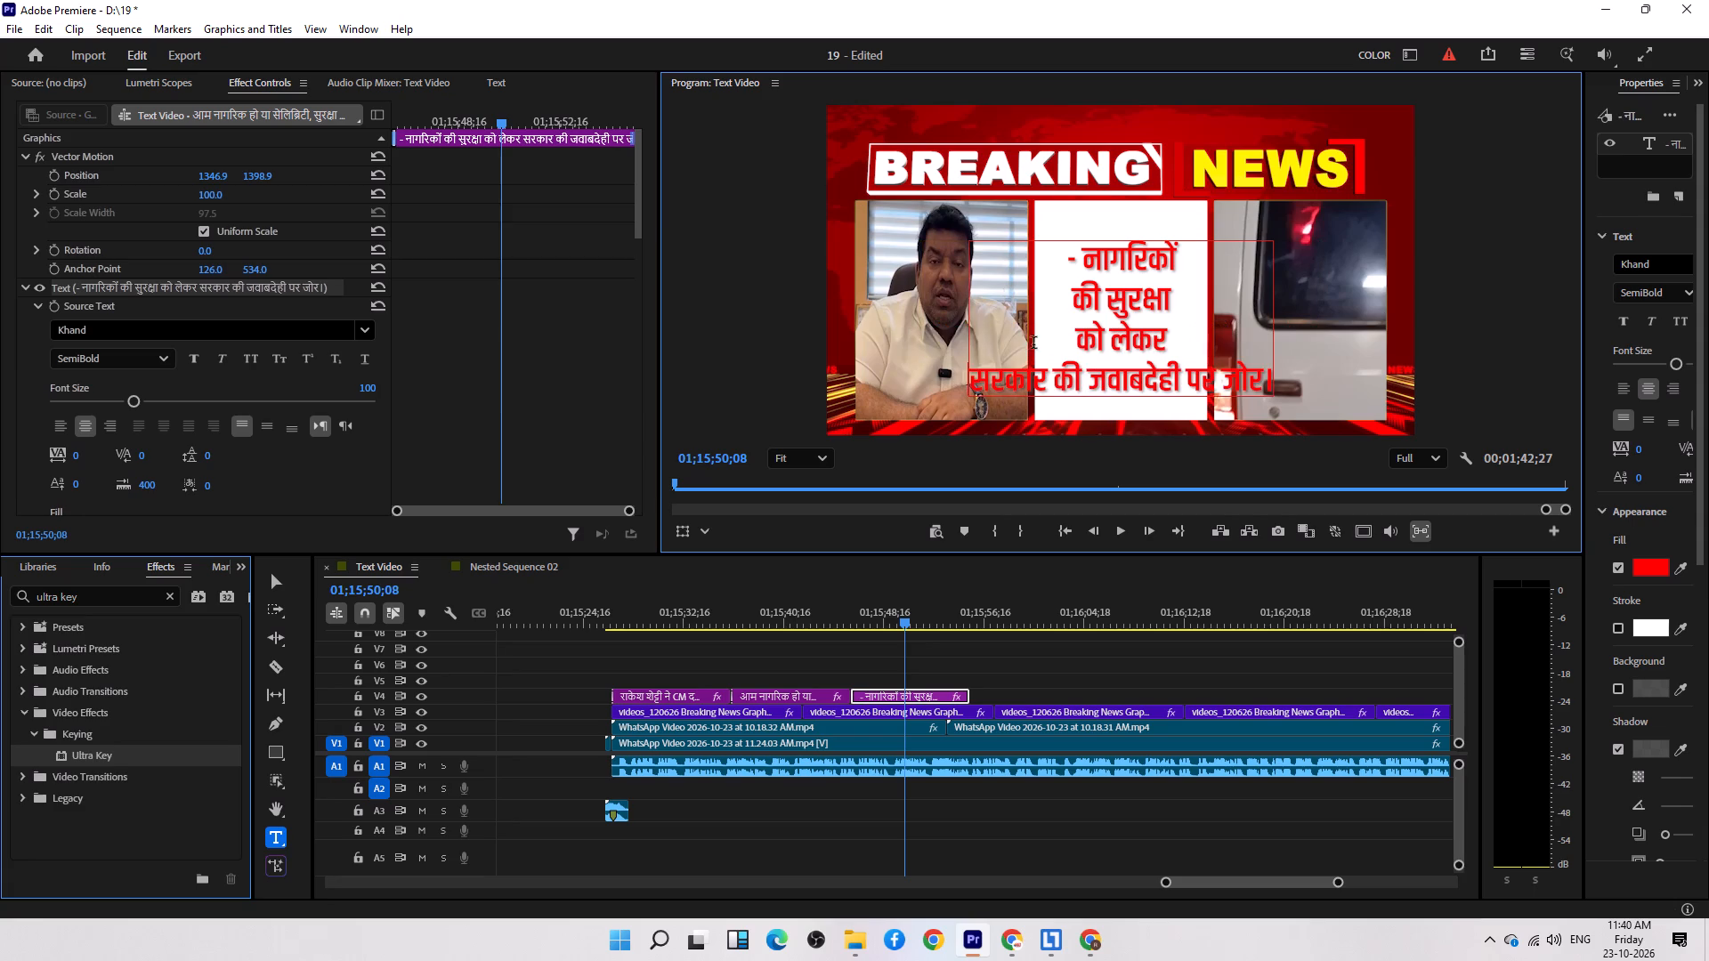
{"action": "left_click", "coordinate": [1089, 379]}
{"action": "key", "text": "BackSpace"}
{"action": "key", "text": "Return"}
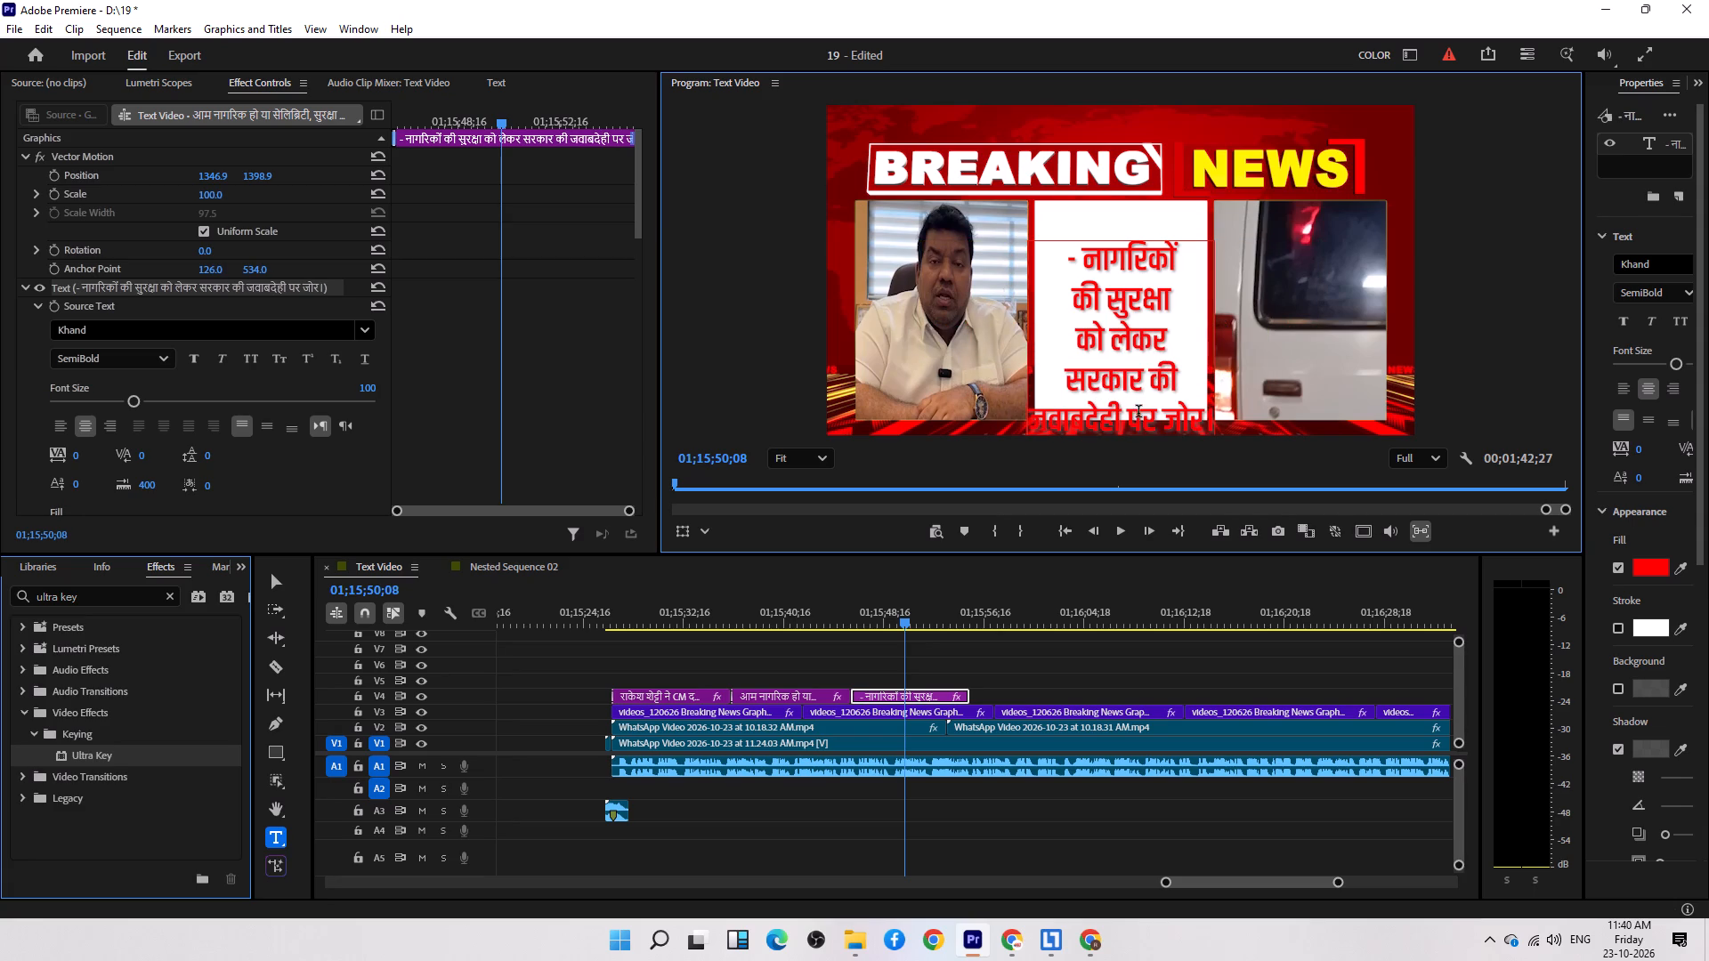
{"action": "left_click", "coordinate": [1127, 416]}
{"action": "key", "text": "BackSpace"}
{"action": "key", "text": "Return"}
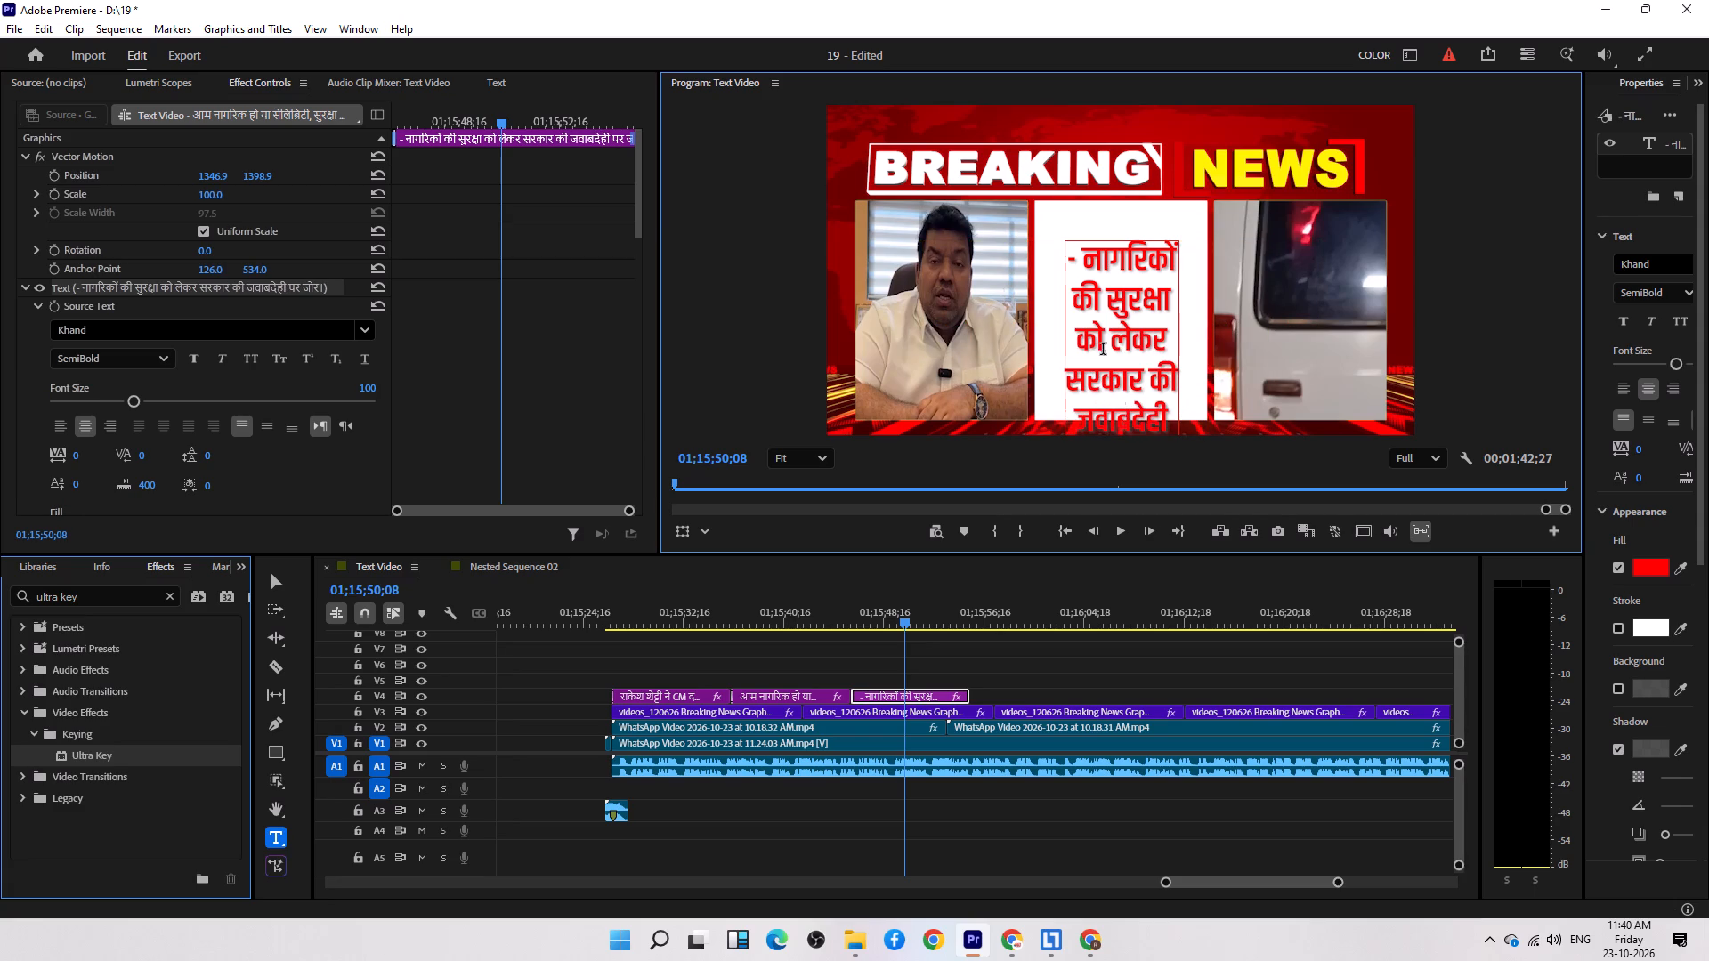
Delete the leading dash and space before "नागरिकों" in the third title.
{"action": "left_click", "coordinate": [1084, 262]}
{"action": "key", "text": "BackSpace"}
{"action": "key", "text": "BackSpace"}
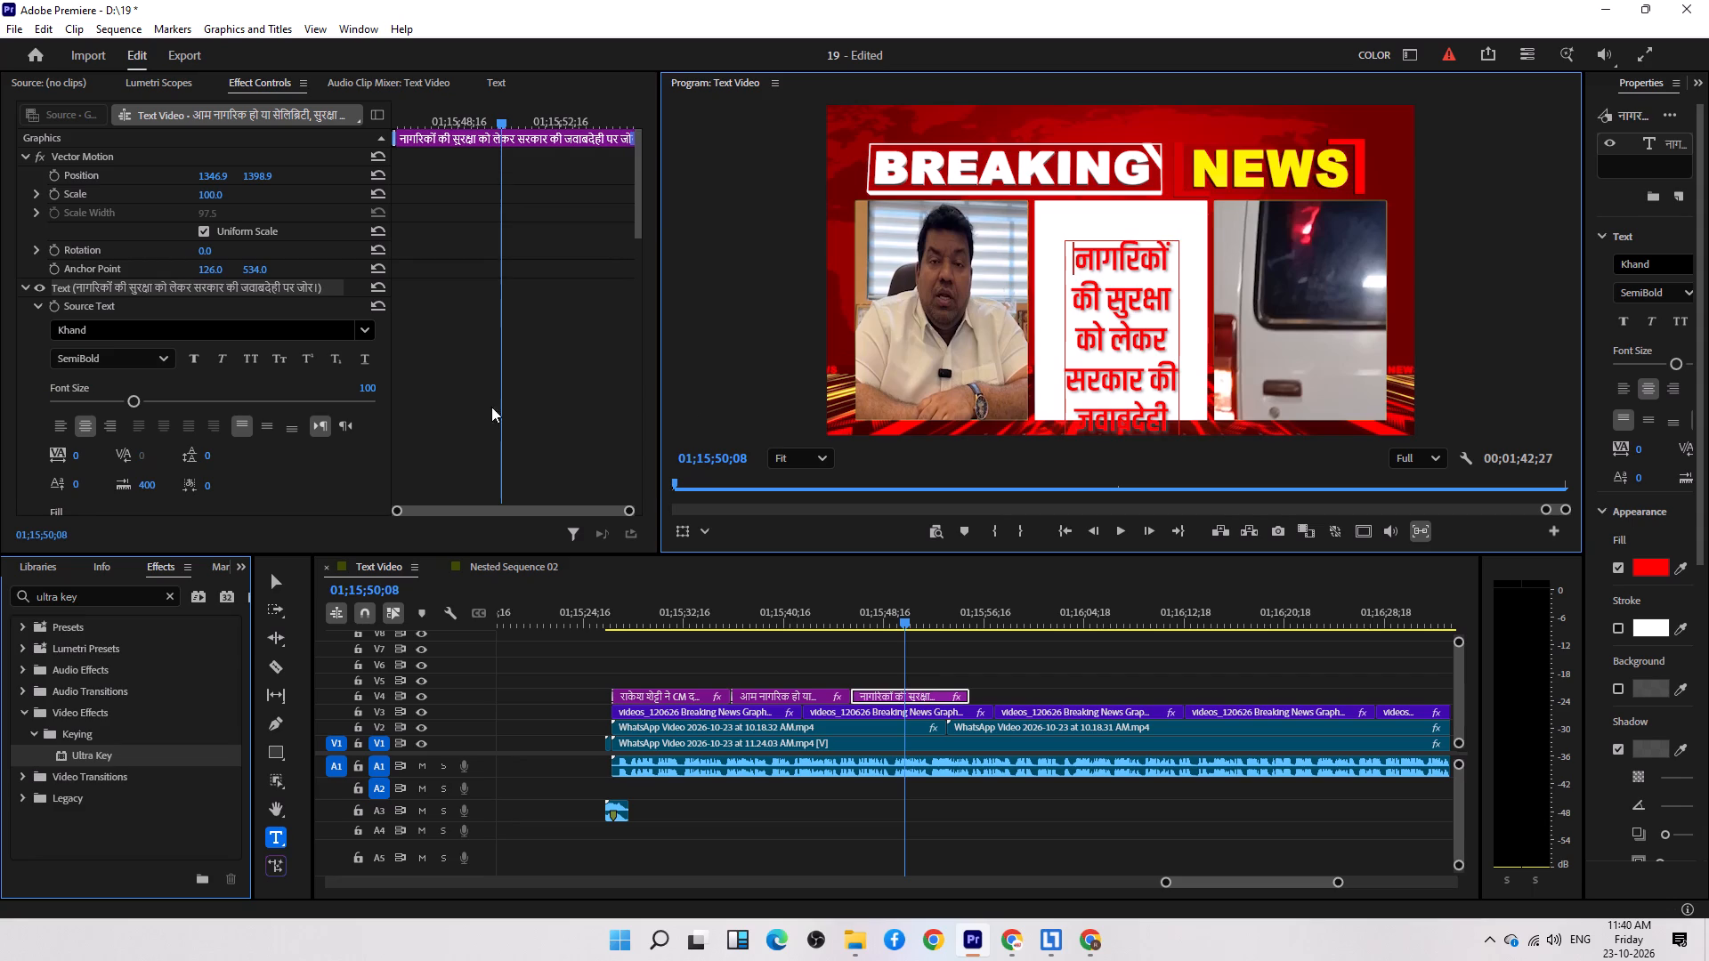
Move the six-line title up and shrink it slightly so all its lines fit inside the white middle window.
{"action": "left_click", "coordinate": [275, 578]}
{"action": "left_click_drag", "start_coordinate": [1139, 315], "coordinate": [1144, 265]}
{"action": "left_click_drag", "start_coordinate": [1184, 422], "coordinate": [1171, 414]}
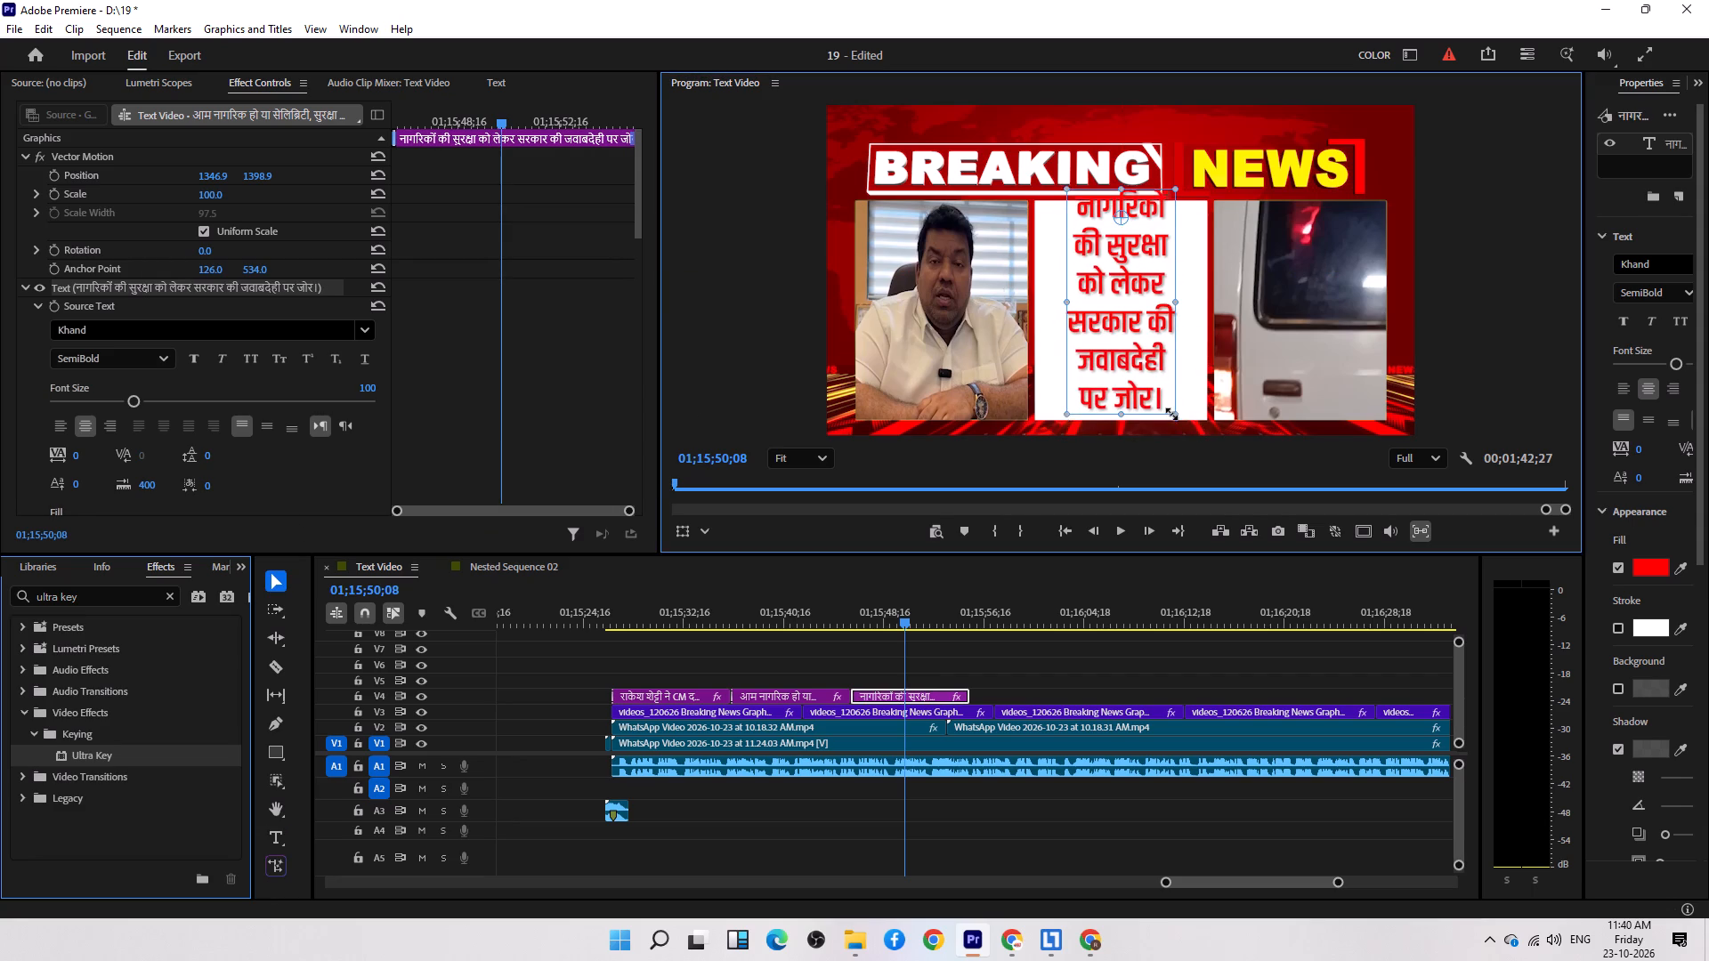
{"action": "left_click_drag", "start_coordinate": [1171, 414], "coordinate": [1170, 400]}
{"action": "left_click_drag", "start_coordinate": [1138, 313], "coordinate": [1147, 327]}
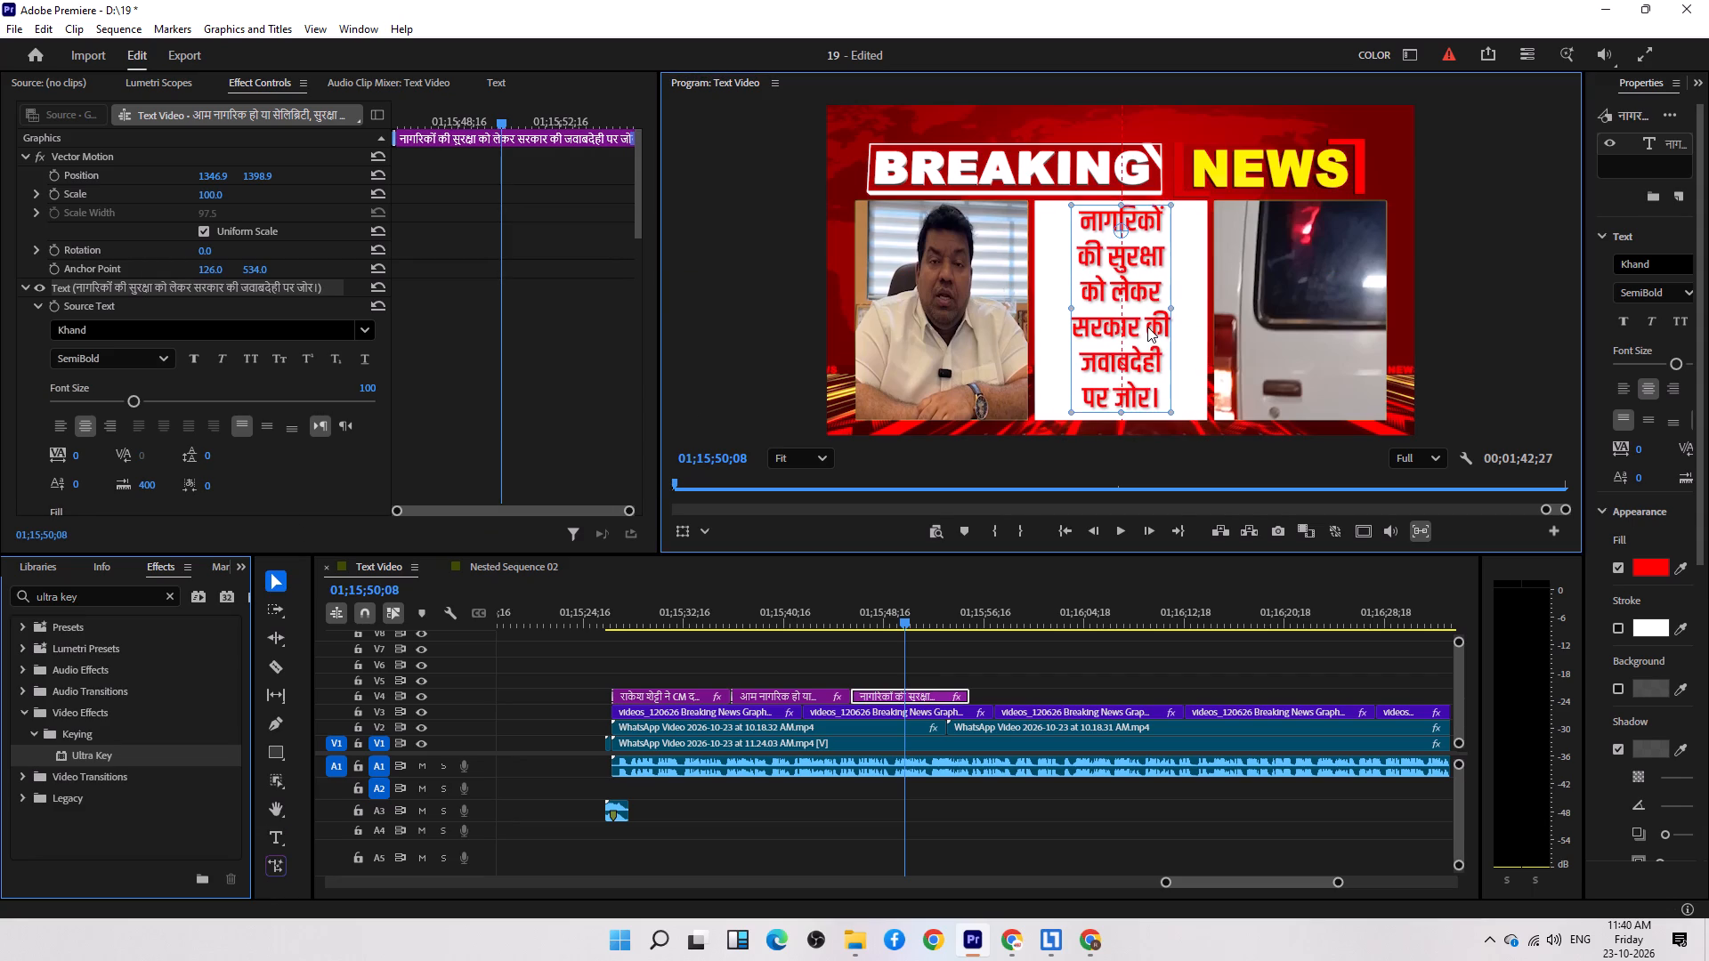
{"action": "left_click_drag", "start_coordinate": [1147, 327], "coordinate": [1146, 327]}
{"action": "left_click", "coordinate": [1014, 664]}
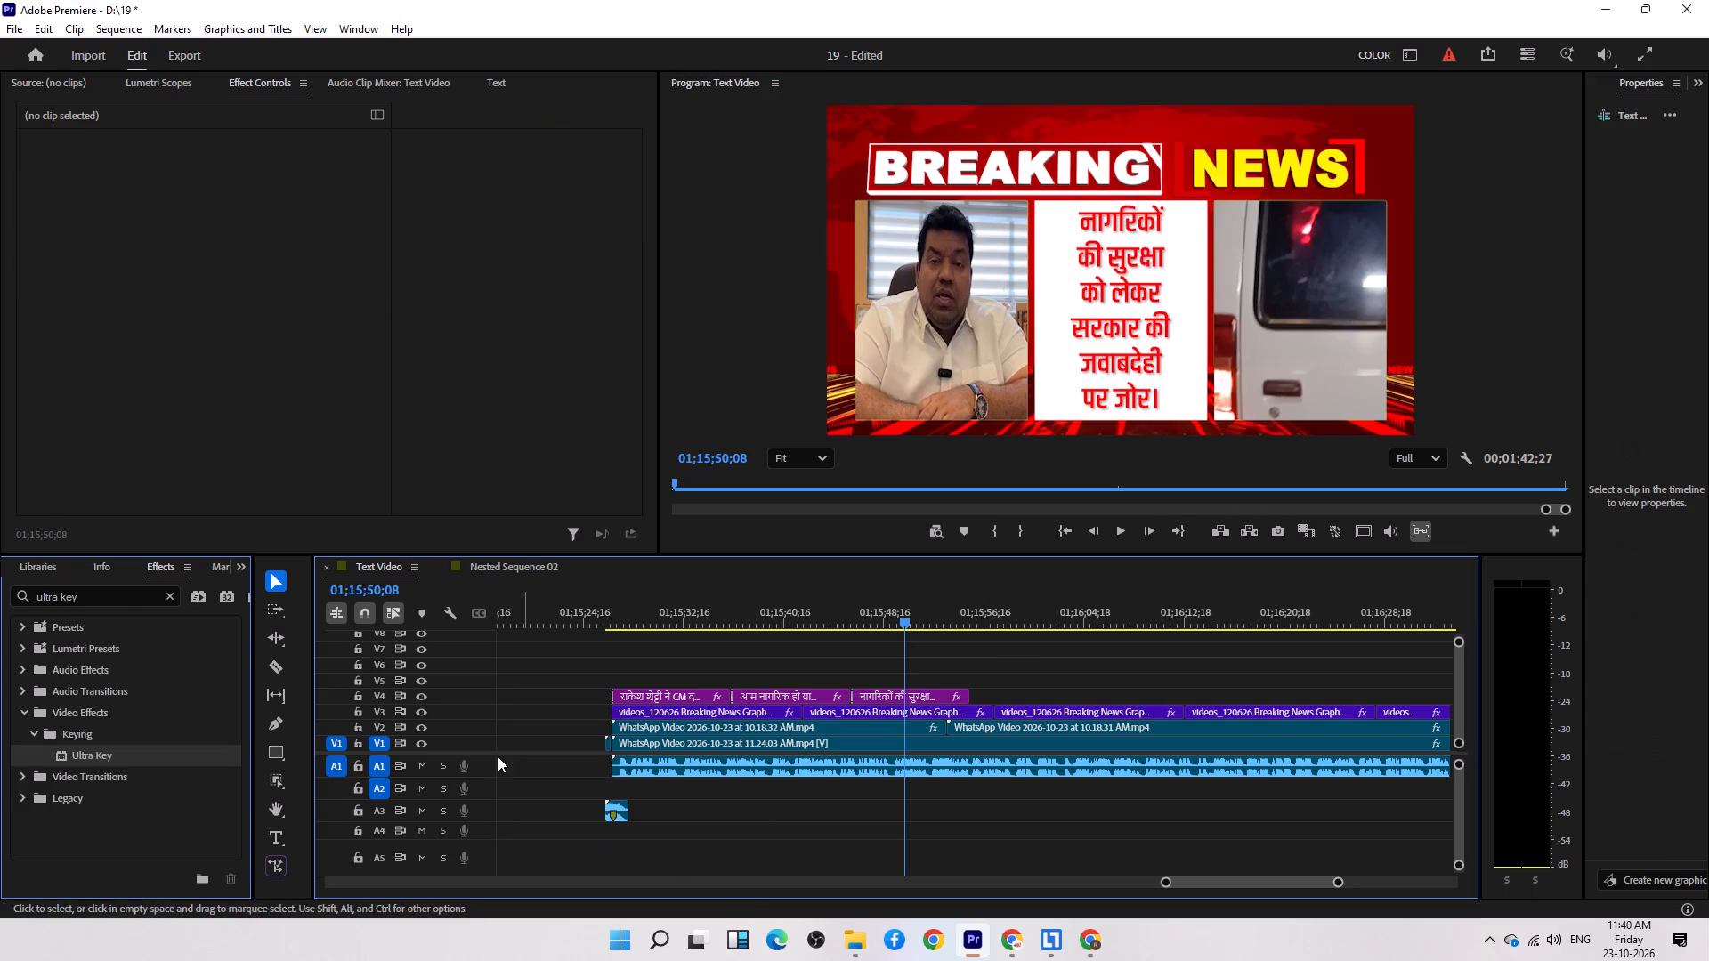
Search the effects for "whip" and apply the Whip transition at the cut between the first and second V4 titles.
{"action": "left_click", "coordinate": [170, 602]}
{"action": "left_click", "coordinate": [128, 599]}
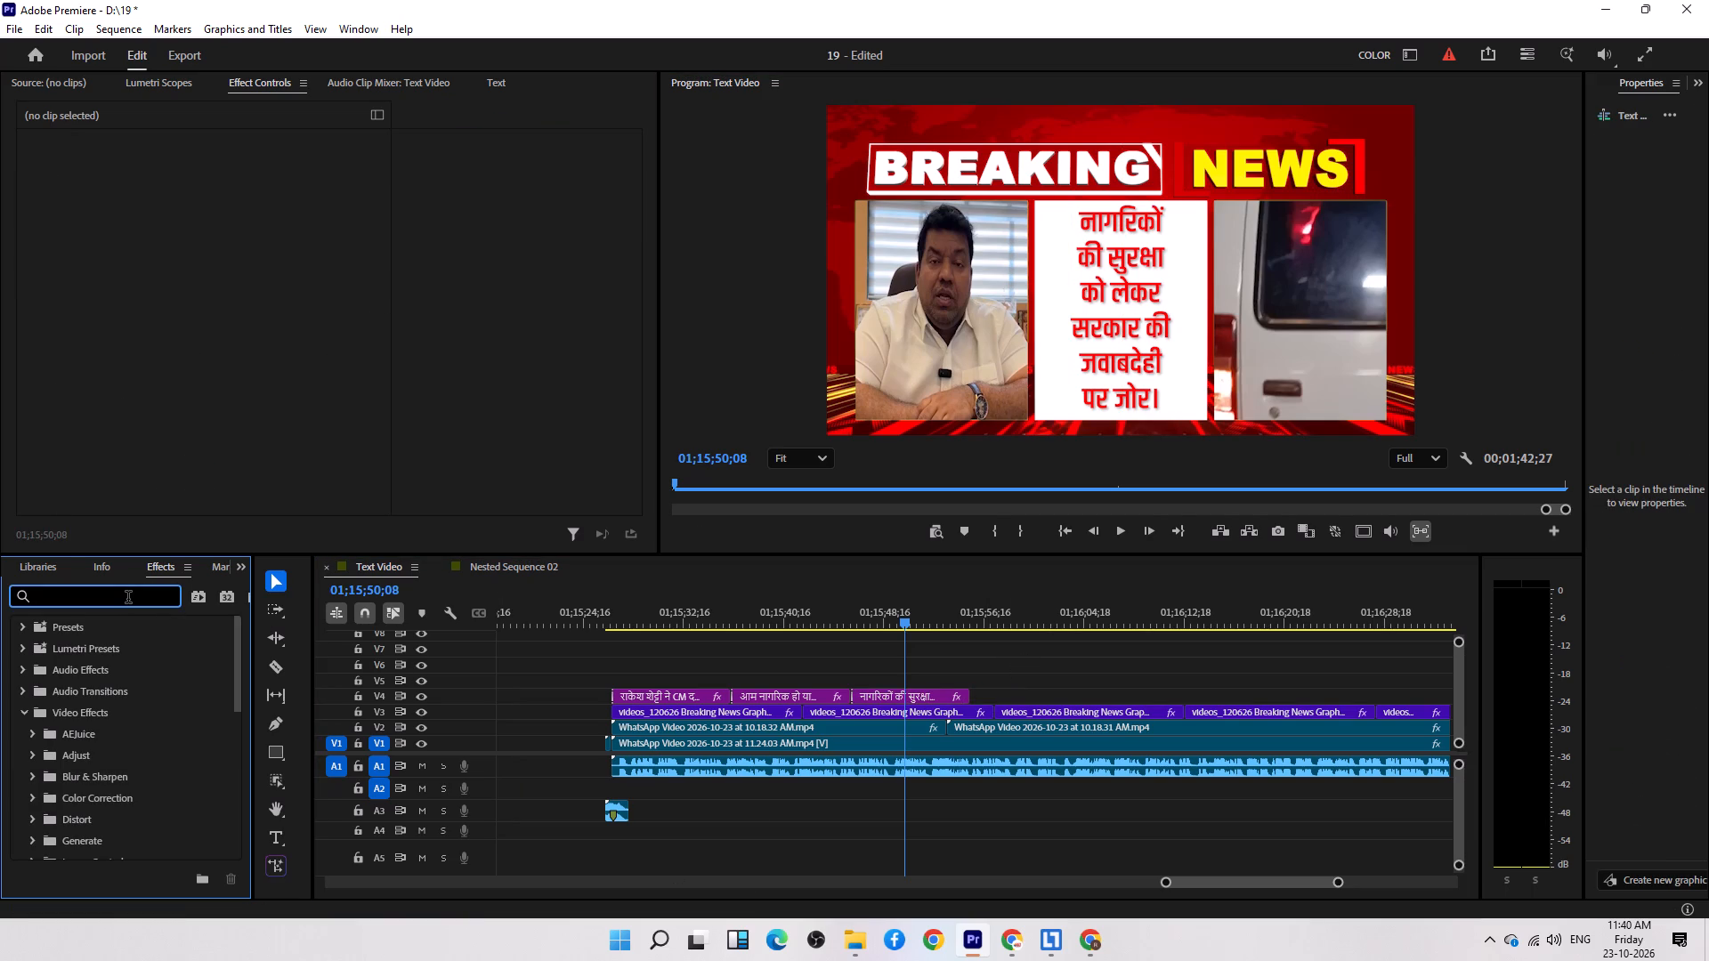
{"action": "type", "text": "whip"}
{"action": "left_click_drag", "start_coordinate": [108, 777], "coordinate": [601, 711]}
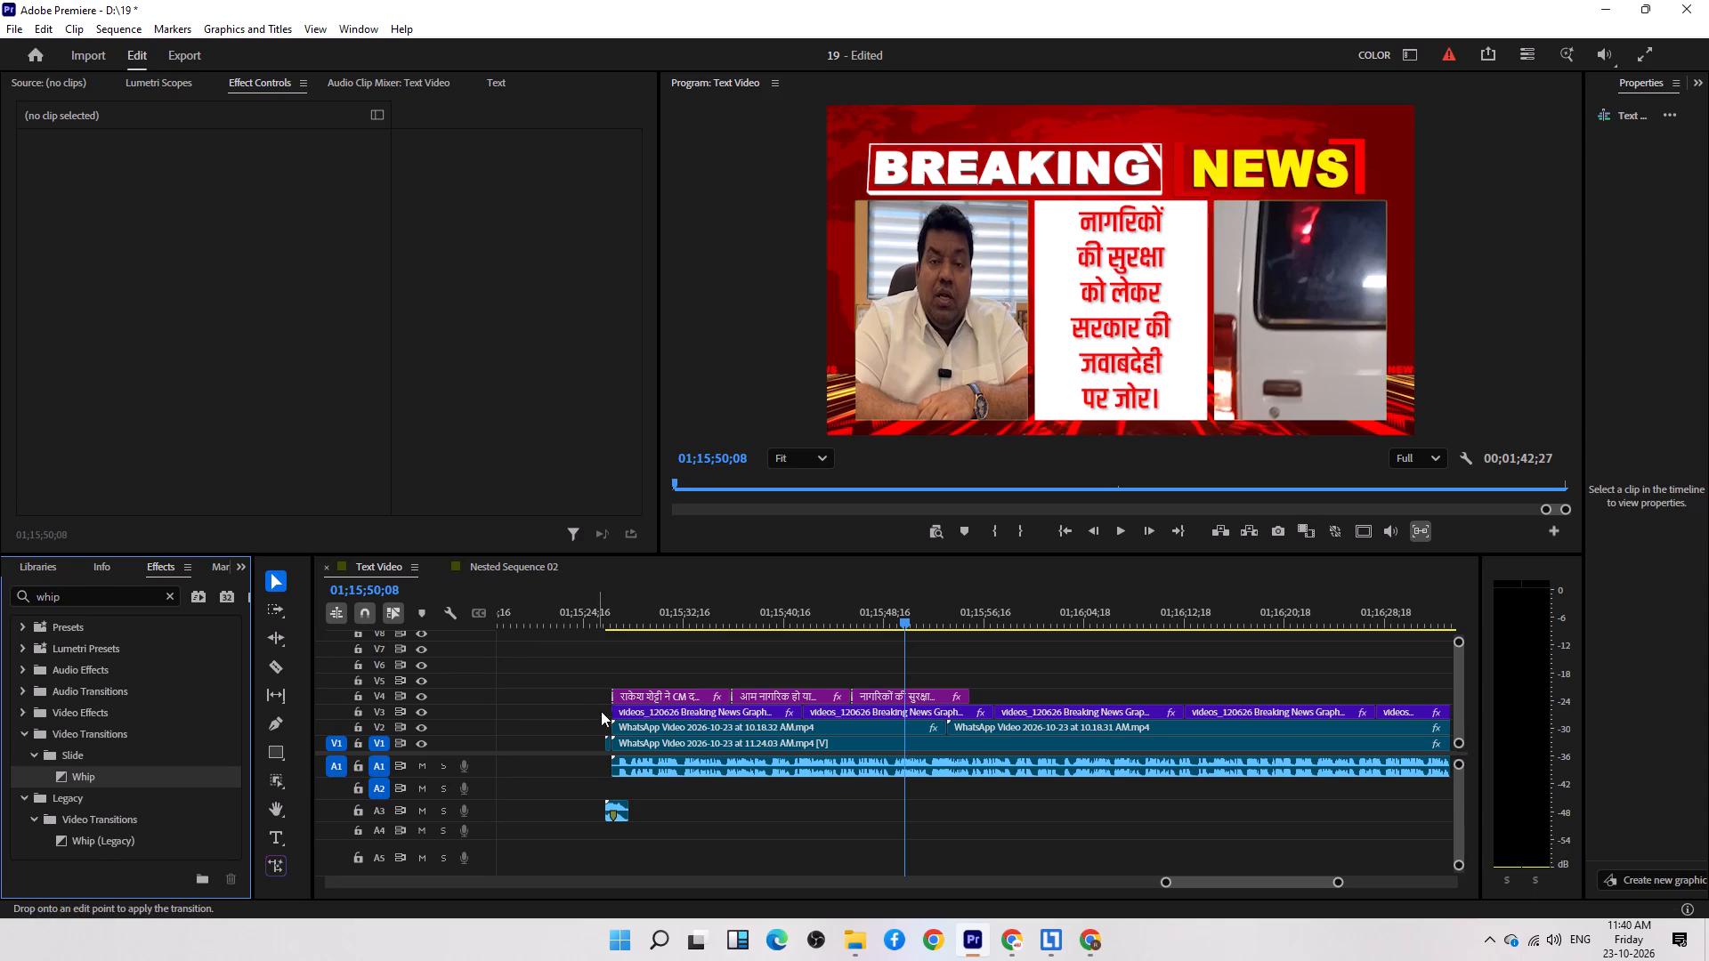
{"action": "left_click_drag", "start_coordinate": [601, 711], "coordinate": [736, 690]}
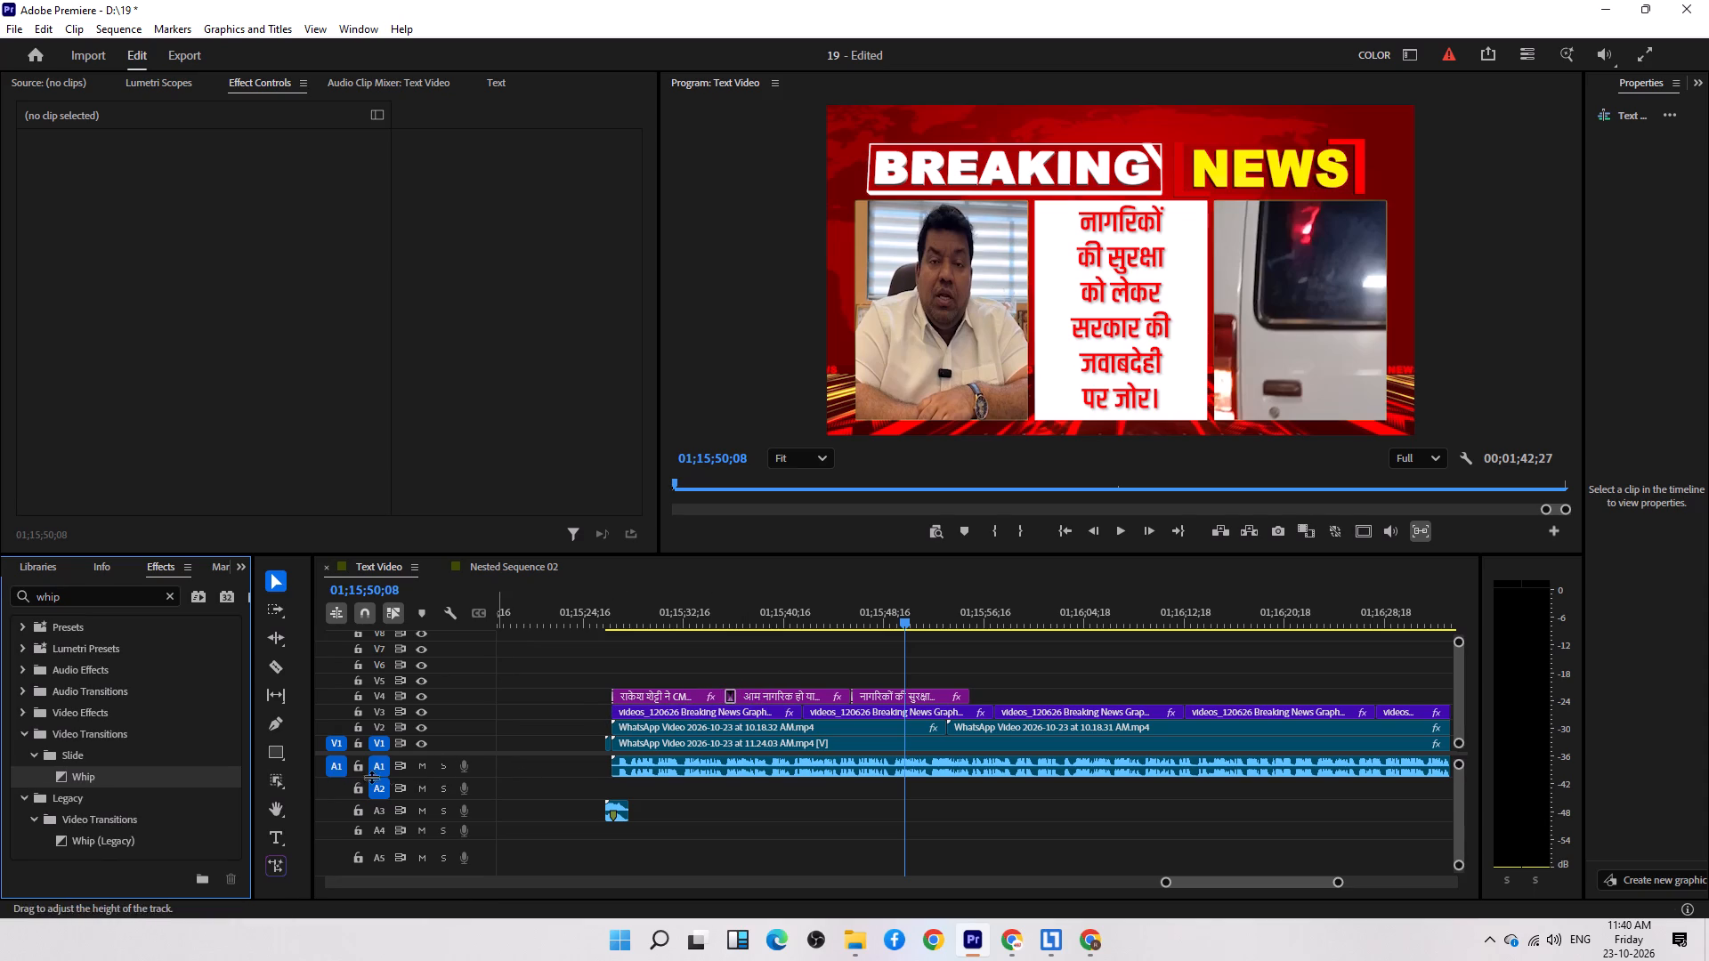
Apply the Whip transition to the start of the first V4 title and the cut between the second and third titles.
{"action": "left_click_drag", "start_coordinate": [117, 779], "coordinate": [616, 689]}
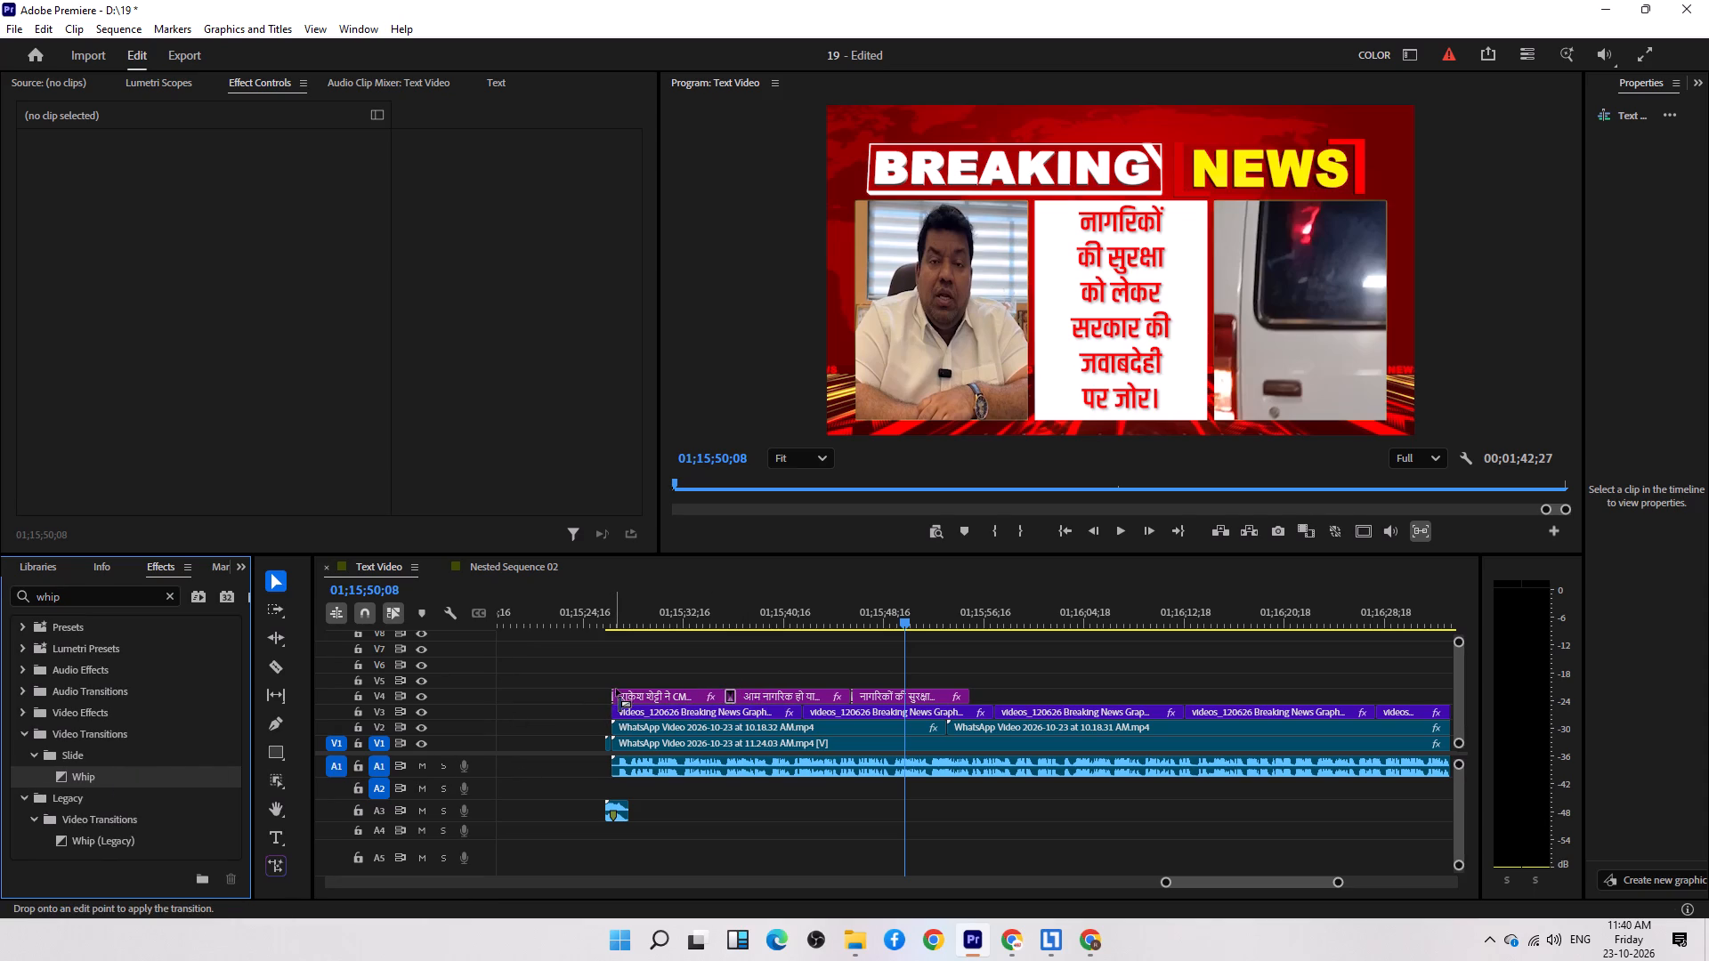
{"action": "left_click_drag", "start_coordinate": [616, 689], "coordinate": [614, 692]}
{"action": "left_click_drag", "start_coordinate": [125, 768], "coordinate": [726, 693]}
{"action": "left_click_drag", "start_coordinate": [726, 693], "coordinate": [854, 696]}
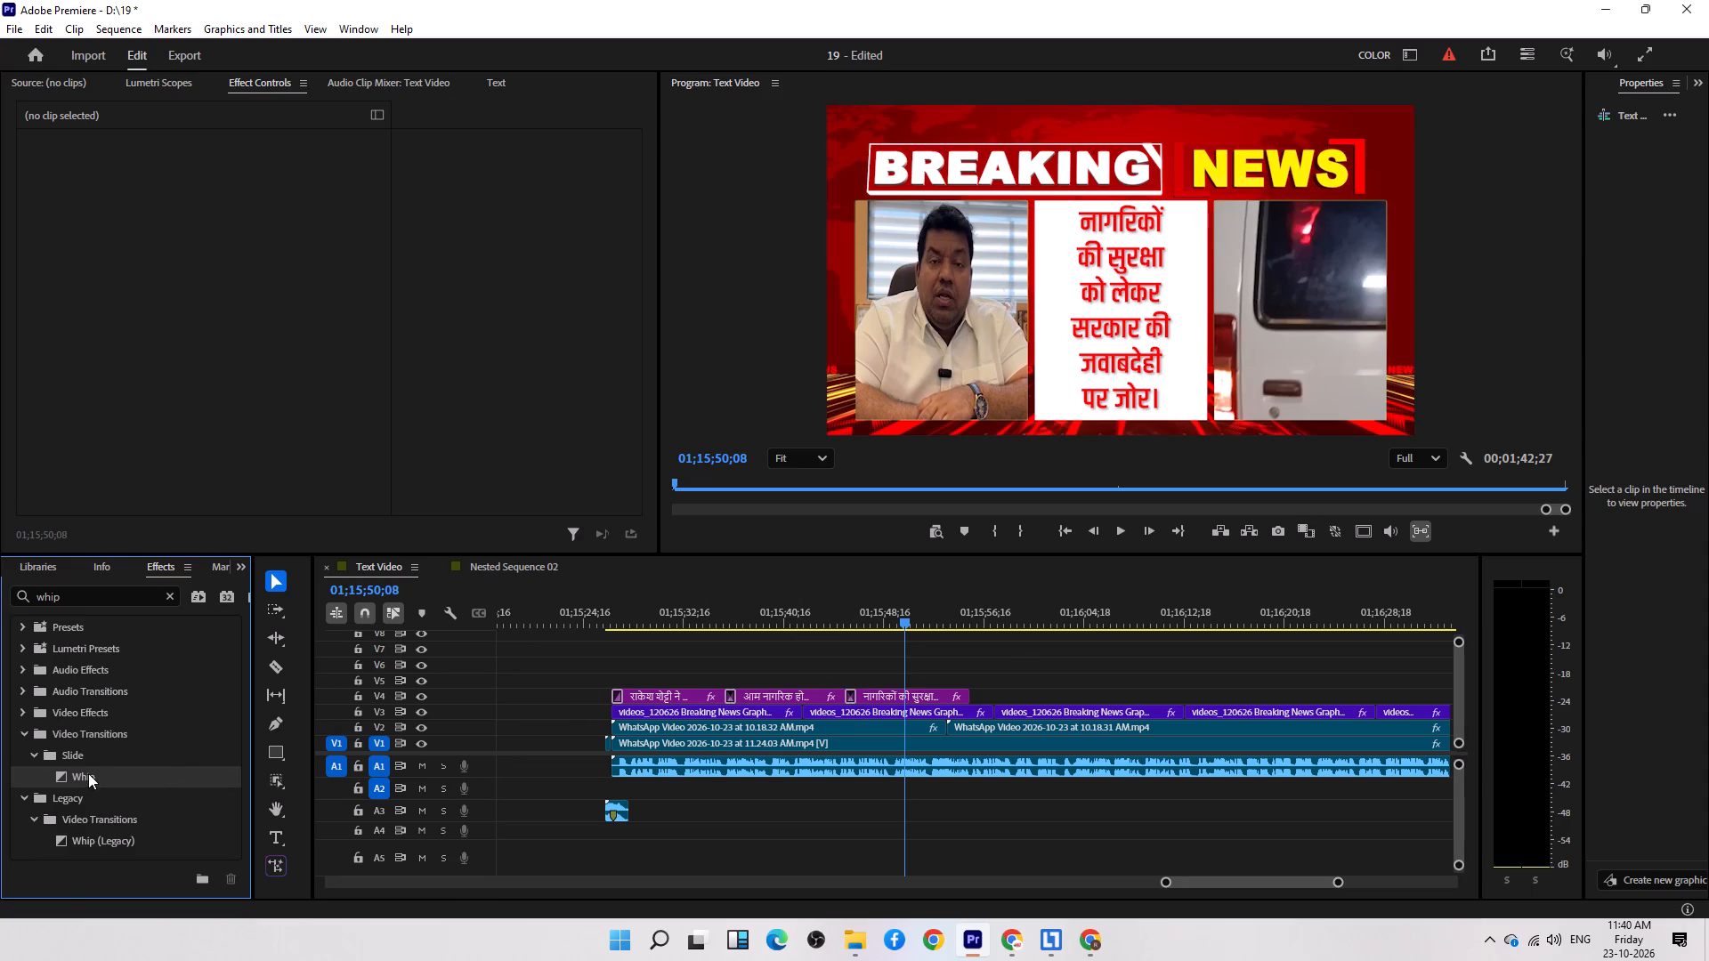
{"action": "left_click", "coordinate": [1038, 666]}
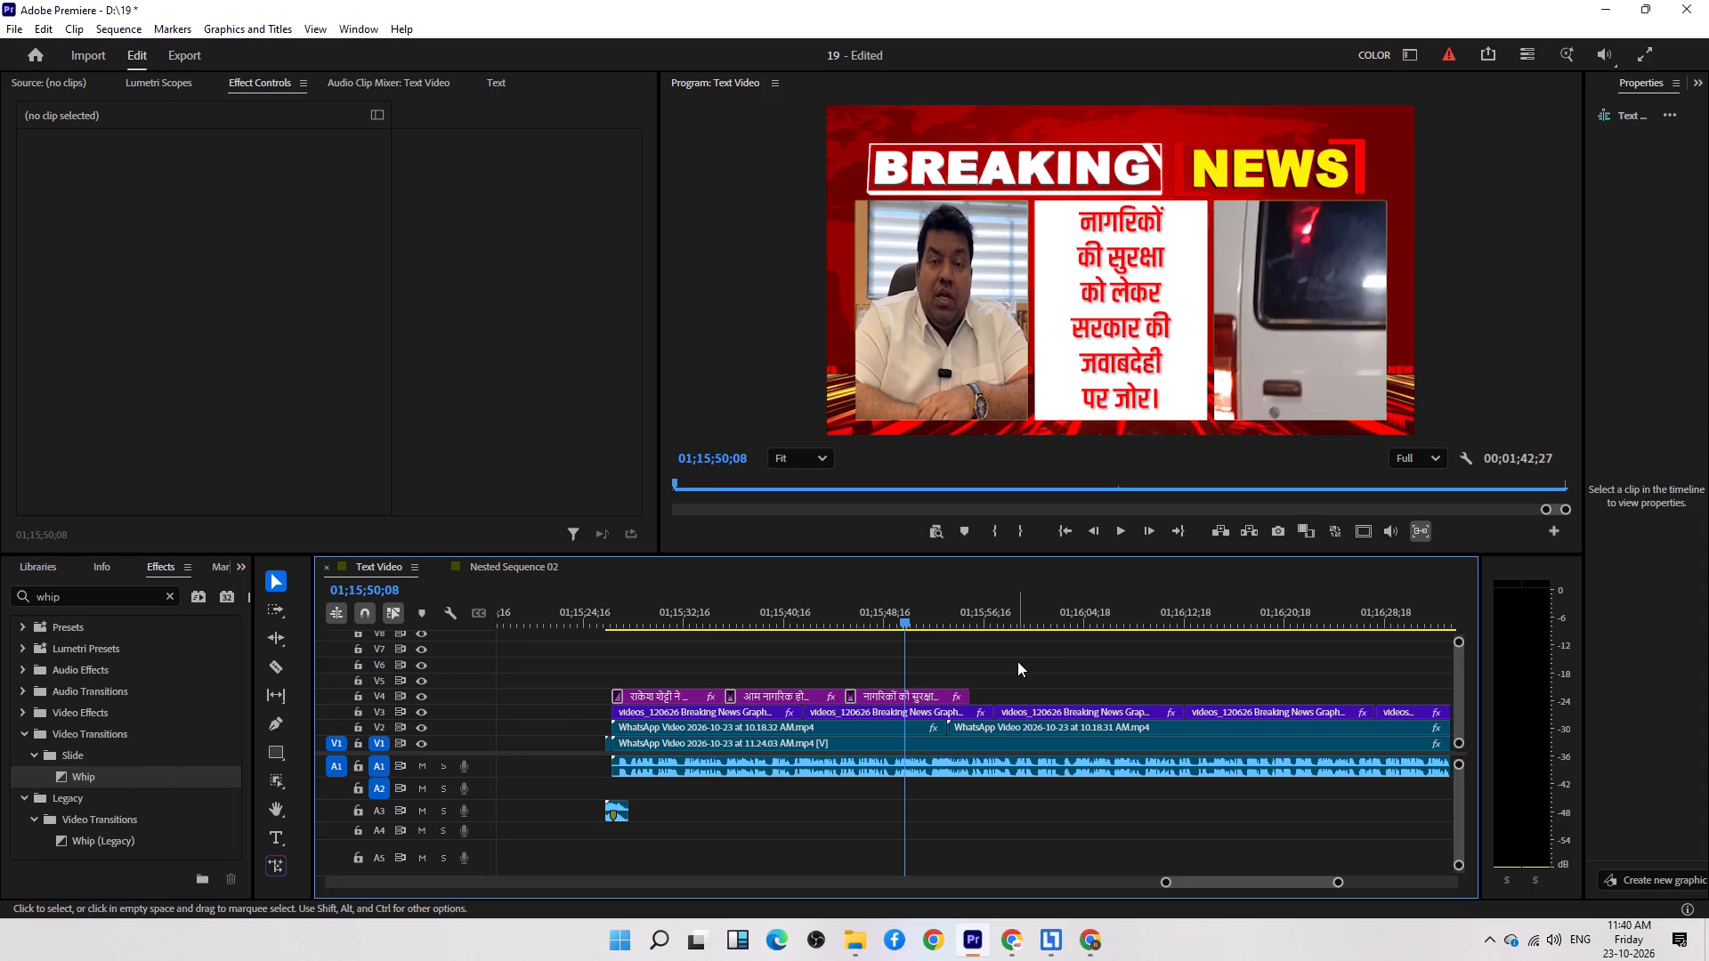
Copy the three V4 titles and paste the set three times back to back from the start of the breaking-news segment.
{"action": "key", "text": "Up"}
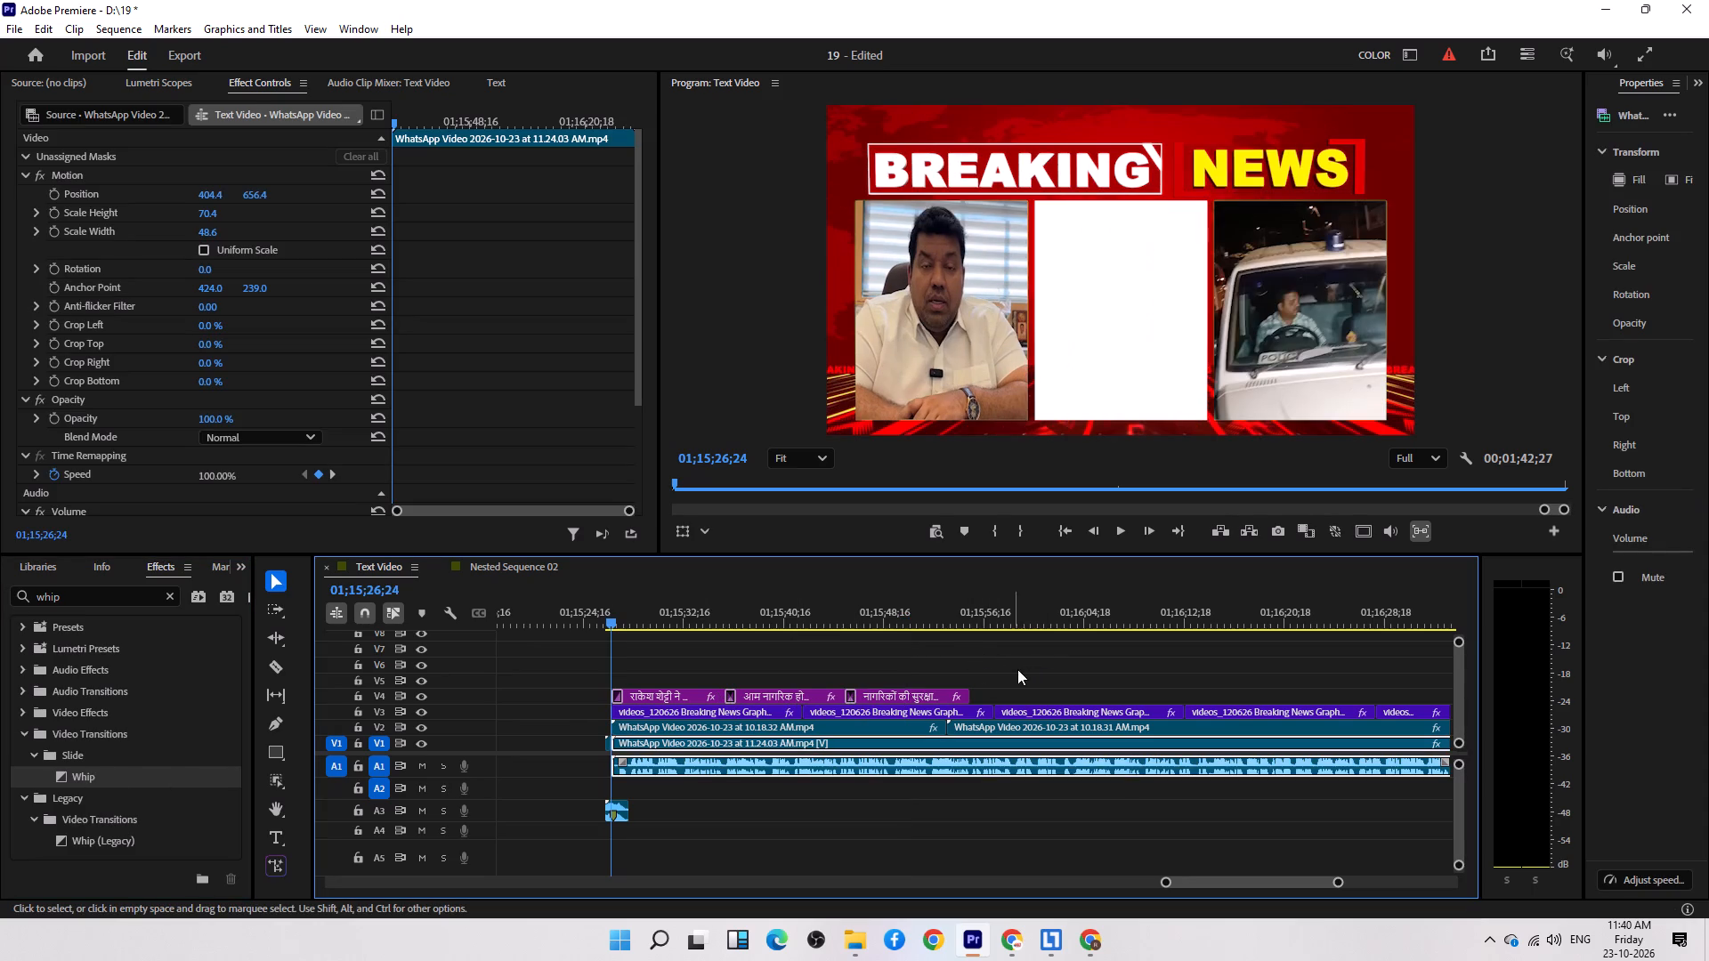
{"action": "left_click_drag", "start_coordinate": [1025, 669], "coordinate": [671, 691]}
{"action": "key", "text": "ctrl+c"}
{"action": "key", "text": "ctrl+v"}
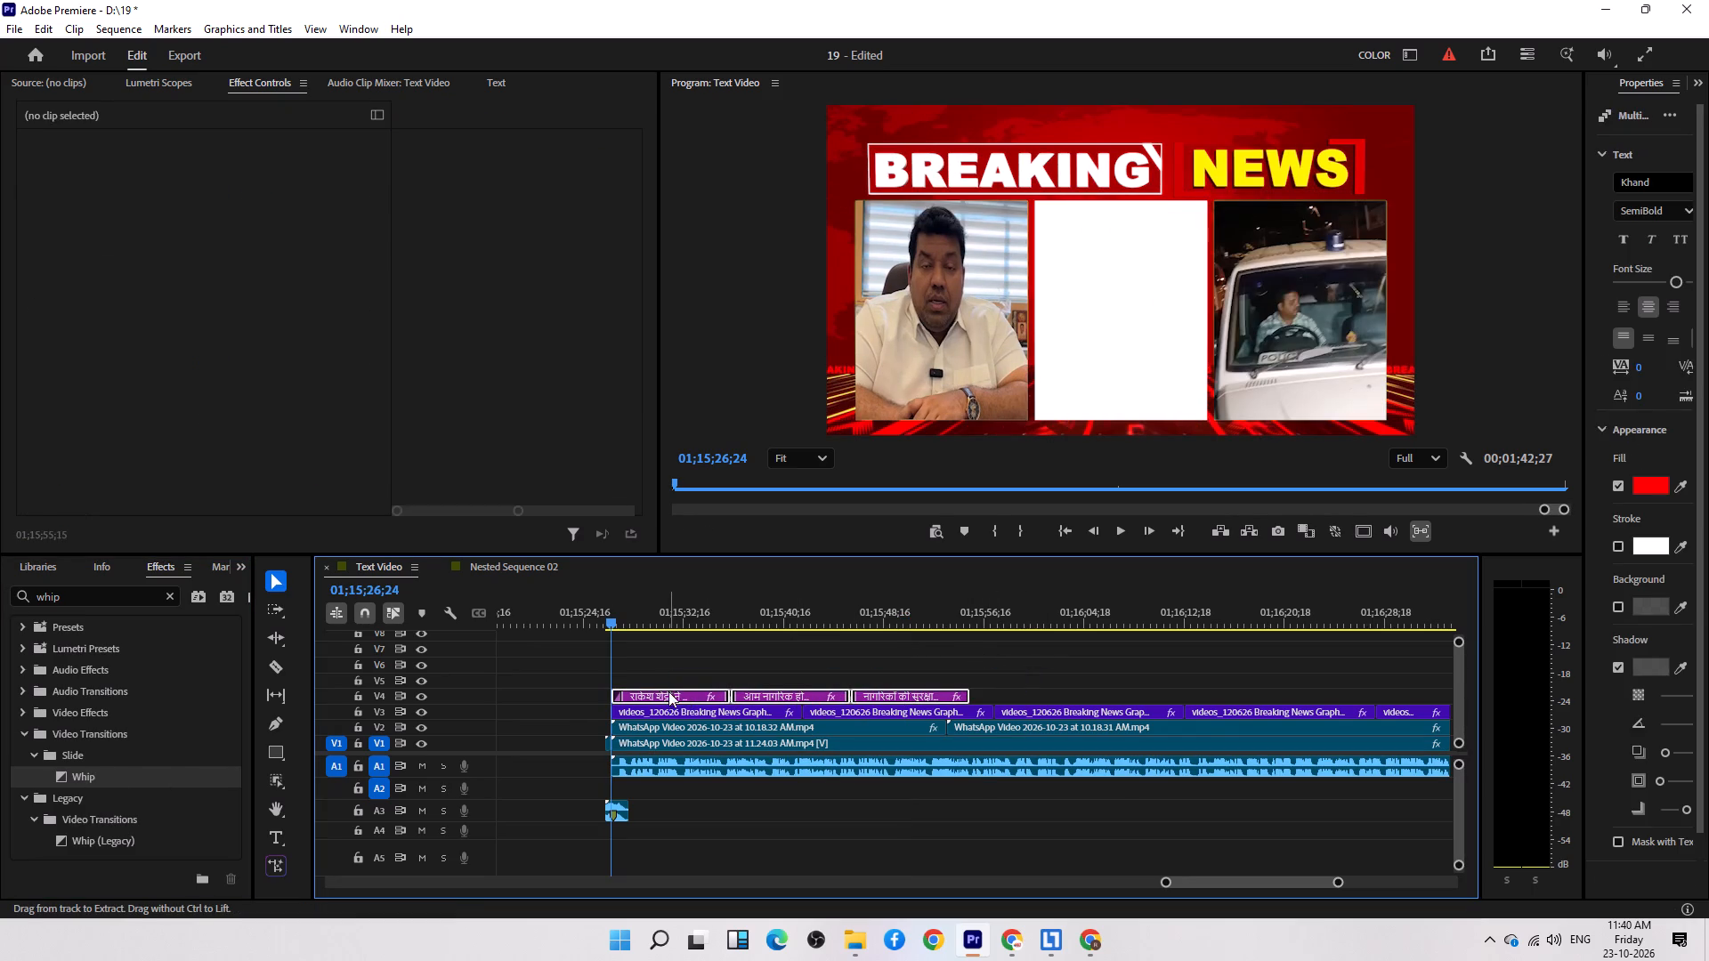
{"action": "key", "text": "ctrl+v"}
{"action": "key", "text": "ctrl+v"}
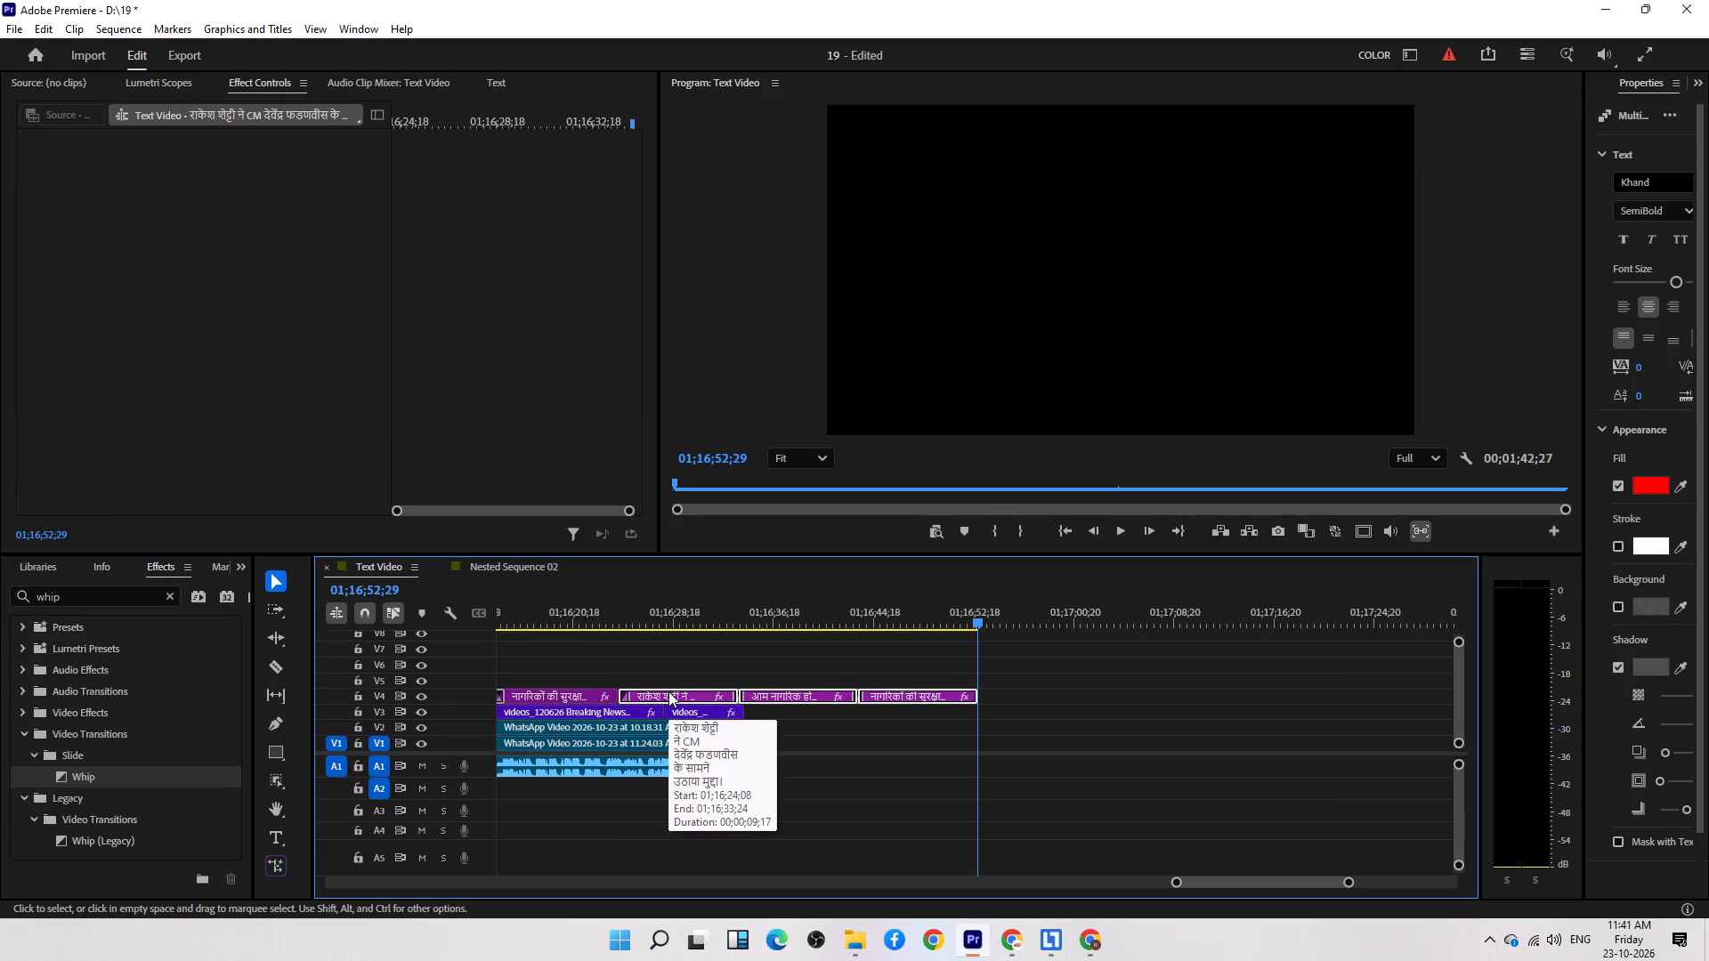
Cut the V4 titles where the segment's videos end and delete the title pieces beyond that point.
{"action": "key", "text": "Up"}
{"action": "key", "text": "z"}
{"action": "left_click_drag", "start_coordinate": [1043, 672], "coordinate": [830, 713]}
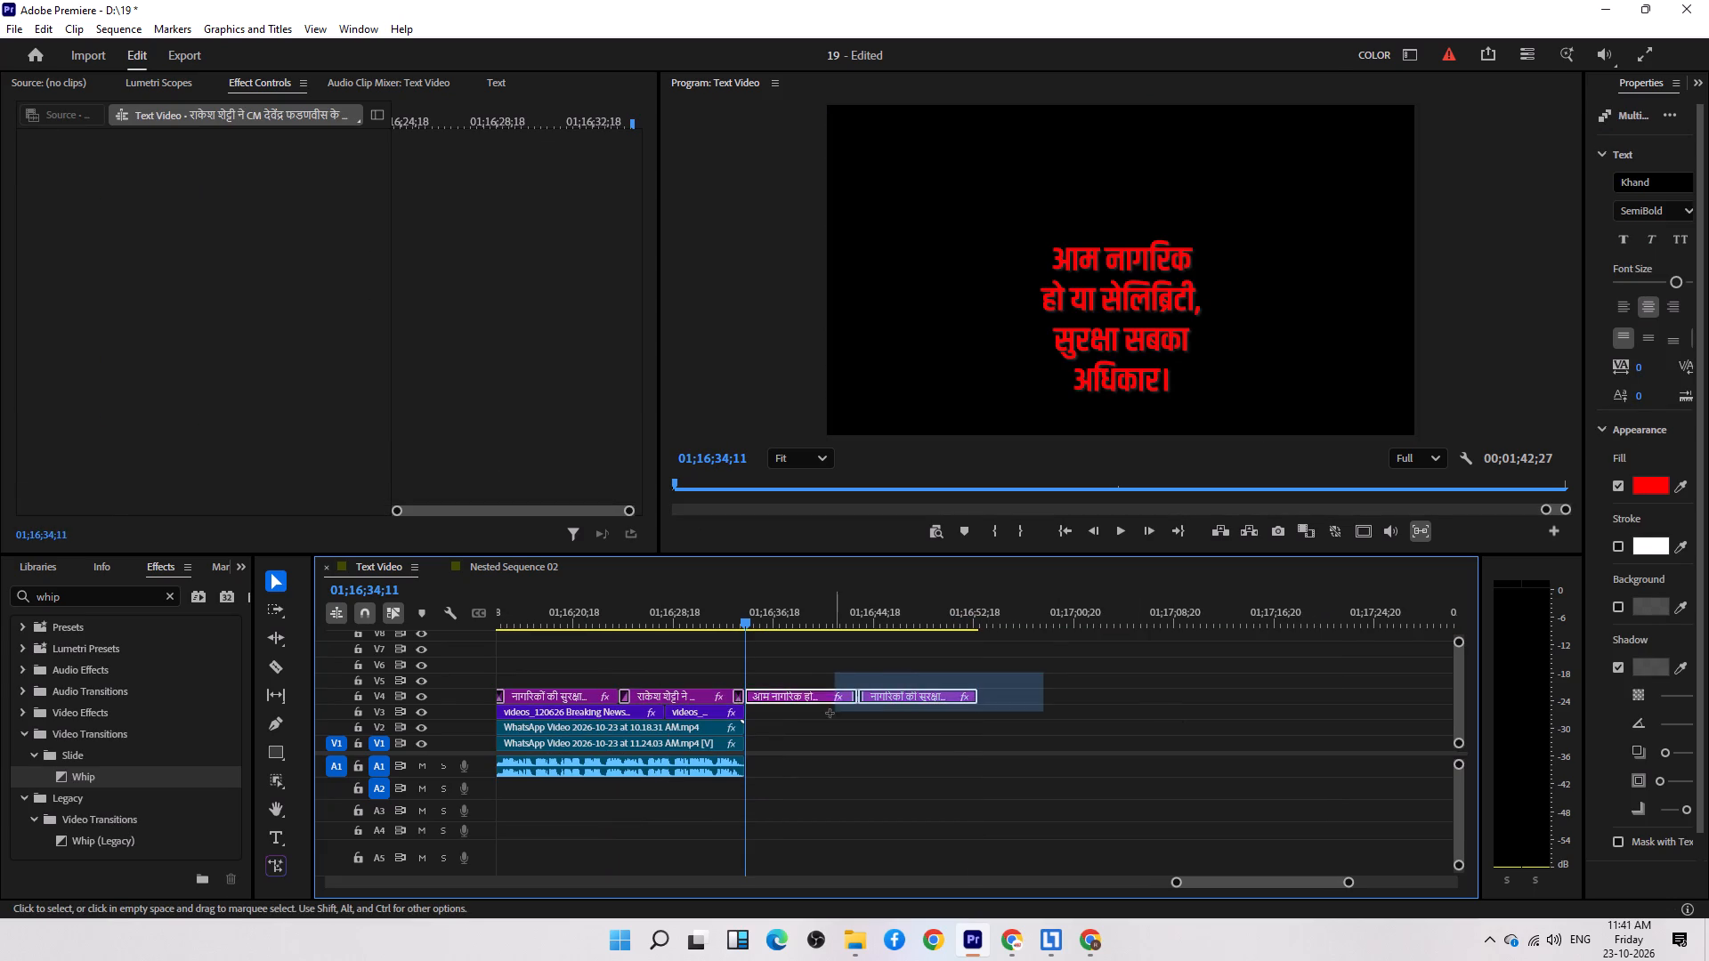
{"action": "left_click_drag", "start_coordinate": [830, 713], "coordinate": [821, 716]}
{"action": "key", "text": "Delete"}
Play the opening of the breaking-news segment to review how the first title comes in.
{"action": "key", "text": "Up"}
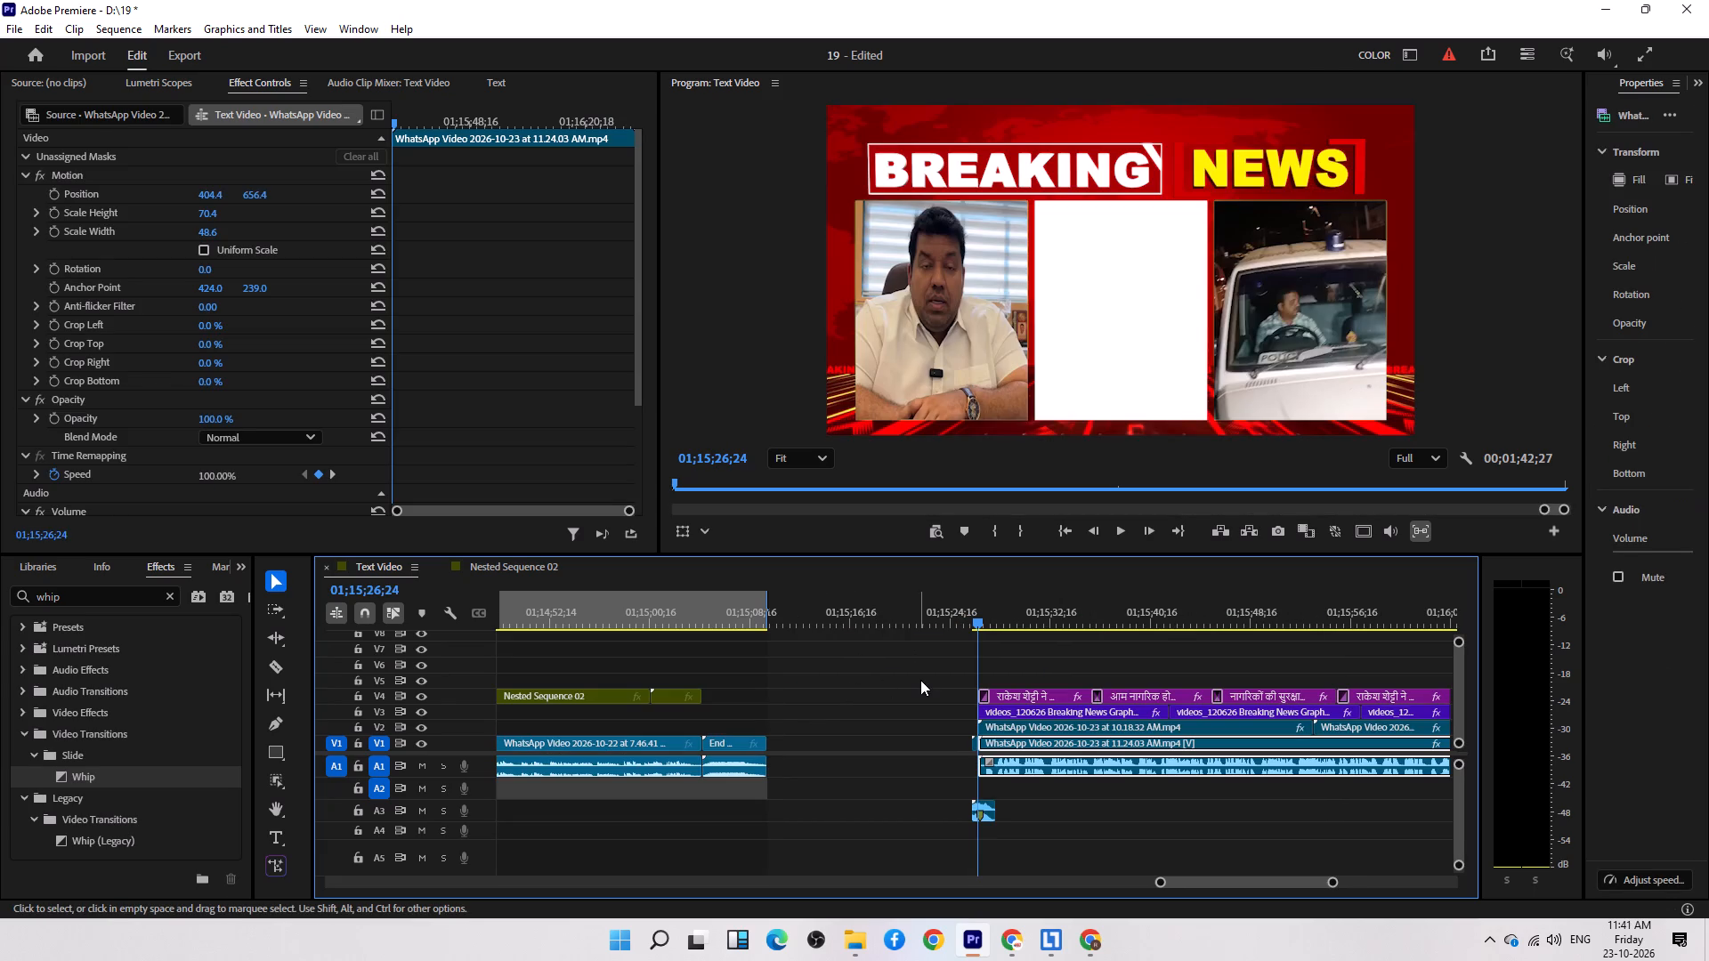
{"action": "key", "text": "space"}
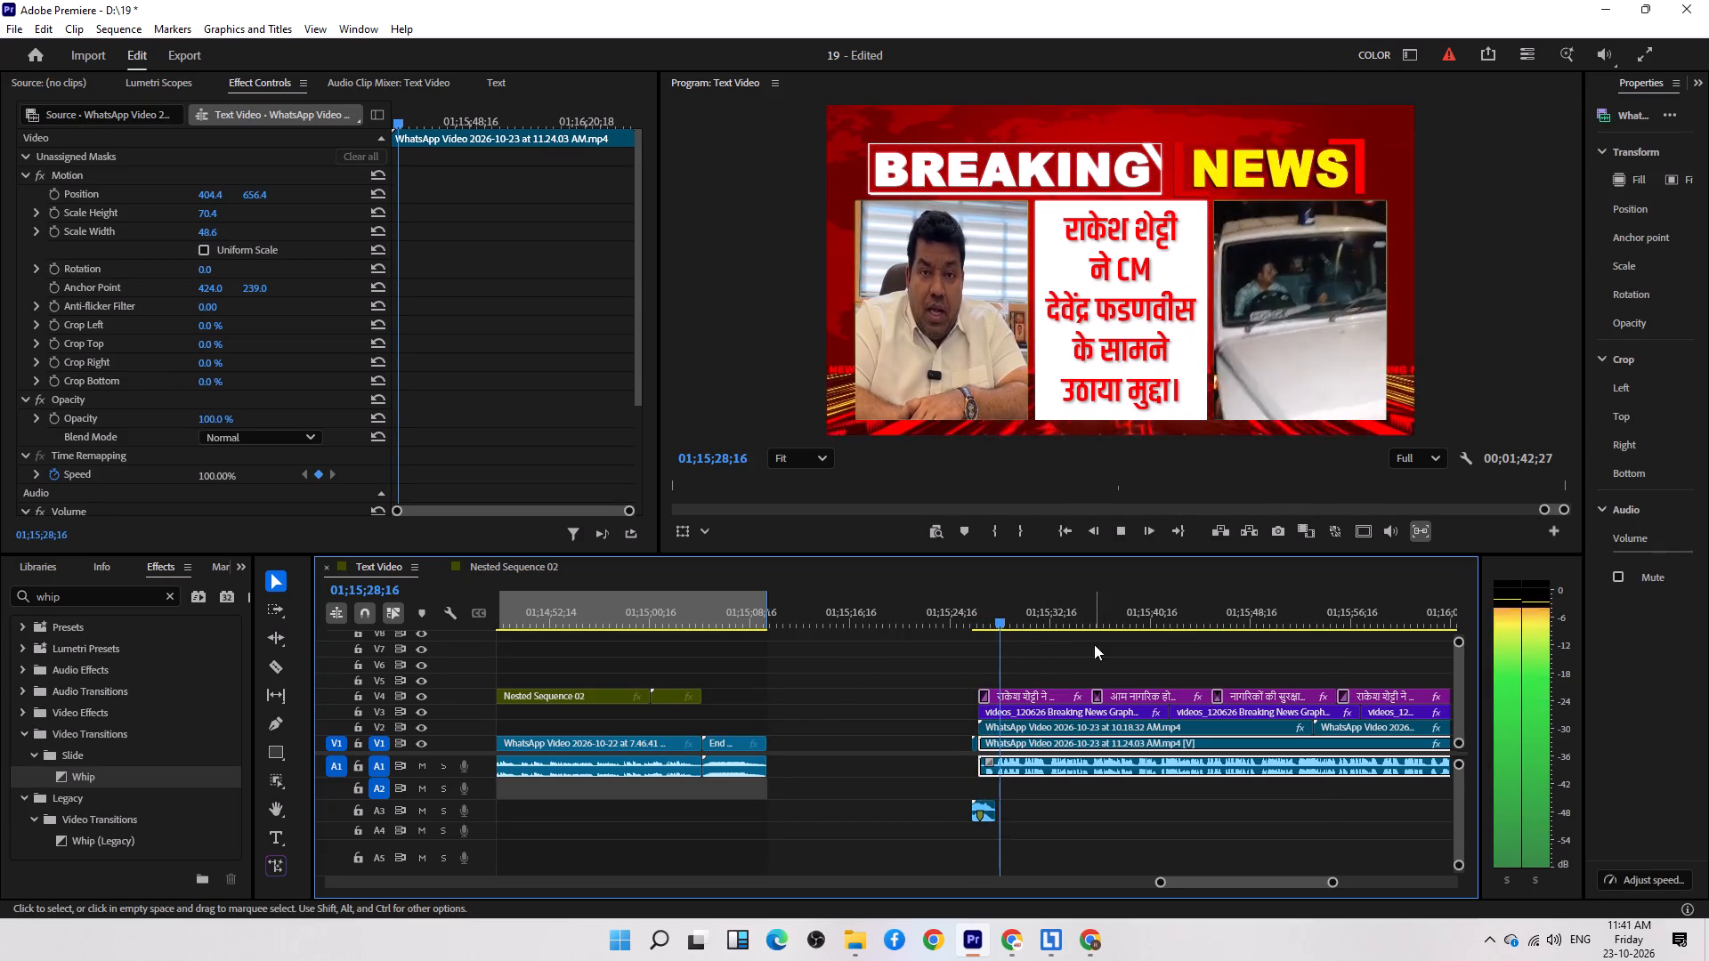
{"action": "key", "text": "space"}
{"action": "scroll", "coordinate": [1090, 672], "scroll_direction": "down", "scroll_amount": 10}
{"action": "scroll", "coordinate": [1022, 654], "scroll_direction": "up", "scroll_amount": 3}
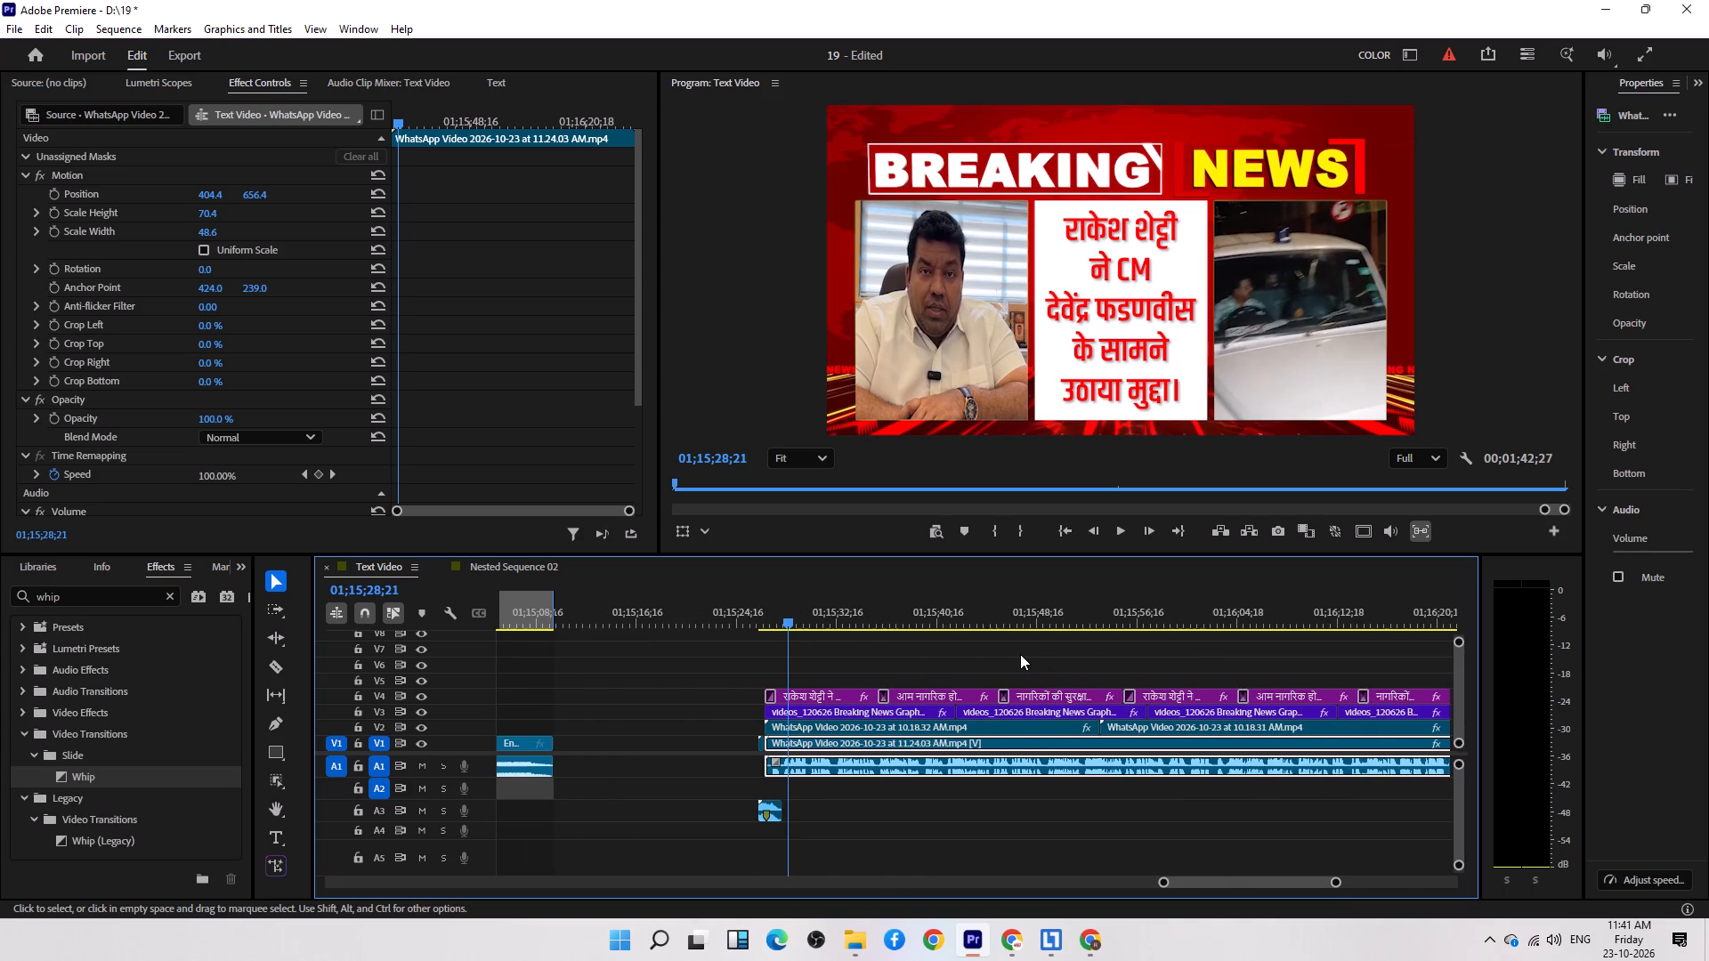
Move the long middle Nested Sequence 02 clip of the preceding segment from V4 up to V5.
{"action": "key", "text": "Up"}
{"action": "scroll", "coordinate": [1020, 654], "scroll_direction": "up", "scroll_amount": 13}
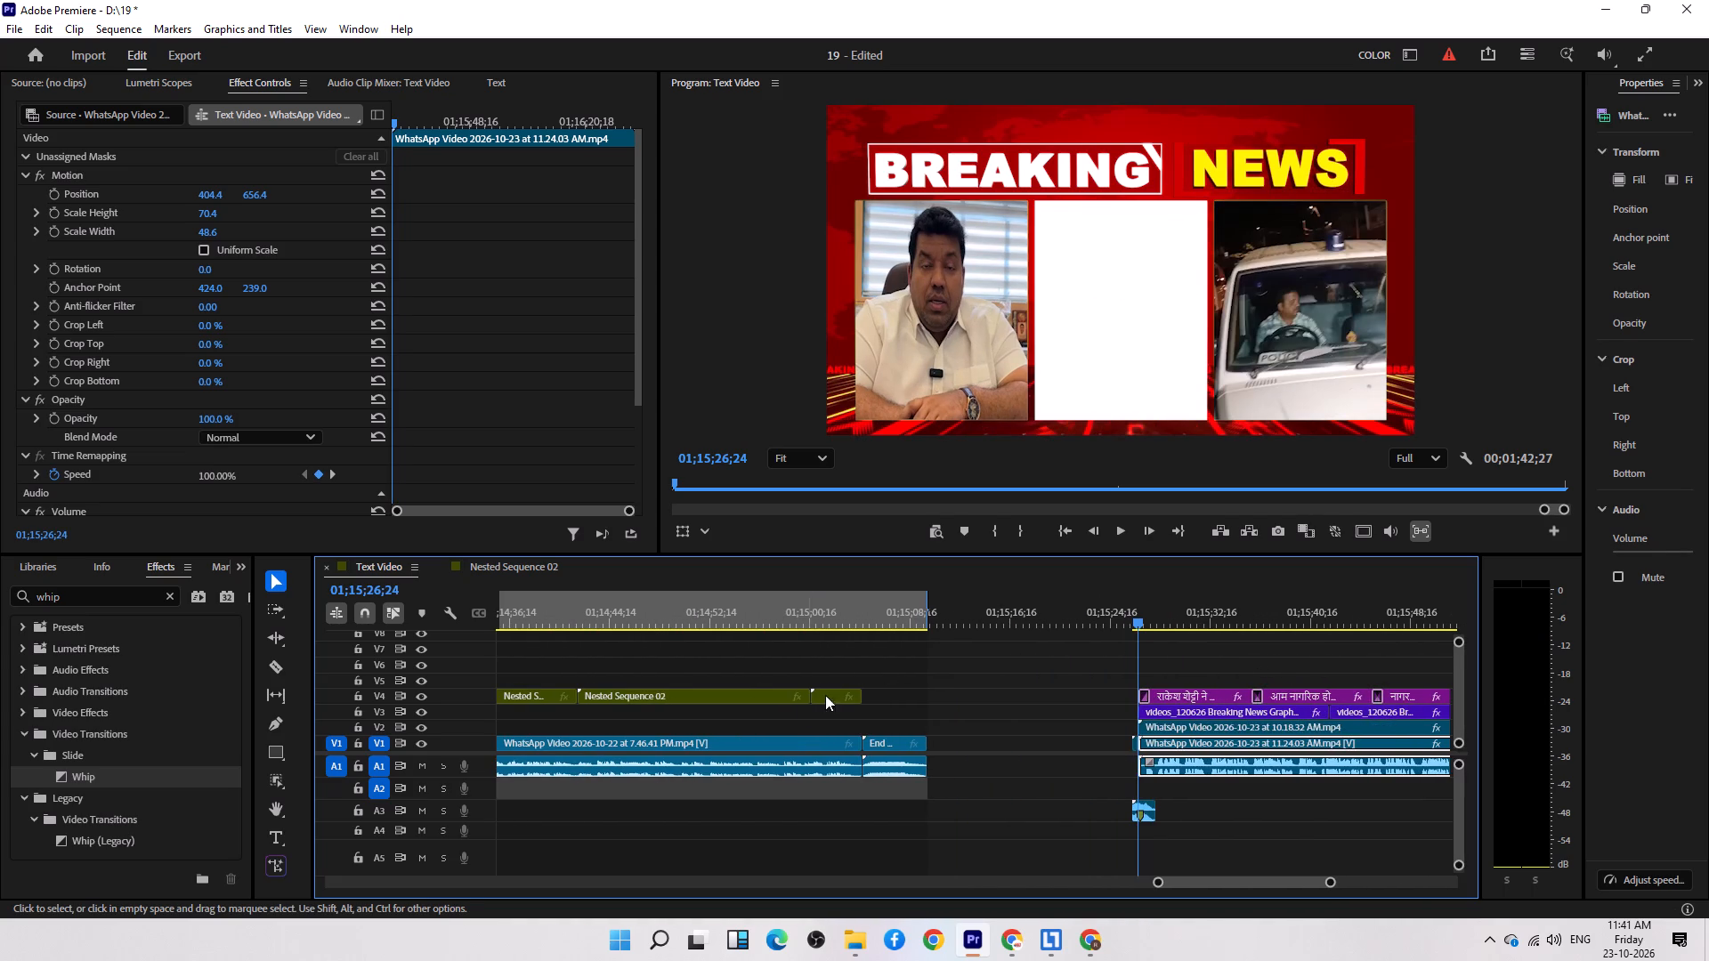
{"action": "left_click_drag", "start_coordinate": [763, 703], "coordinate": [762, 687]}
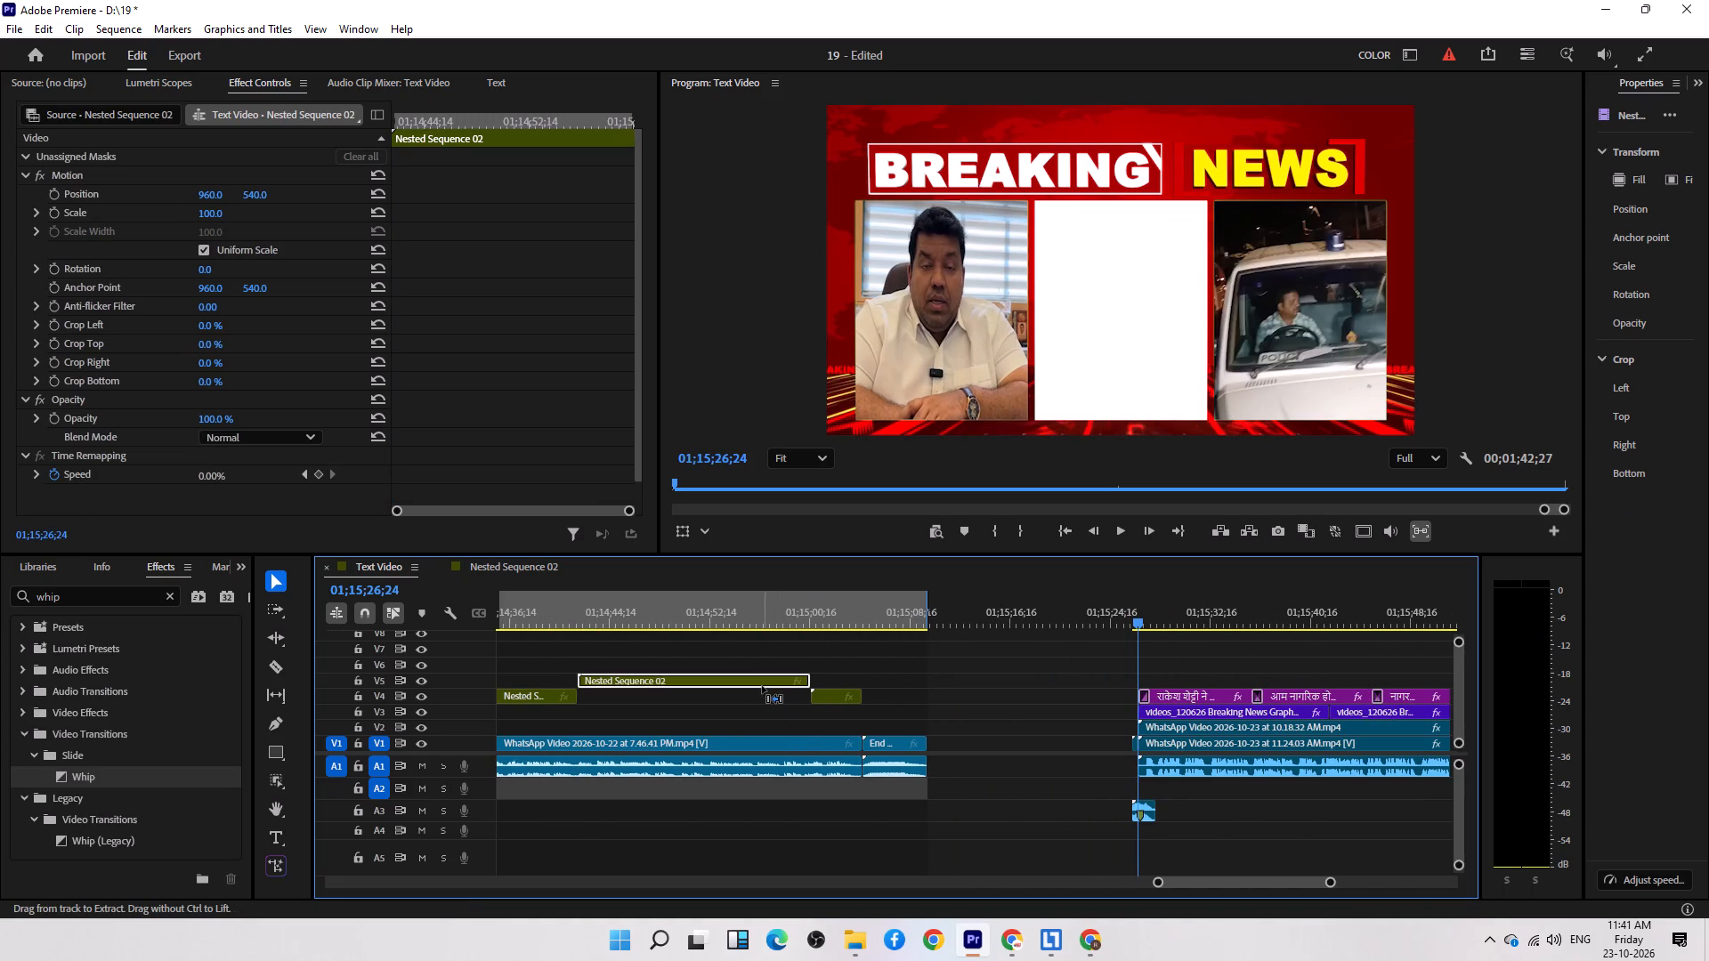
{"action": "key", "text": "ctrl+x"}
{"action": "key", "text": "ctrl+z"}
{"action": "left_click", "coordinate": [757, 672]}
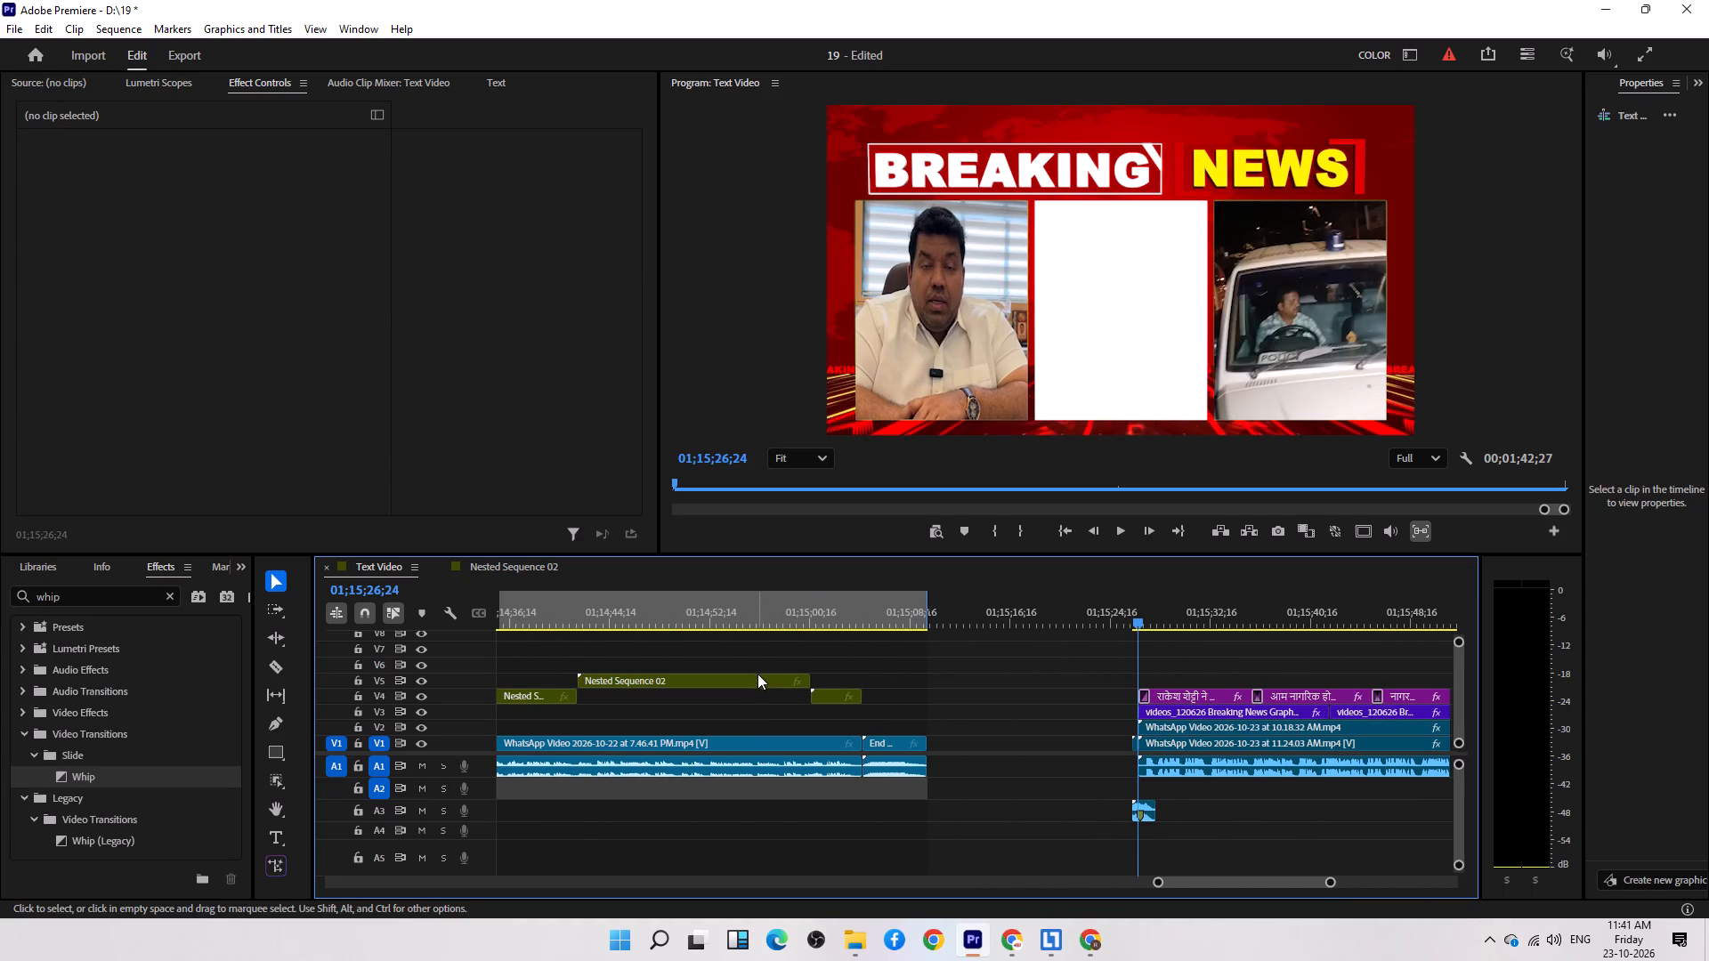
Copy the Nested Sequence 02 clip on V5 and paste it four times back to back from the breaking-news segment's start.
{"action": "left_click", "coordinate": [757, 678]}
{"action": "key", "text": "ctrl+c"}
{"action": "key", "text": "ctrl+v"}
{"action": "key", "text": "ctrl+v"}
{"action": "key", "text": "ctrl+v"}
{"action": "key", "text": "ctrl+v"}
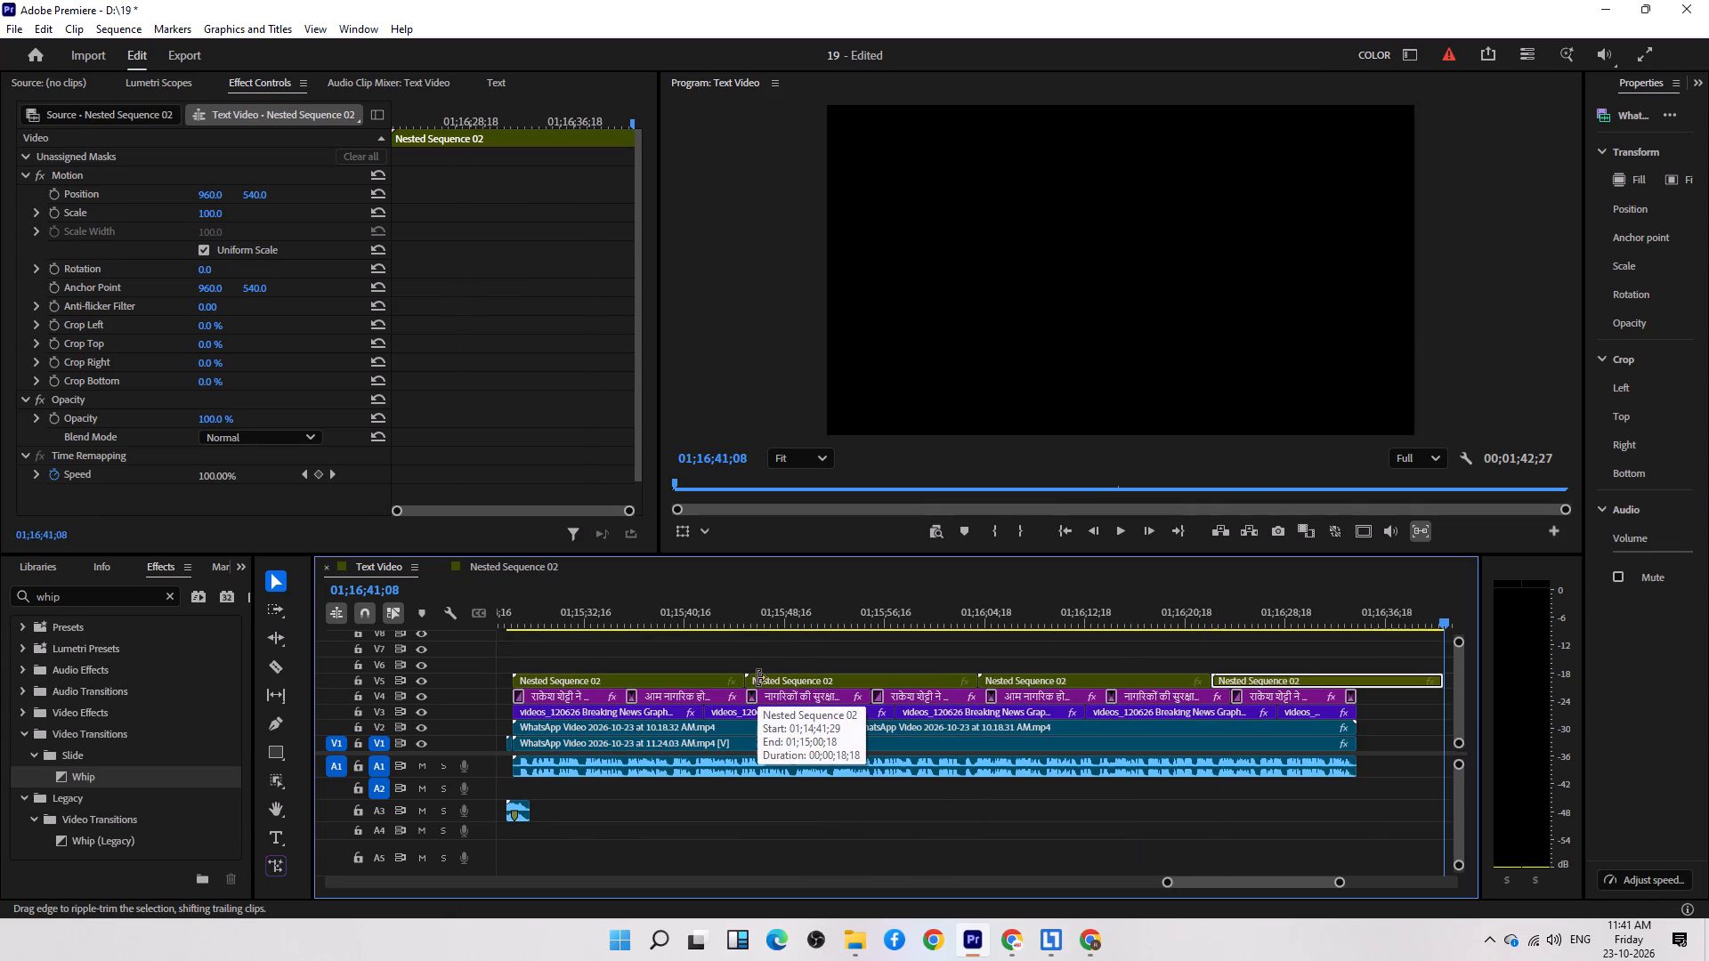
Cut the last Nested Sequence 02 copy on V5 where the segment's videos end and delete the excess.
{"action": "key", "text": "Up"}
{"action": "key", "text": "z"}
{"action": "scroll", "coordinate": [984, 800], "scroll_direction": "down", "scroll_amount": 7}
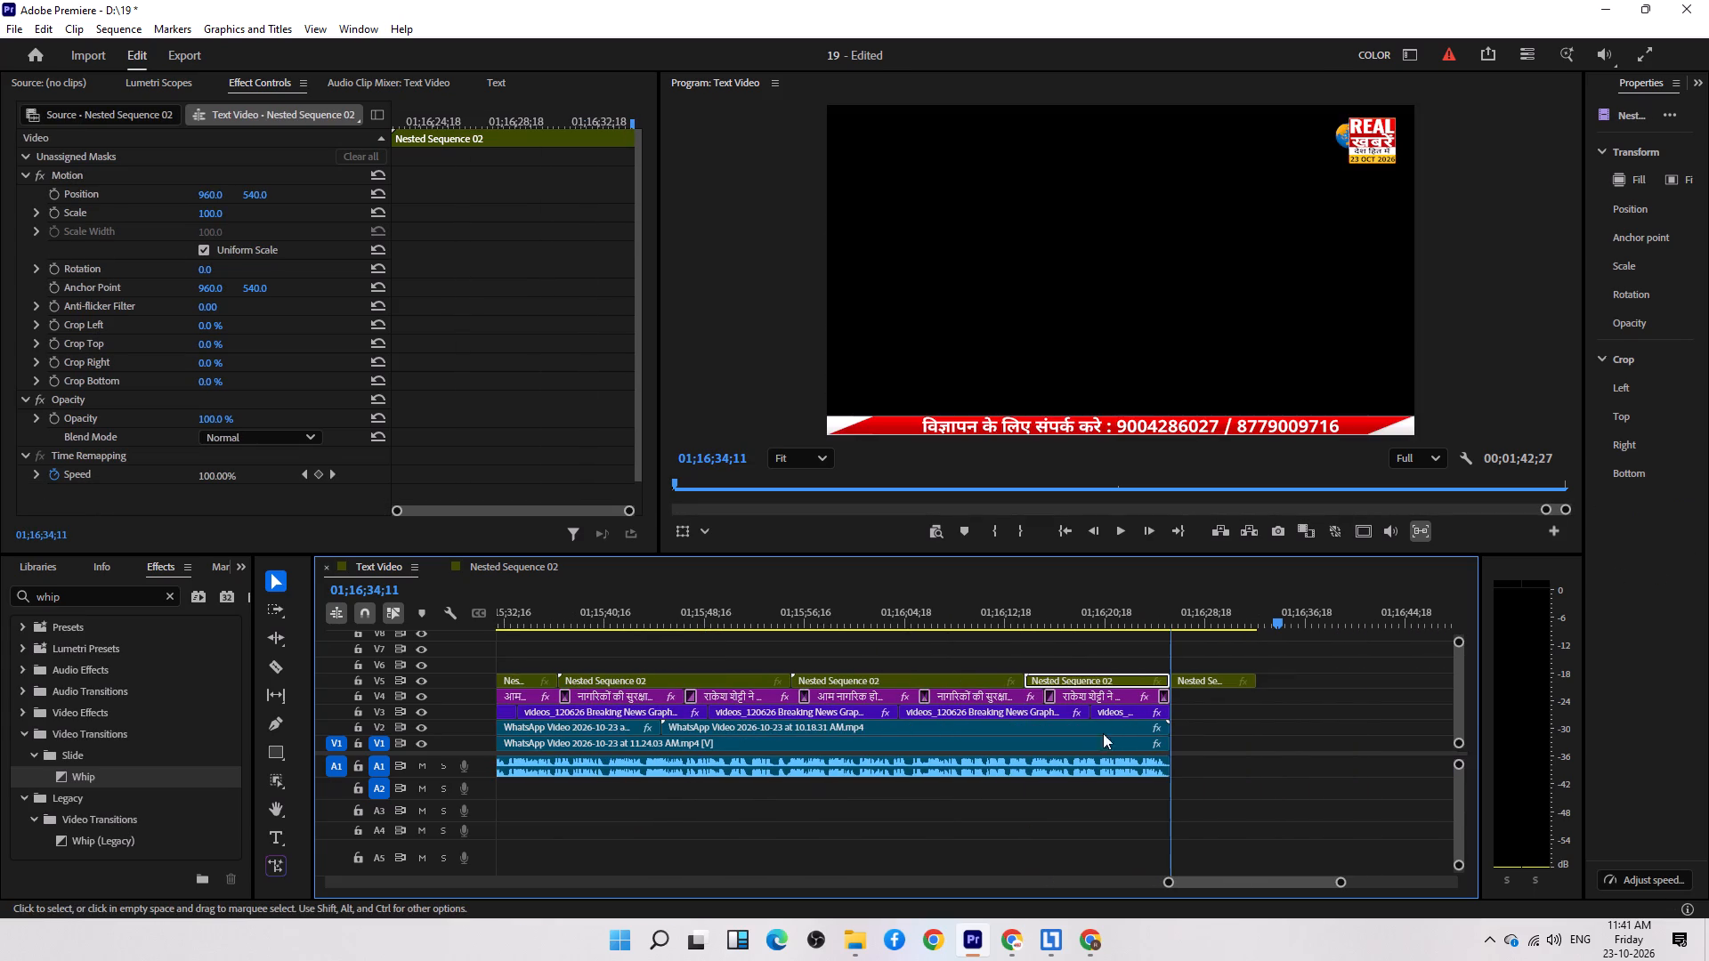
{"action": "left_click_drag", "start_coordinate": [1307, 652], "coordinate": [1237, 702]}
{"action": "key", "text": "Delete"}
Copy the End Bumbar with Music.mp4 clip from the preceding segment and paste it right after the breaking-news segment.
{"action": "scroll", "coordinate": [888, 789], "scroll_direction": "up", "scroll_amount": 13}
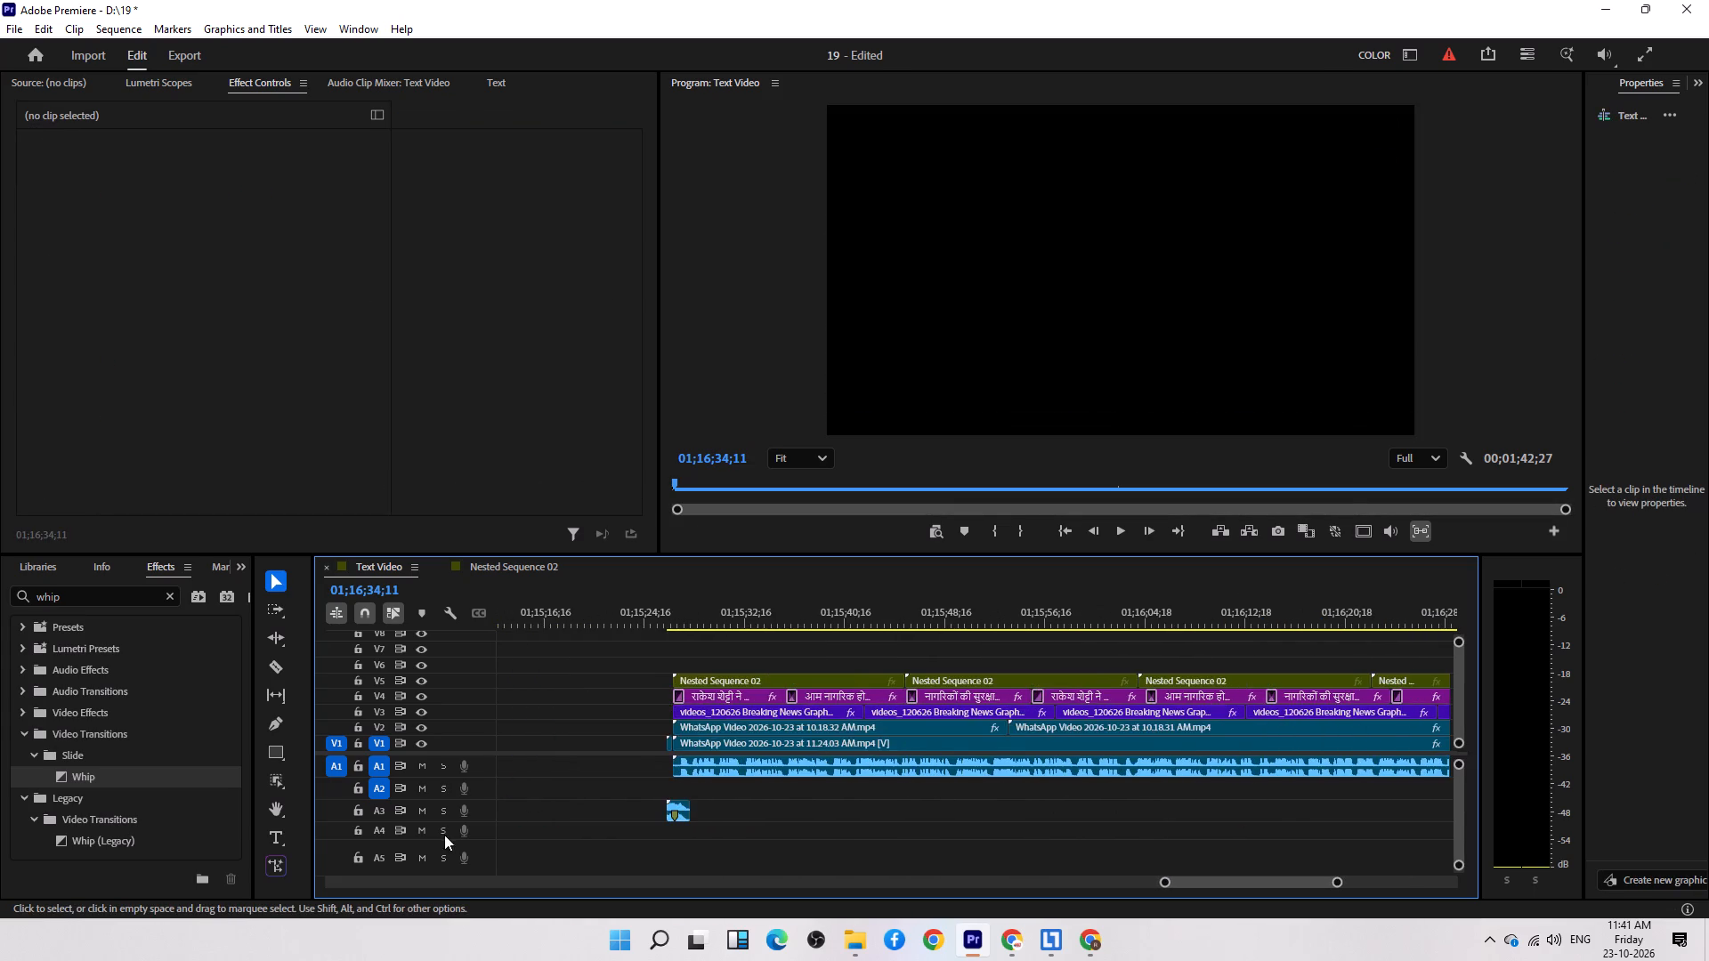
{"action": "scroll", "coordinate": [443, 828], "scroll_direction": "up", "scroll_amount": 6}
{"action": "left_click_drag", "start_coordinate": [676, 729], "coordinate": [600, 779]}
{"action": "key", "text": "ctrl+c"}
{"action": "key", "text": "ctrl+v"}
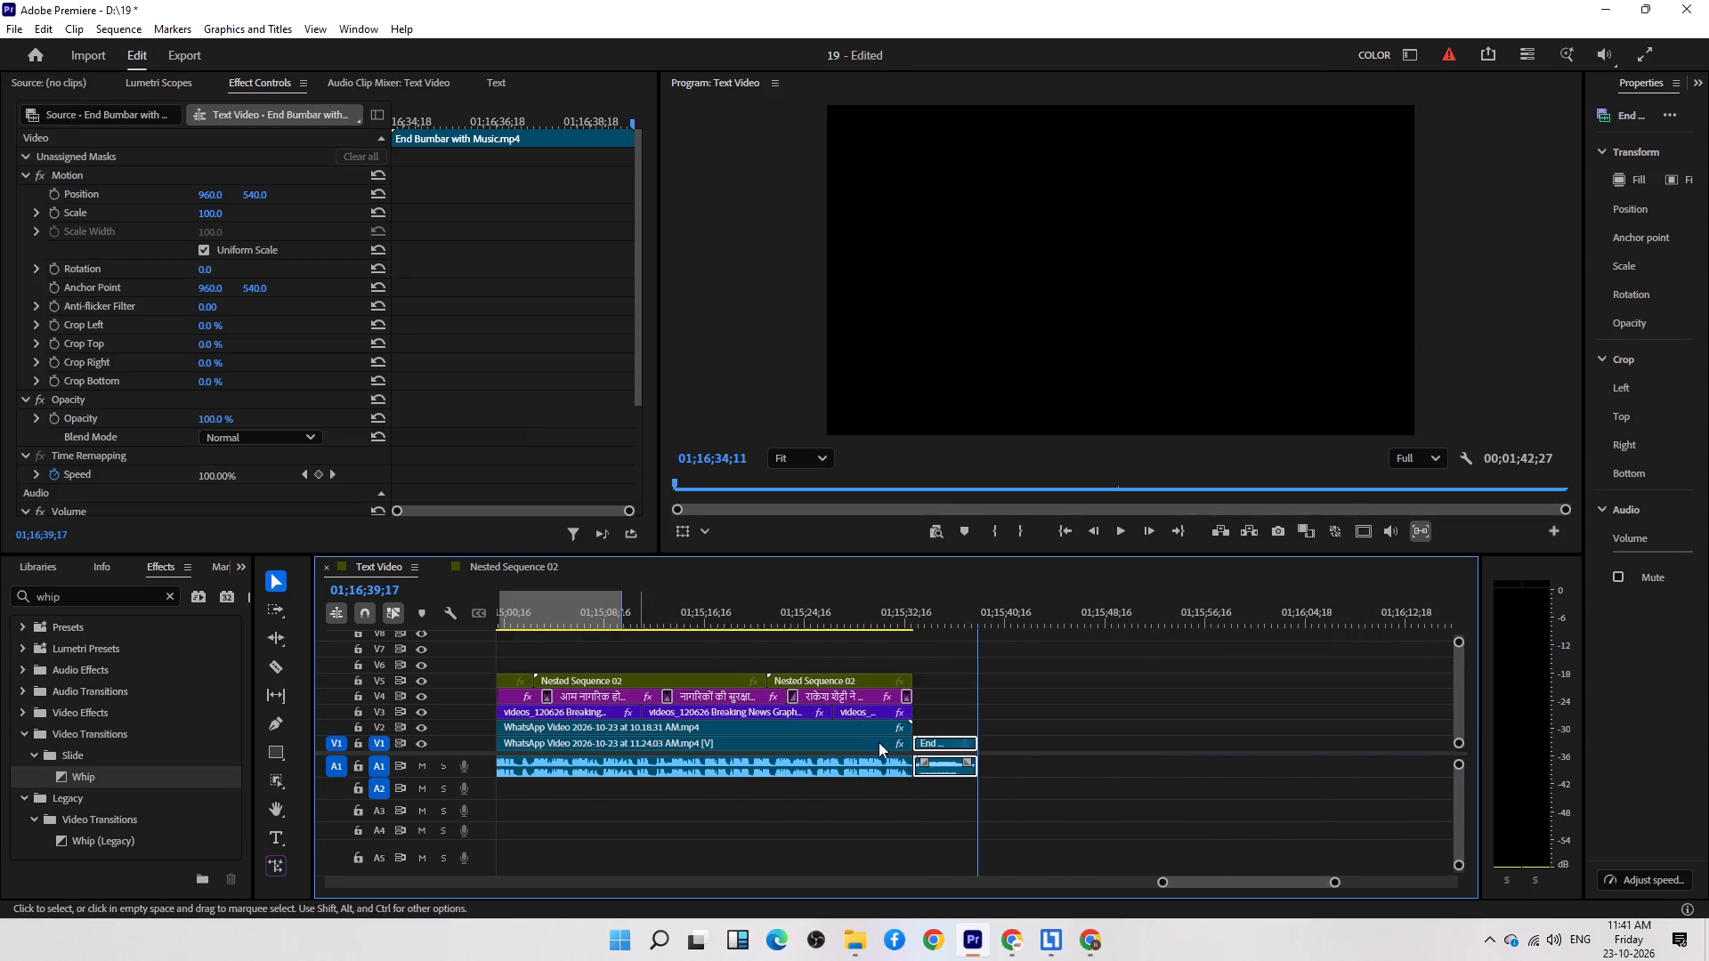
Mark the in-to-out range over the breaking-news segment including its end bumper, and open the export settings.
{"action": "left_click_drag", "start_coordinate": [1050, 821], "coordinate": [724, 636]}
{"action": "key", "text": "slash"}
{"action": "key", "text": "ctrl+m"}
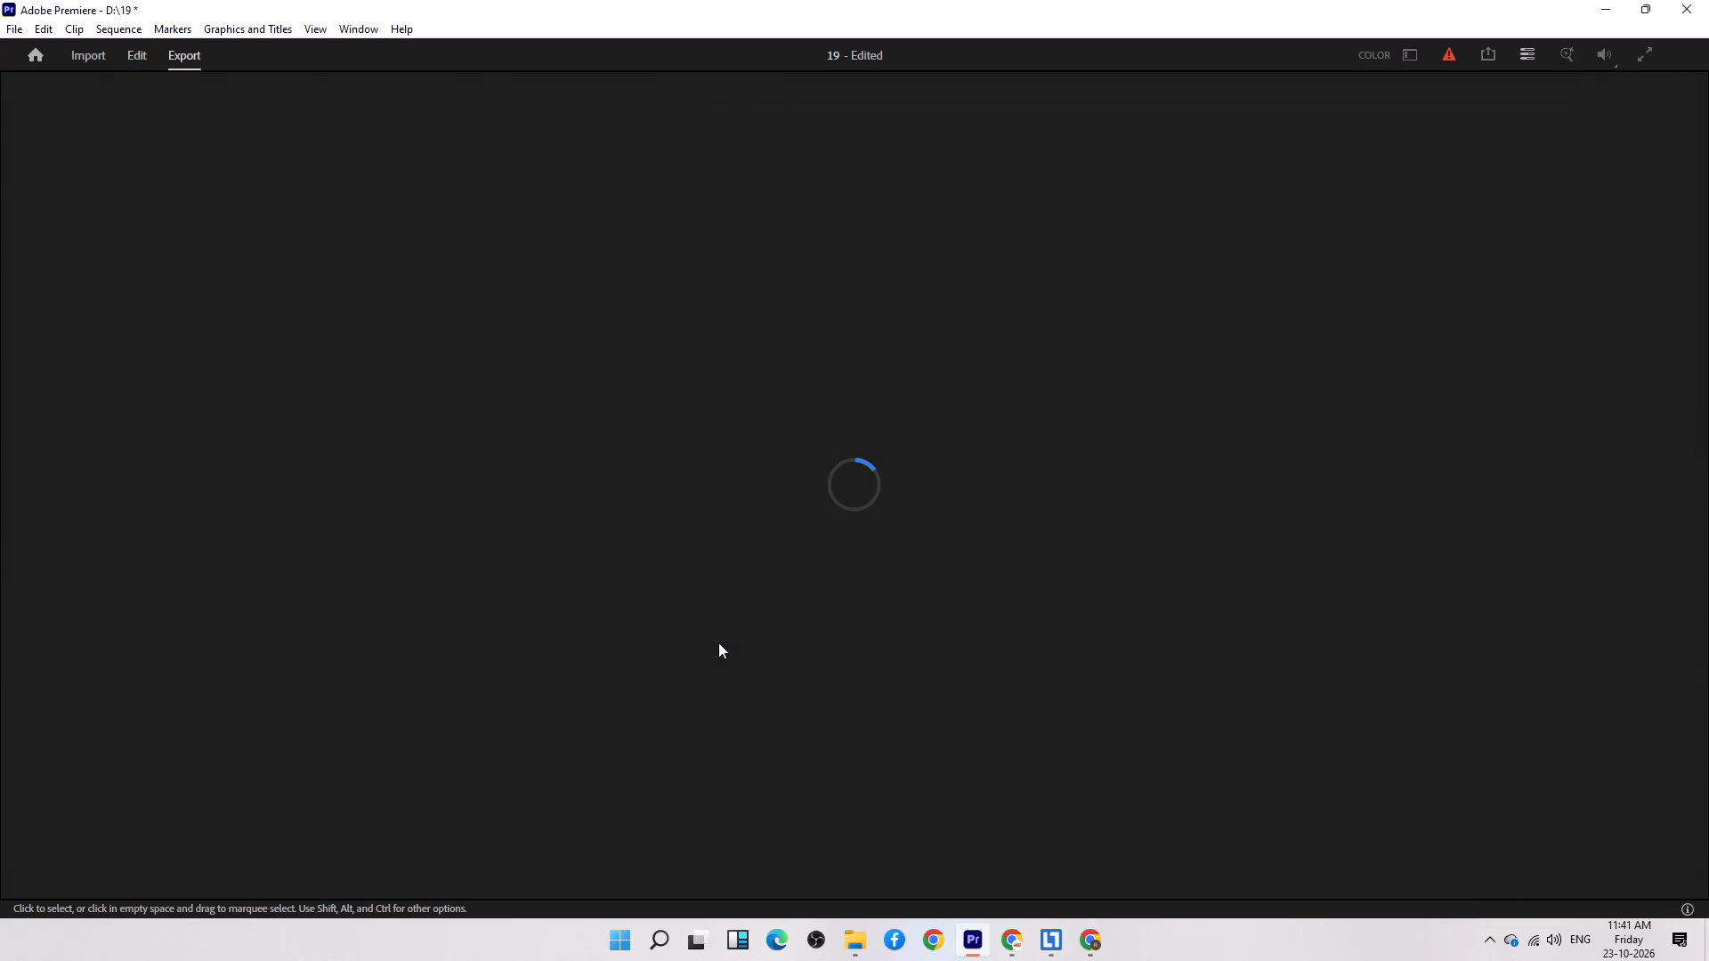
Name the export file 6 and export the marked range as H.264 with the Match Source - Adaptive High Bitrate preset.
{"action": "left_click", "coordinate": [427, 172]}
{"action": "left_click", "coordinate": [1708, 0]}
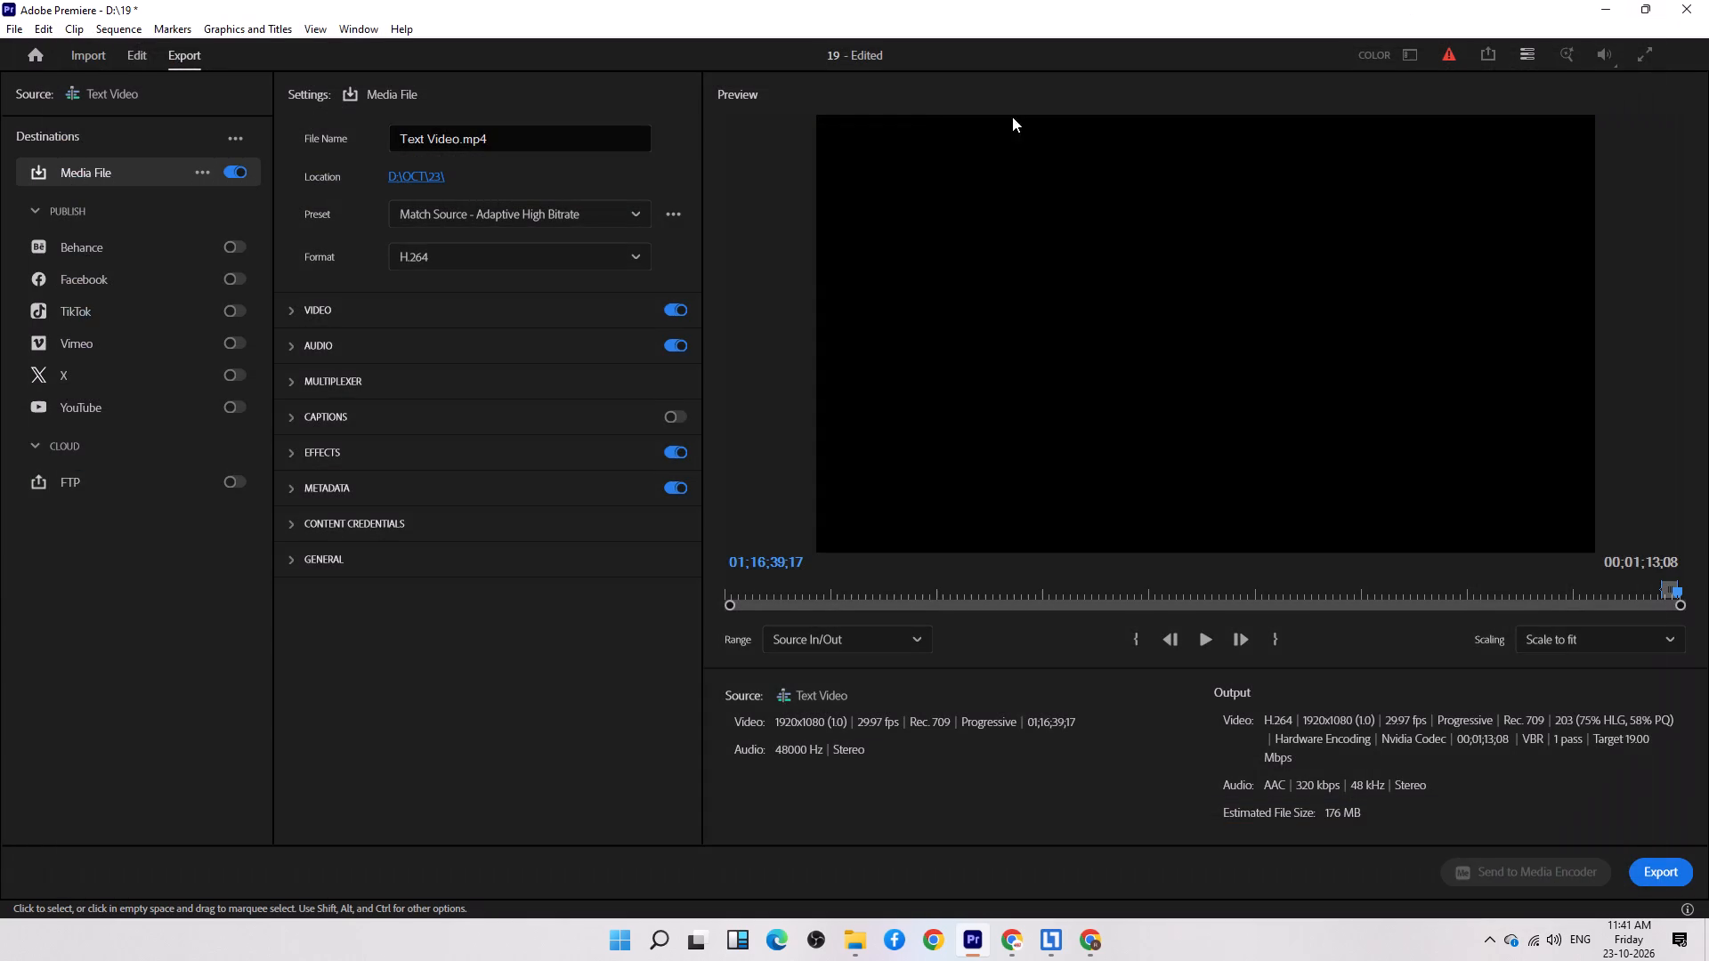
{"action": "triple_click", "coordinate": [587, 132]}
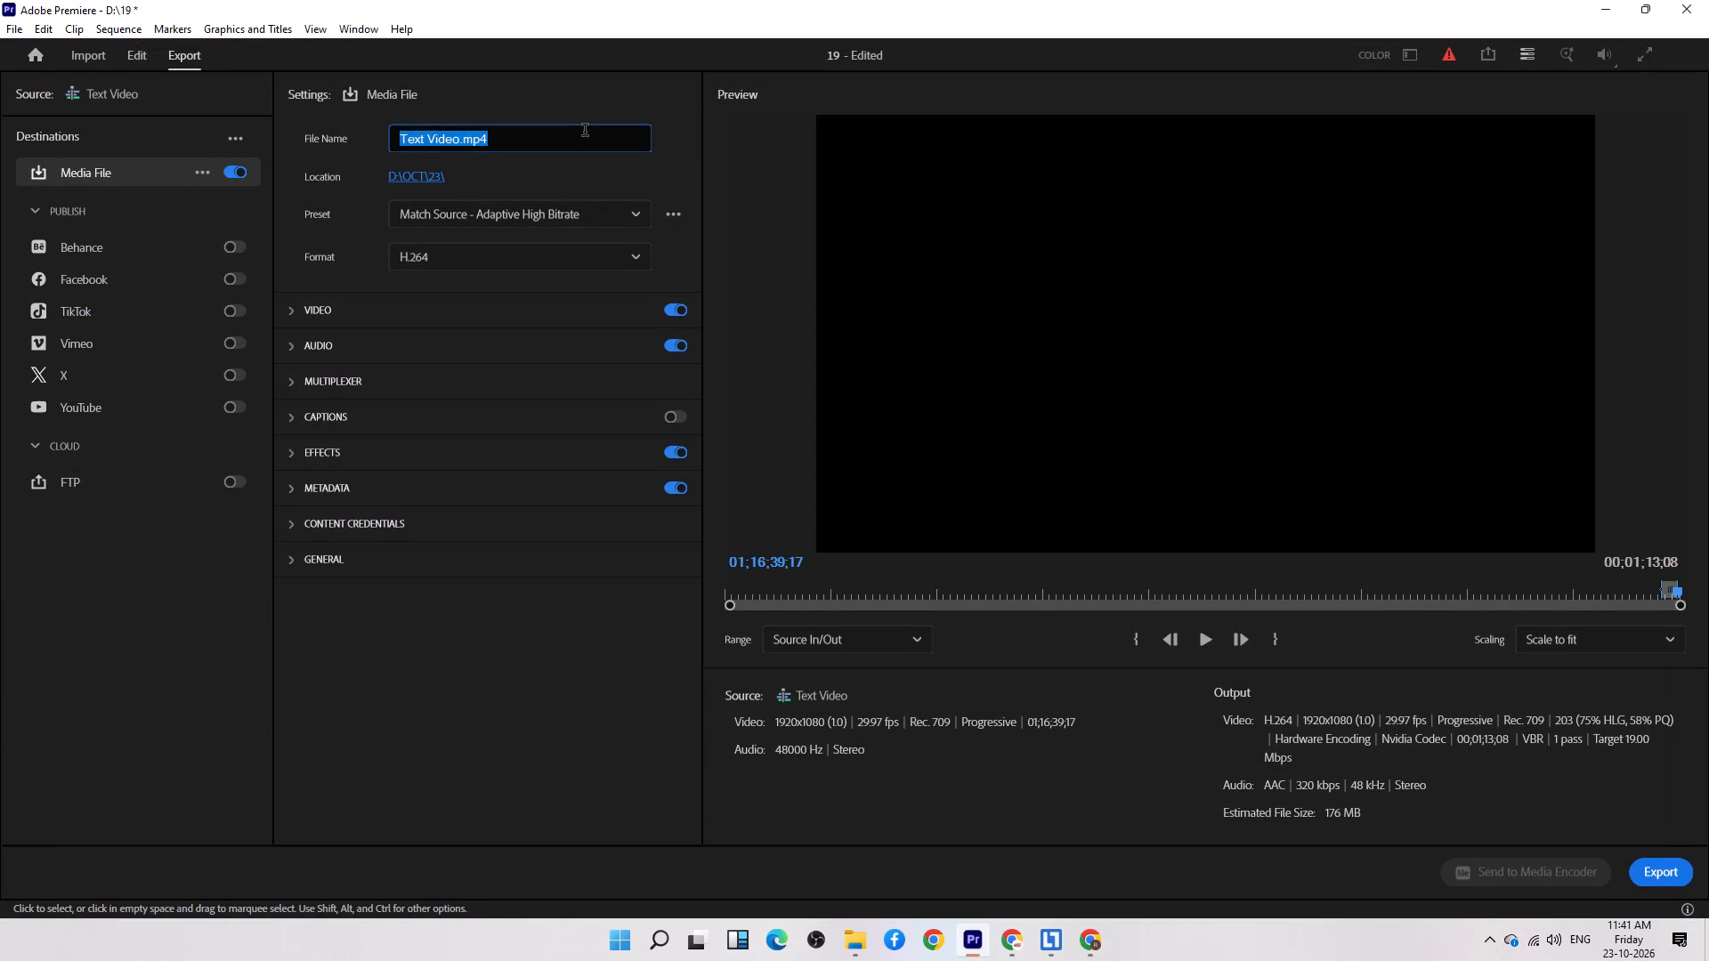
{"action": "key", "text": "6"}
{"action": "key", "text": "Return"}
{"action": "left_click", "coordinate": [1665, 876]}
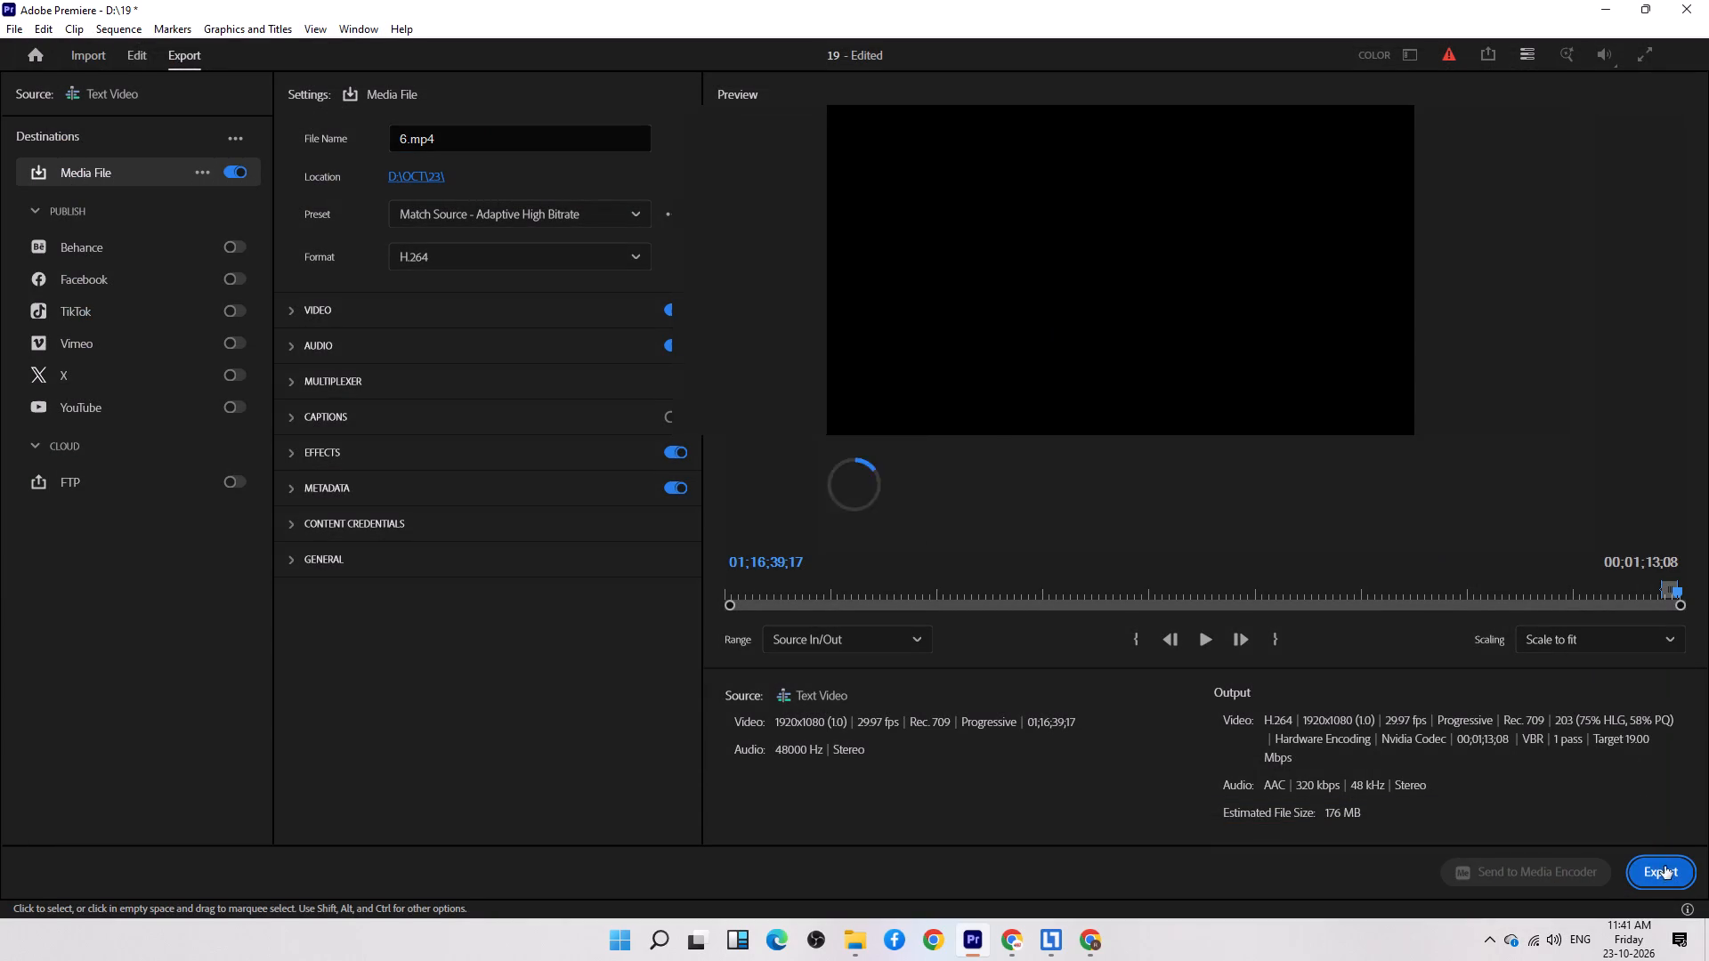